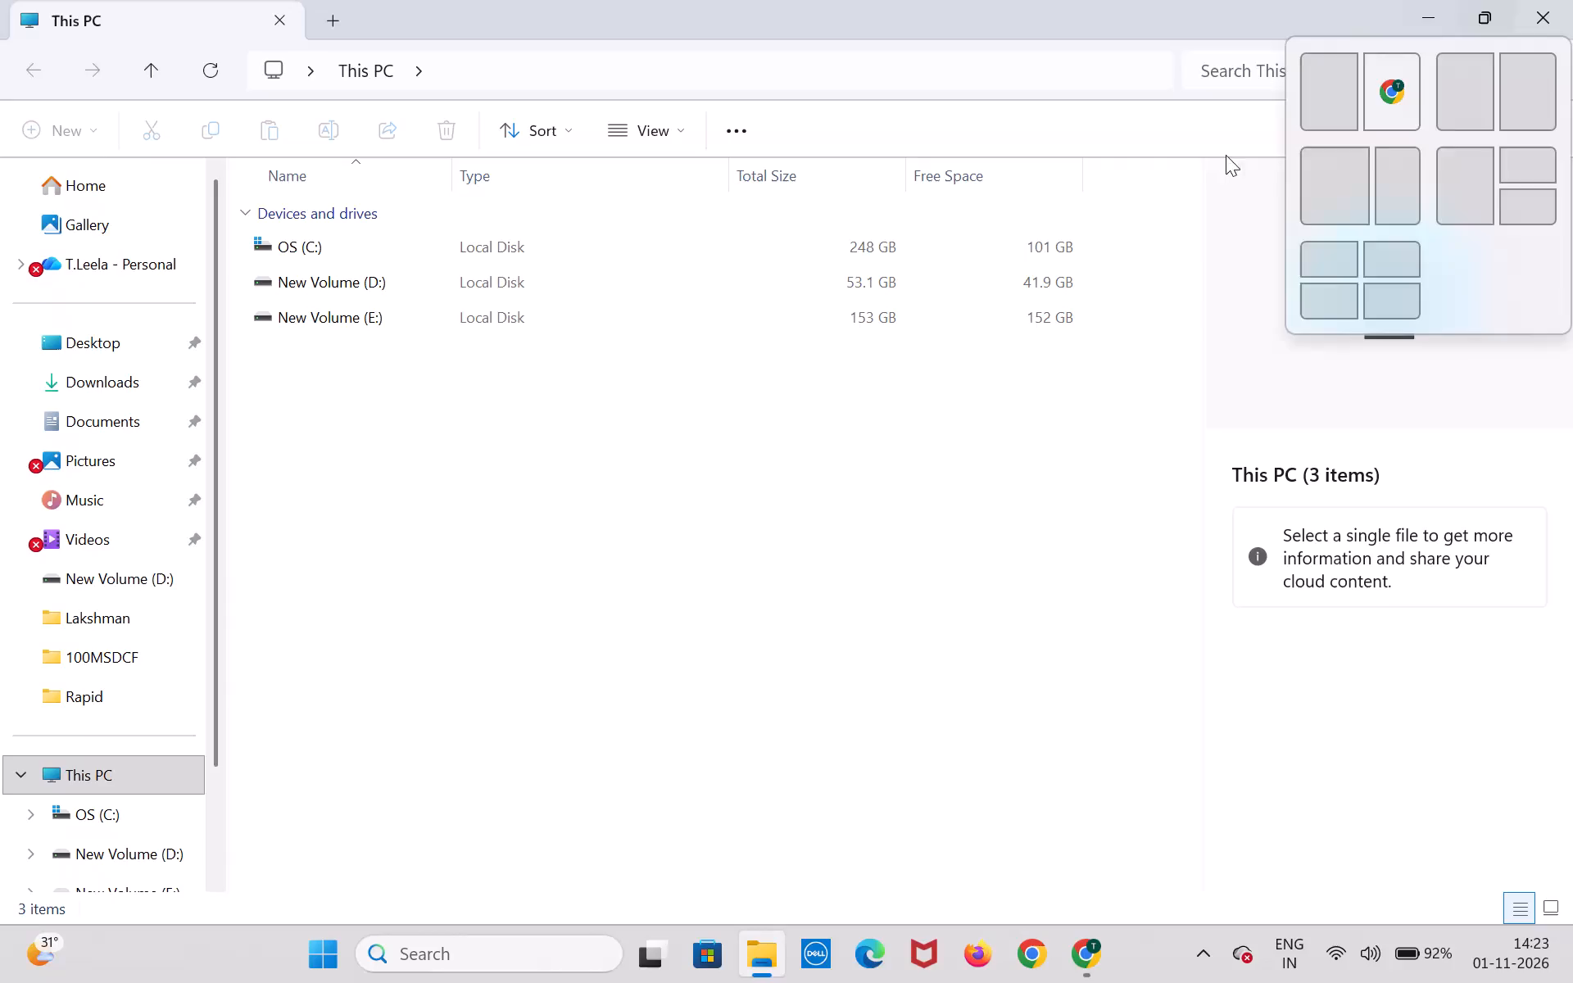
Open the PDF 2-General Ledger (Fusion)-1 from New Volume (D:) and look over its index.
double_click(798, 292)
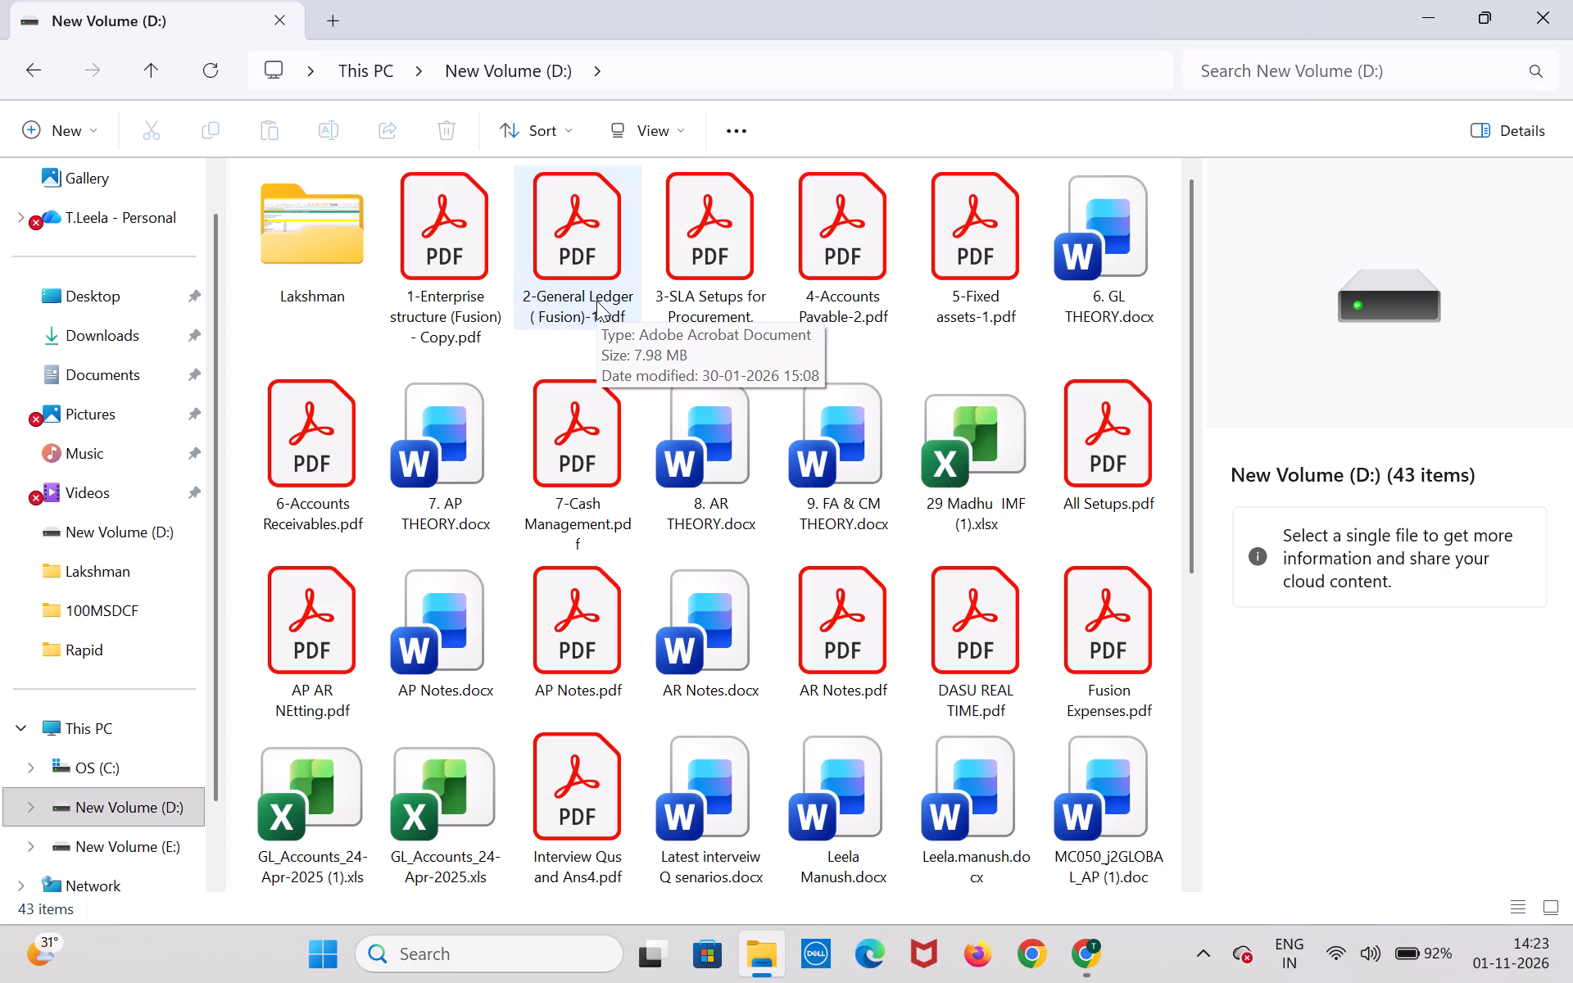
double_click(596, 301)
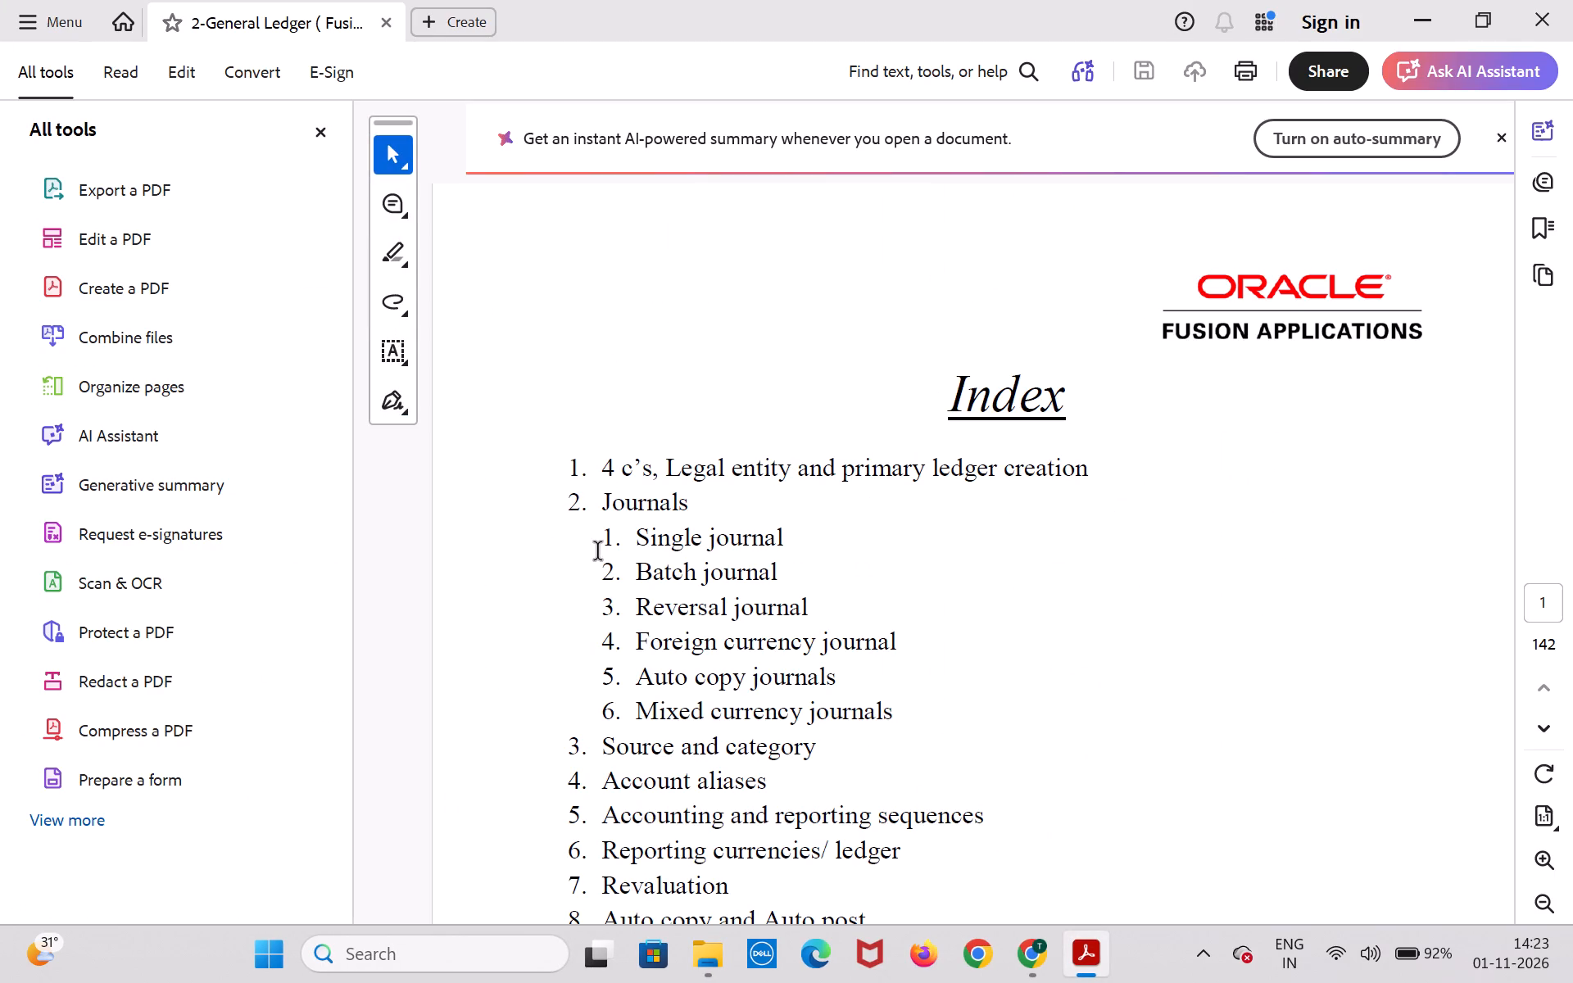
scroll(599, 552, down, 4)
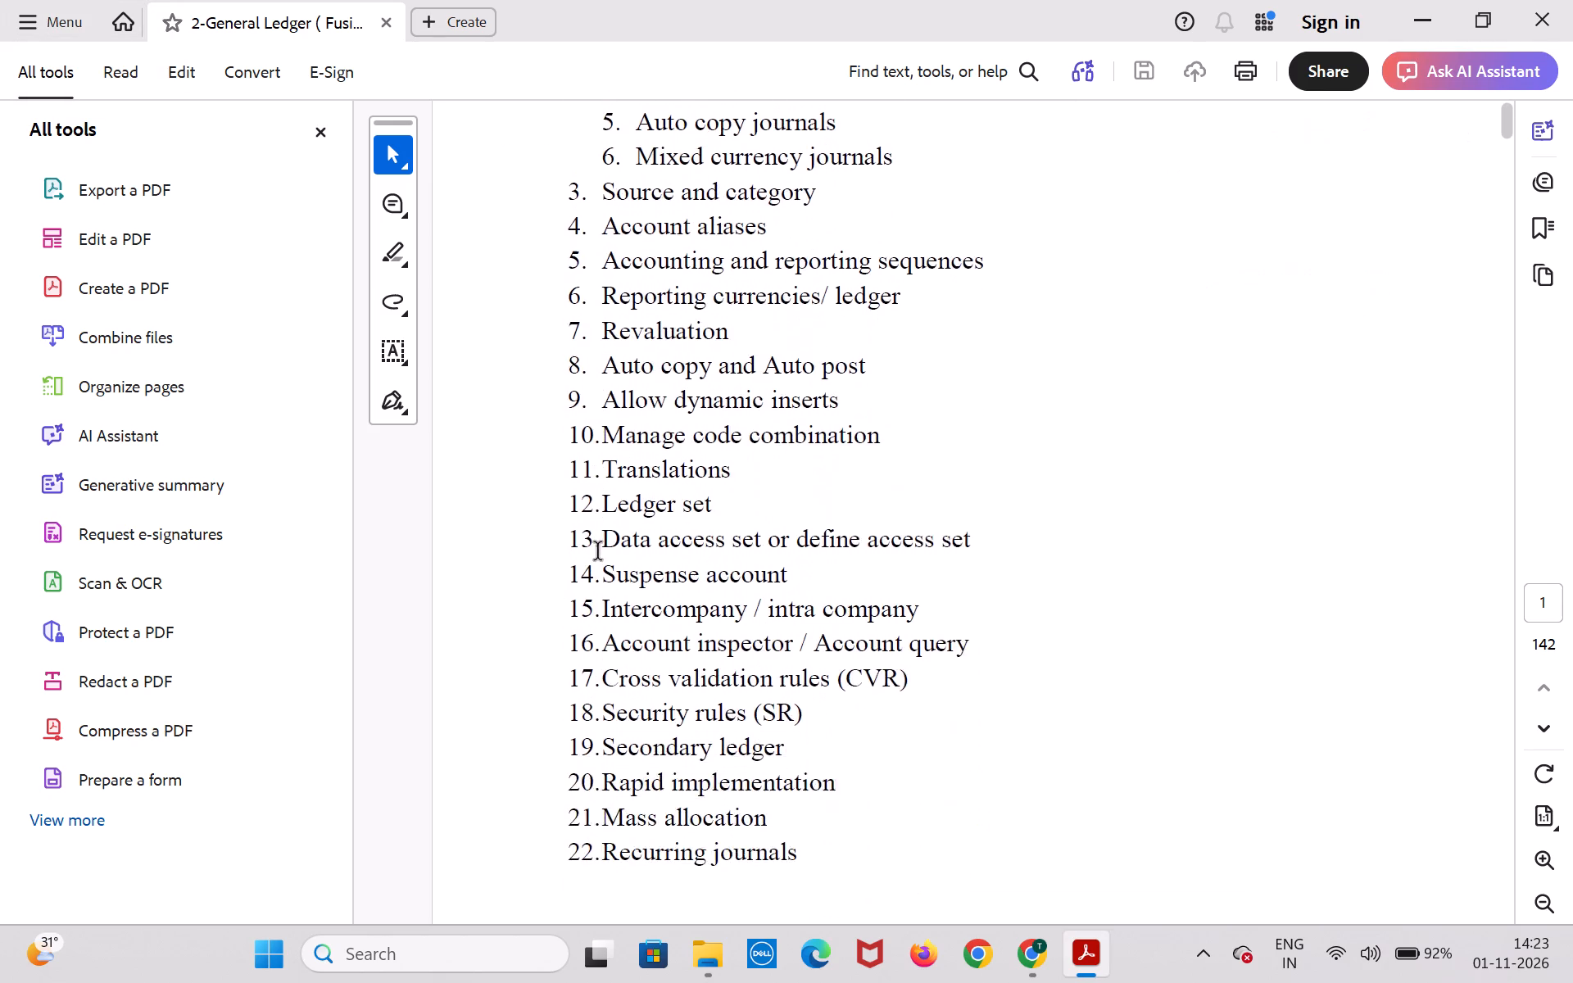
scroll(599, 552, down, 3)
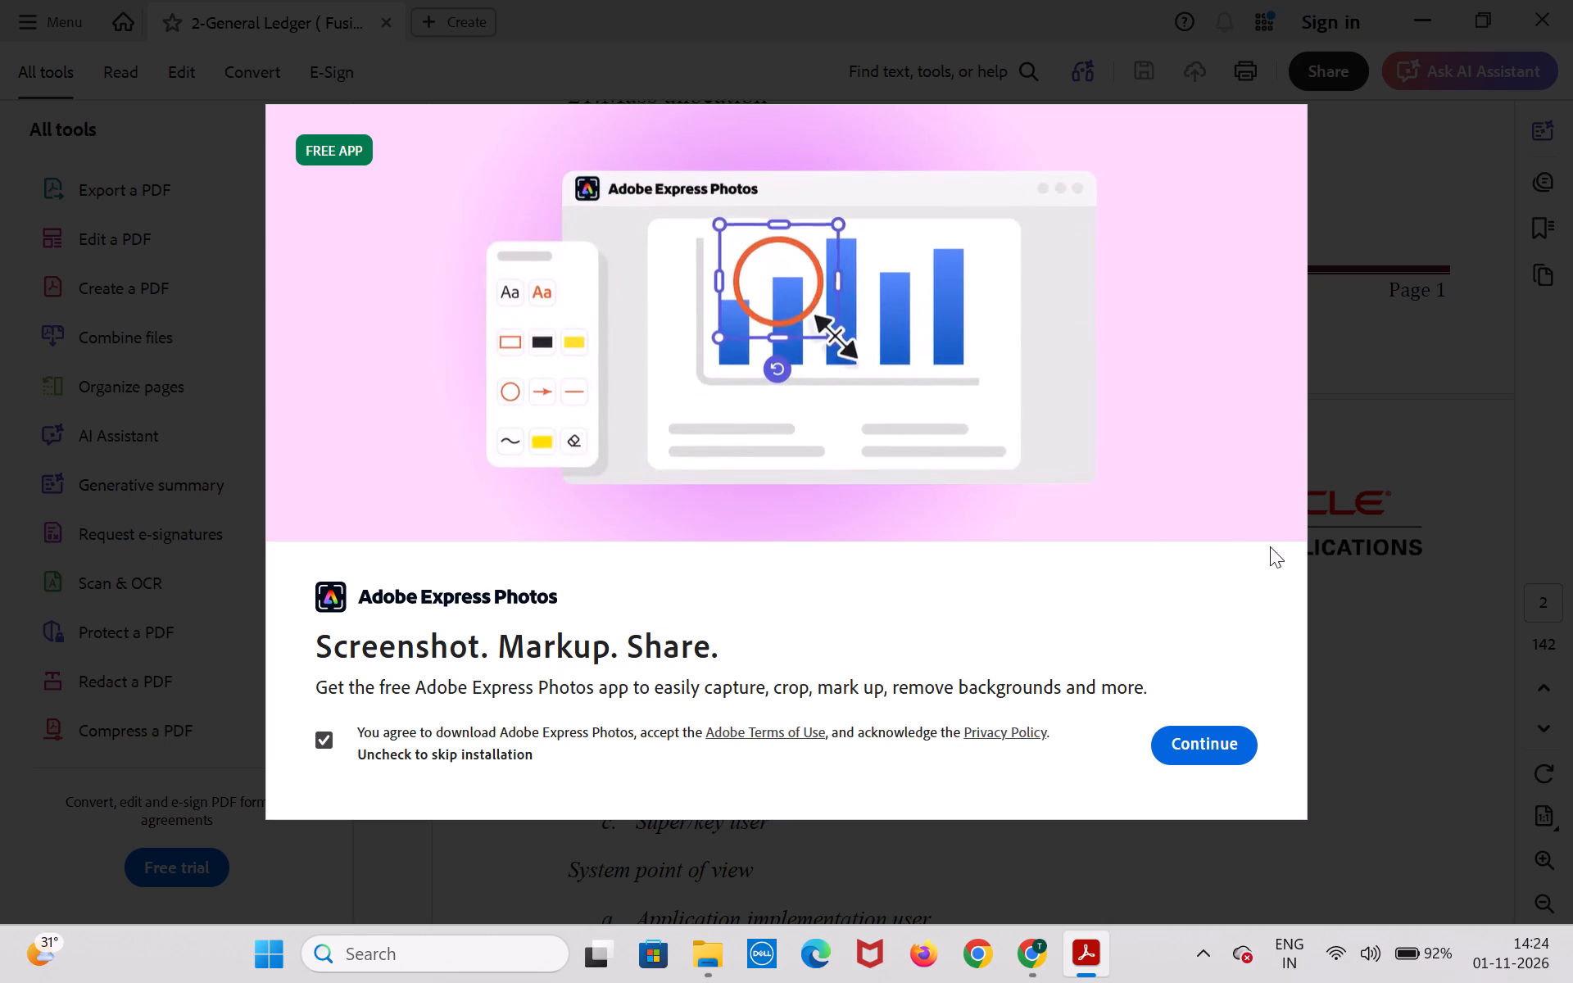
Accept the Adobe Express Photos download offer and continue to the document.
click(1453, 521)
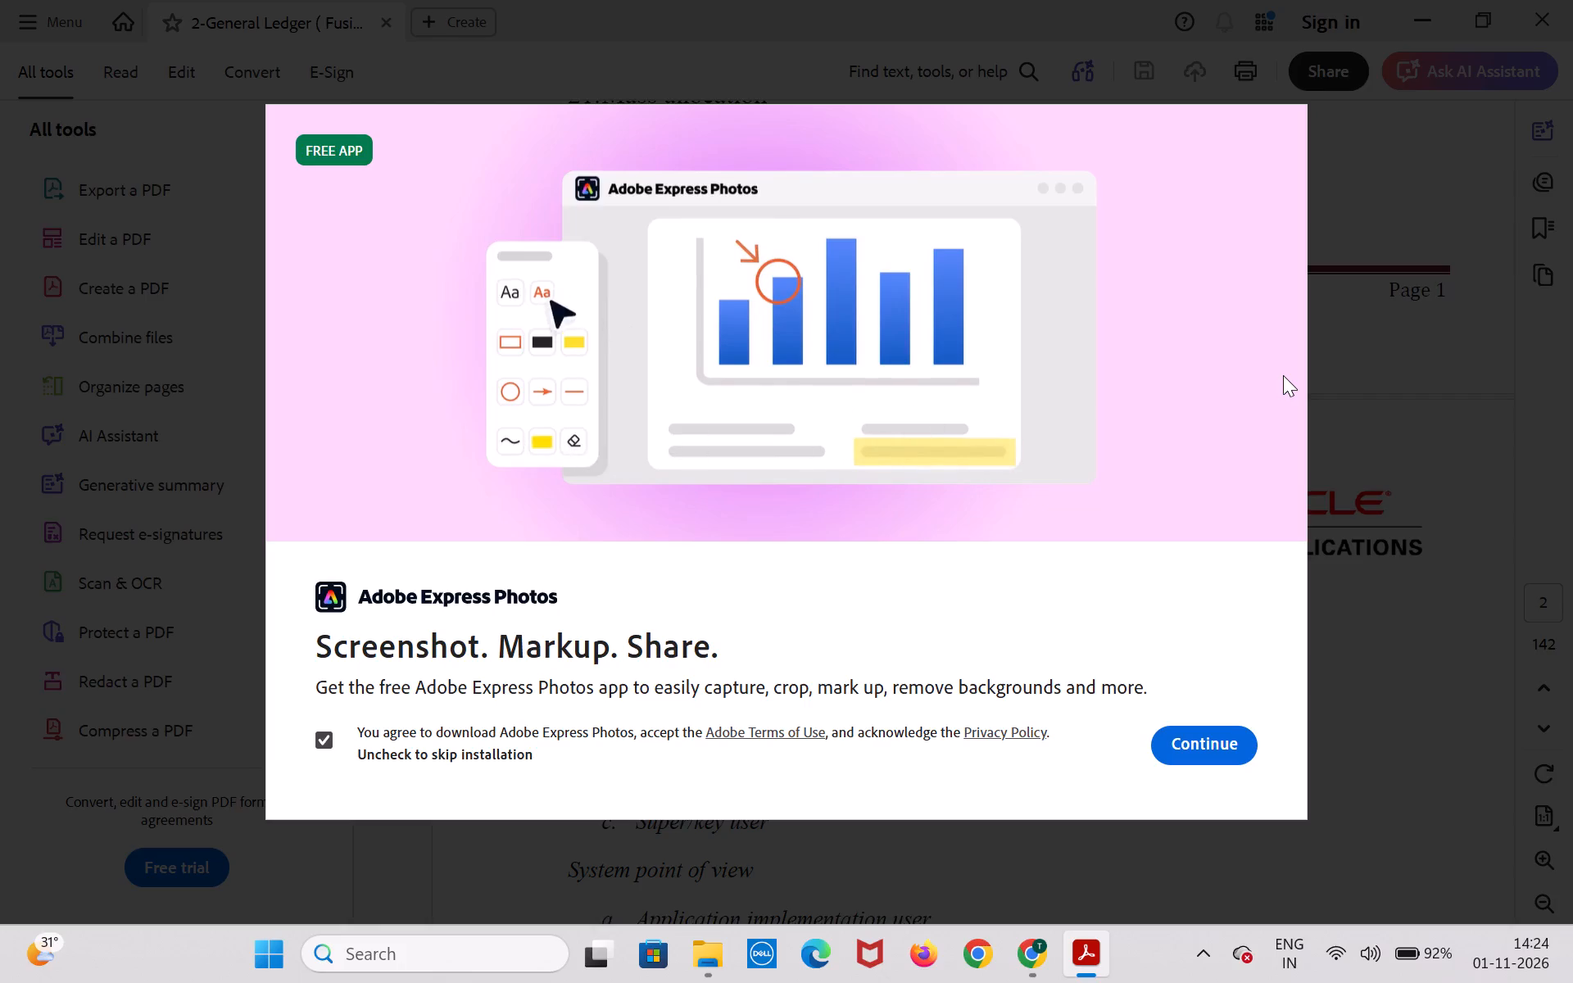
scroll(1283, 375, right, 9)
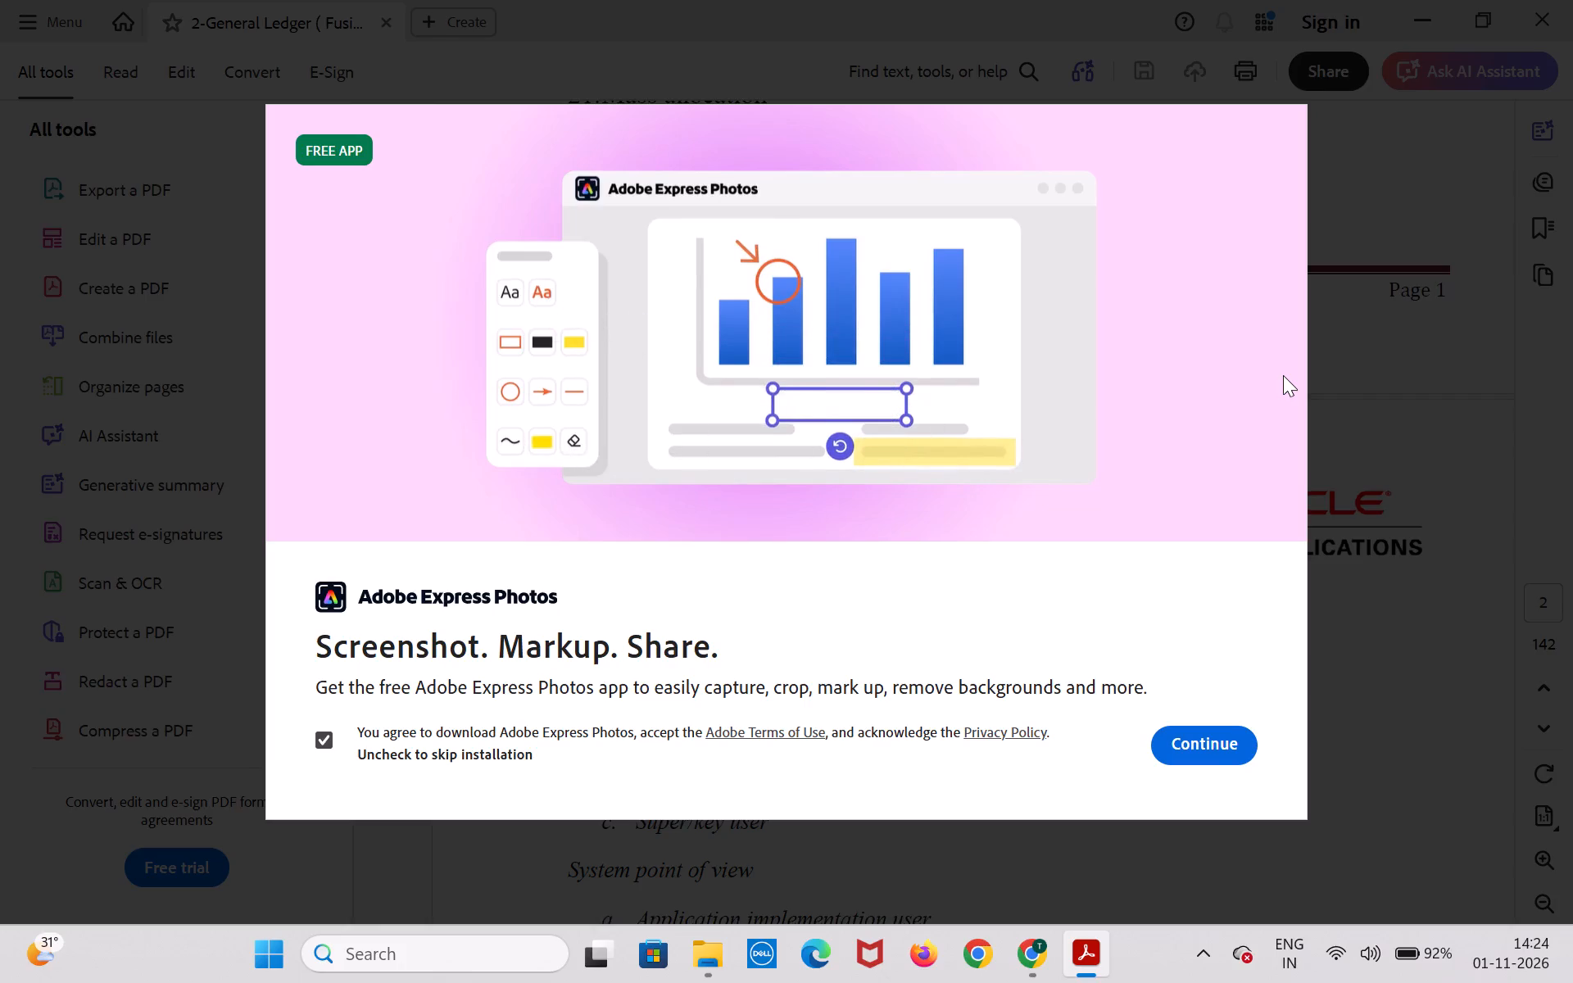
click(1220, 740)
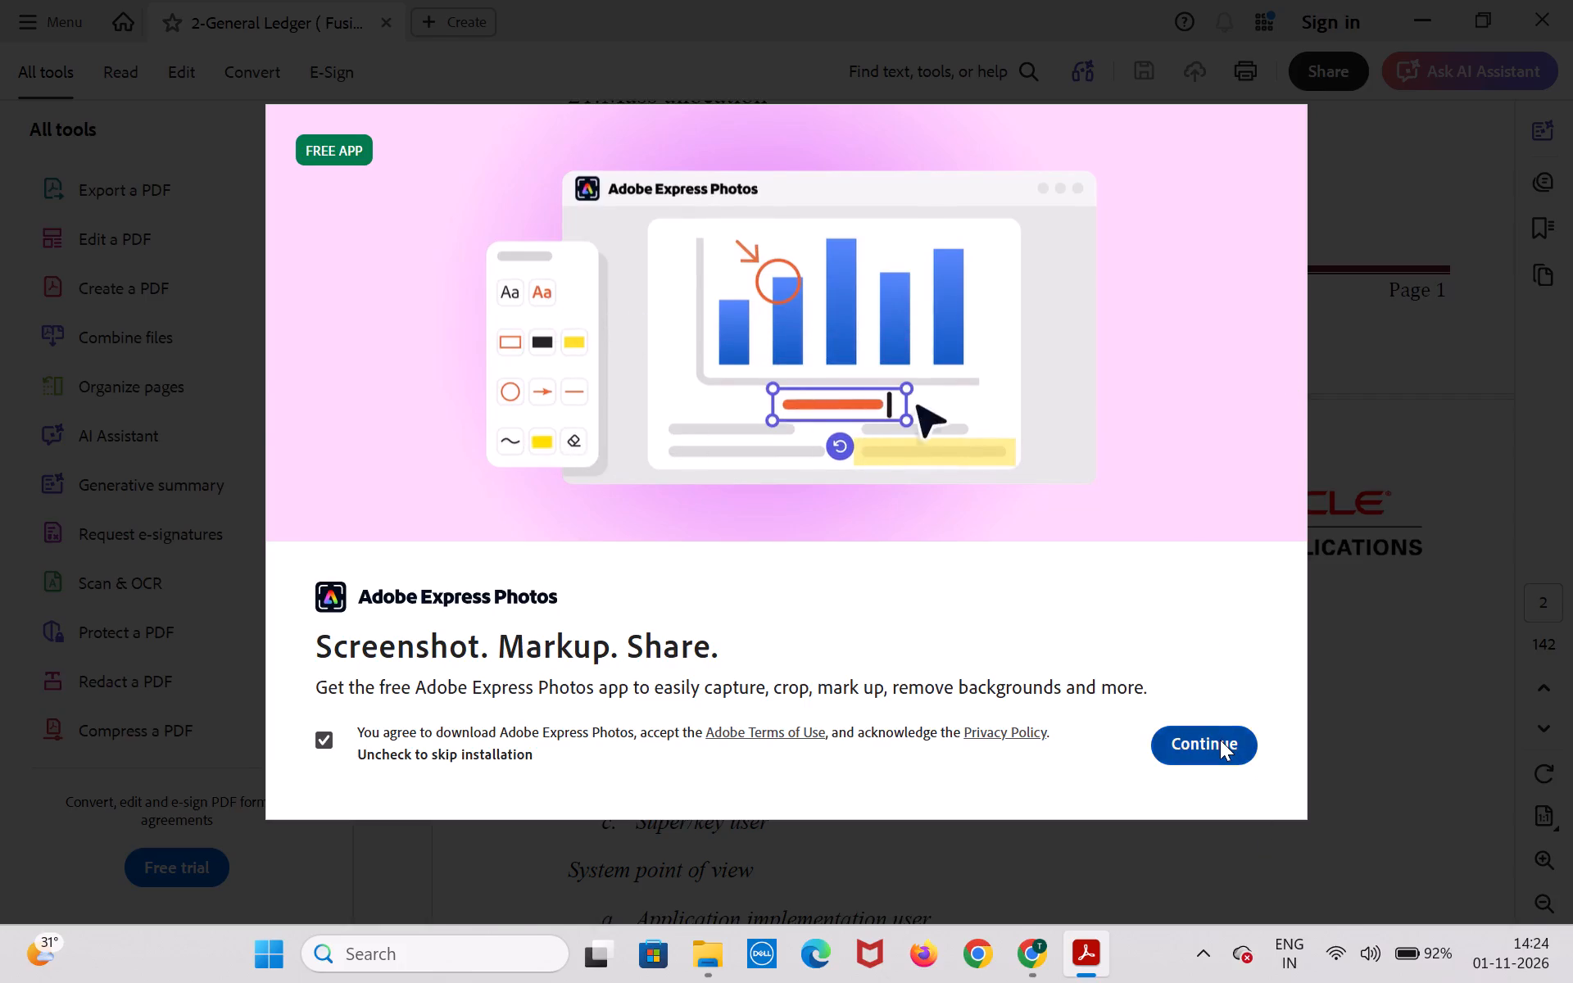
Read through the General Ledger guide to the section on creating a legal entity and primary ledger.
scroll(1220, 740, down, 3)
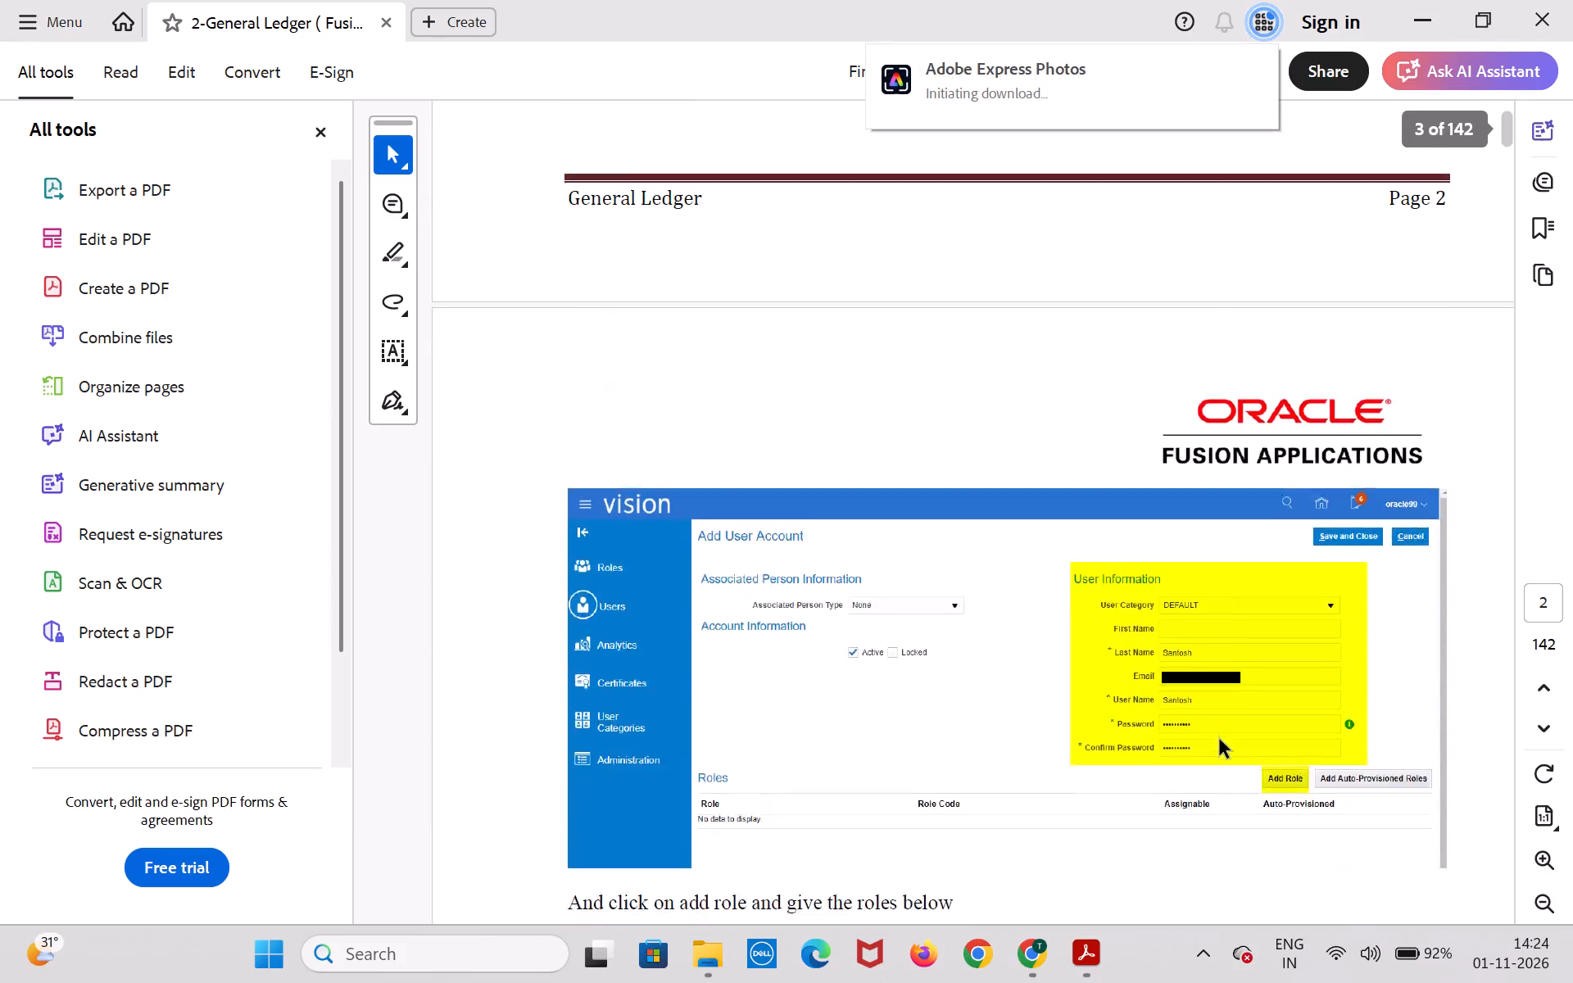
scroll(1220, 740, down, 15)
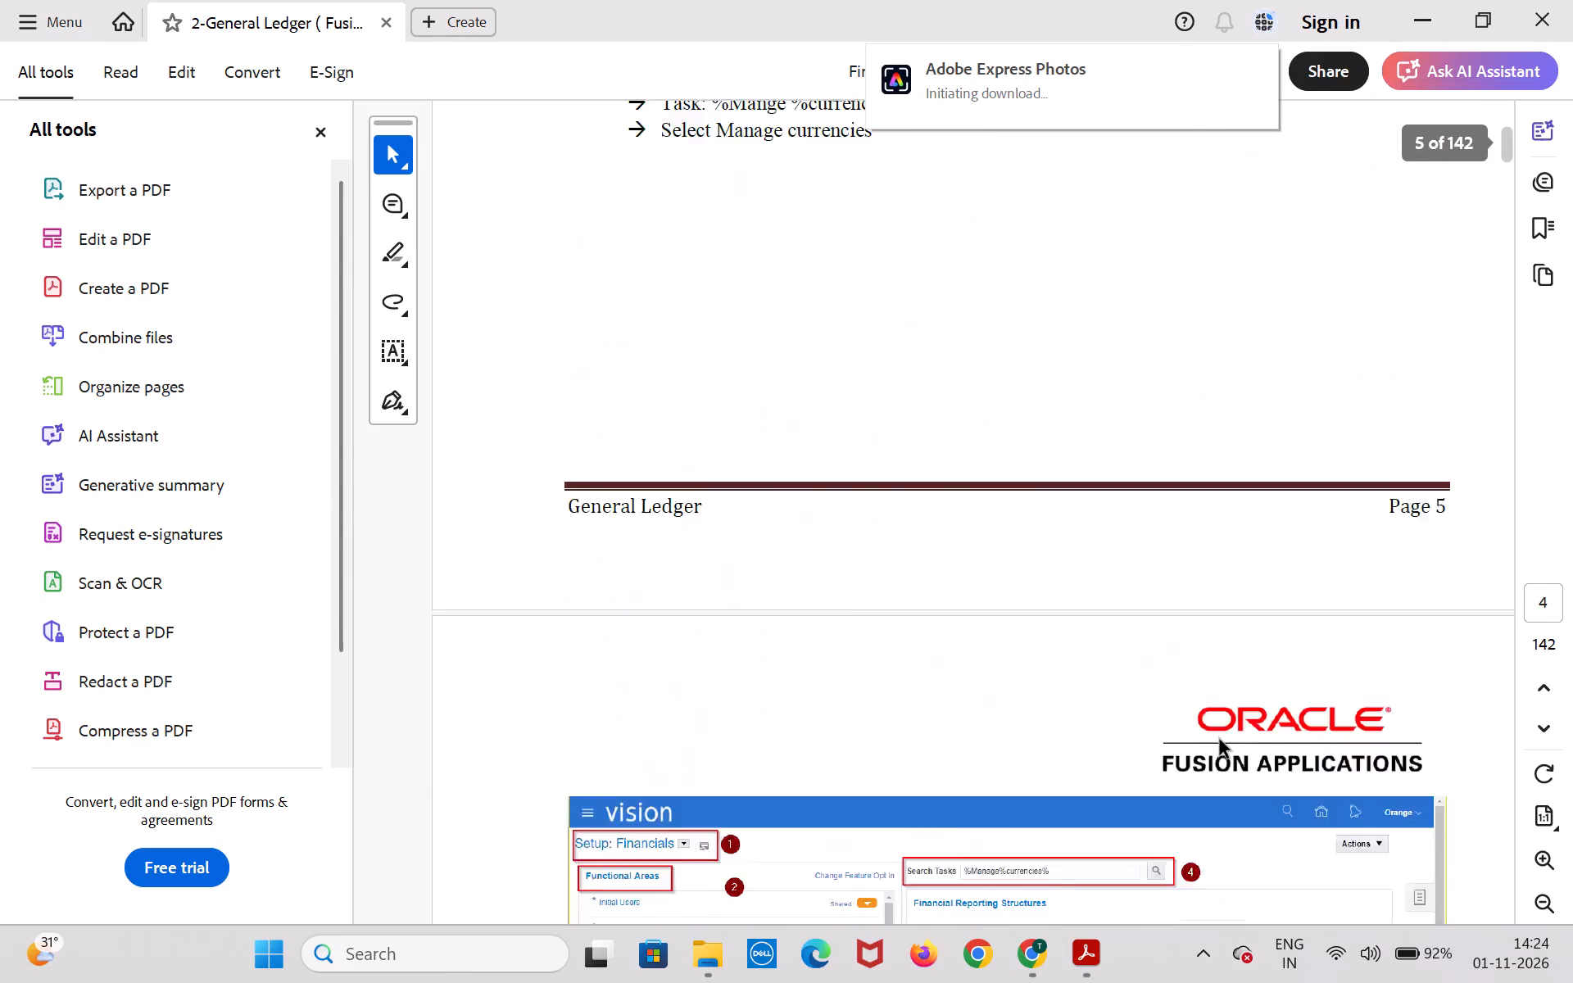
scroll(1220, 740, down, 16)
scroll(1220, 740, down, 5)
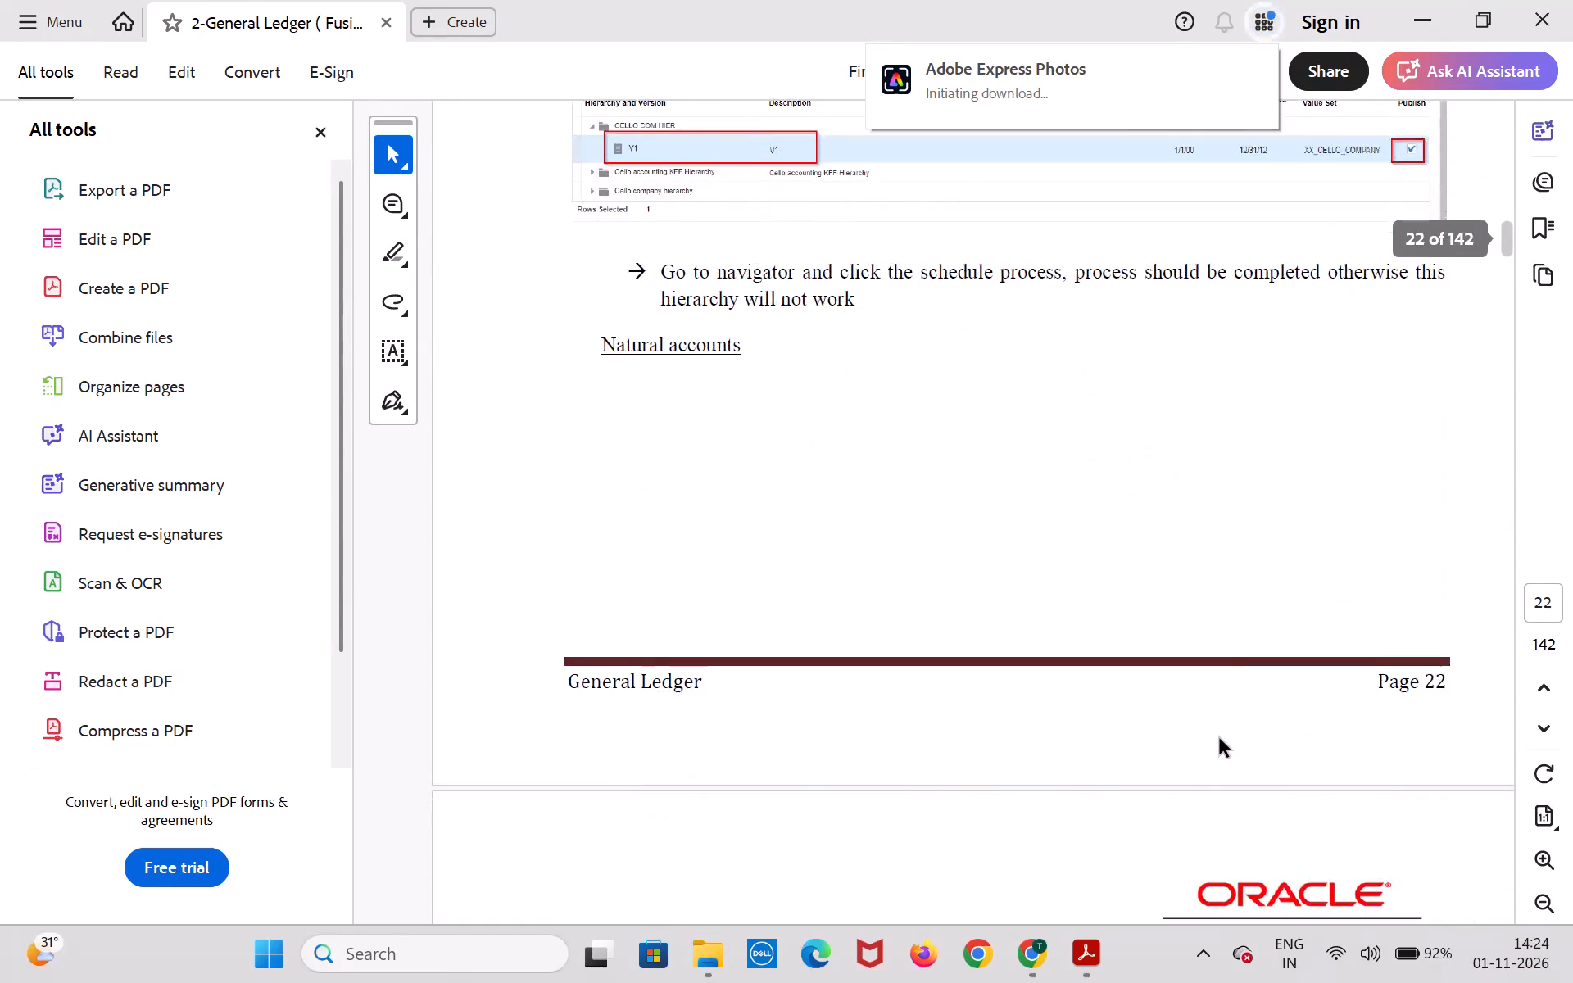
scroll(1225, 714, down, 6)
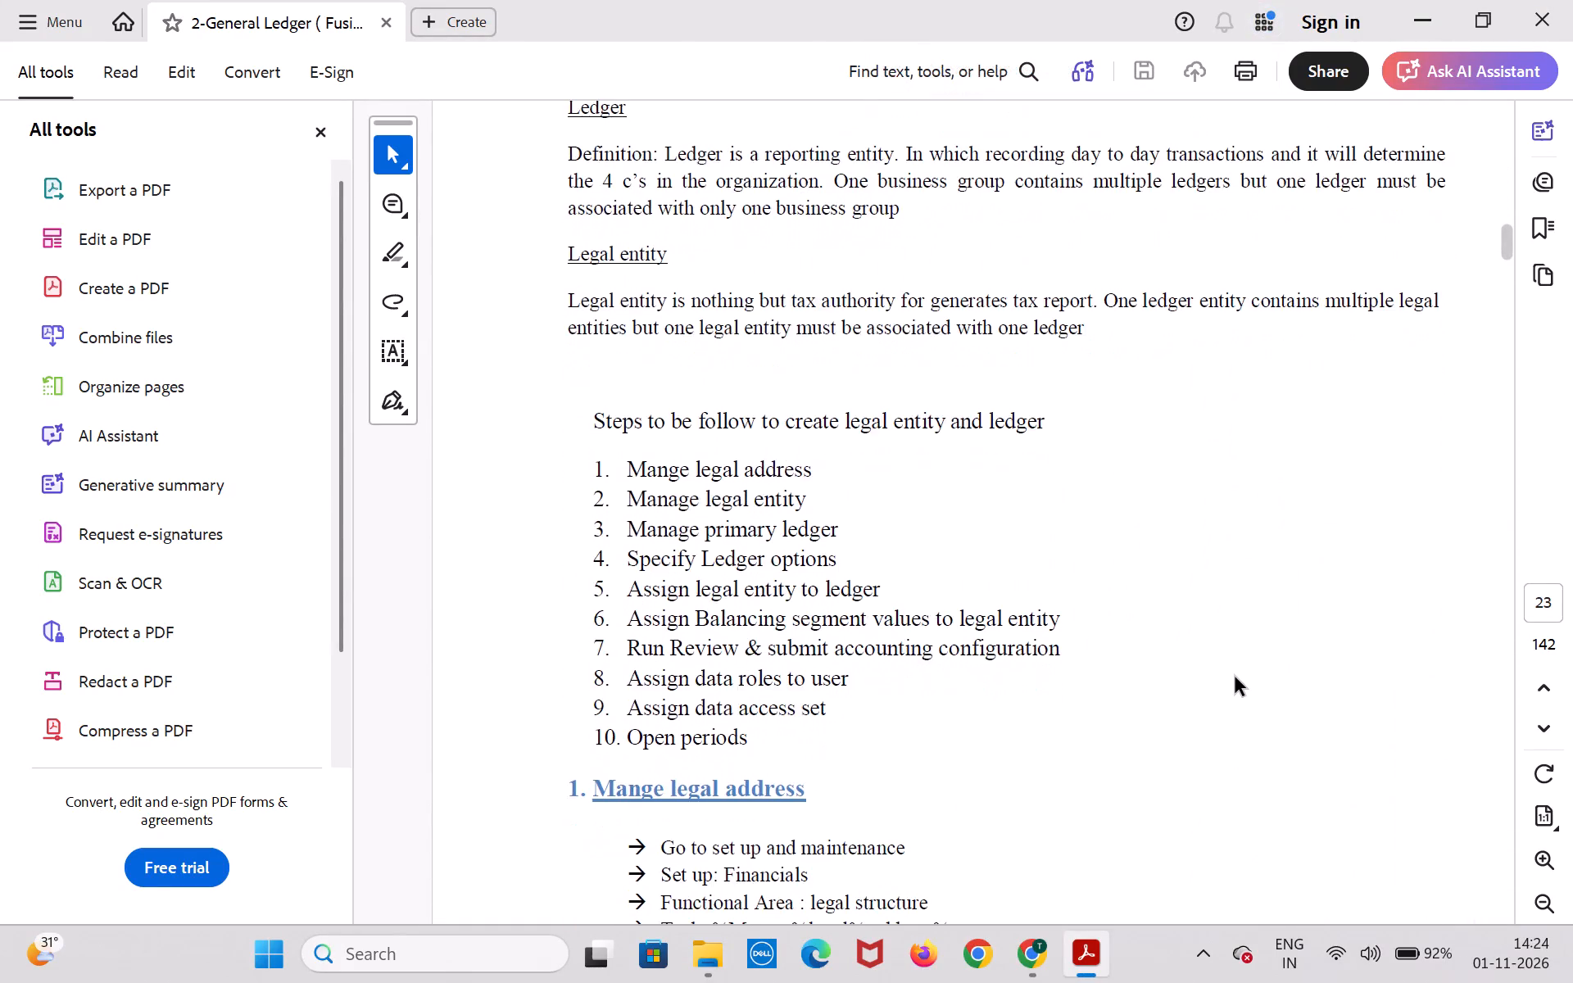
scroll(1235, 677, down, 2)
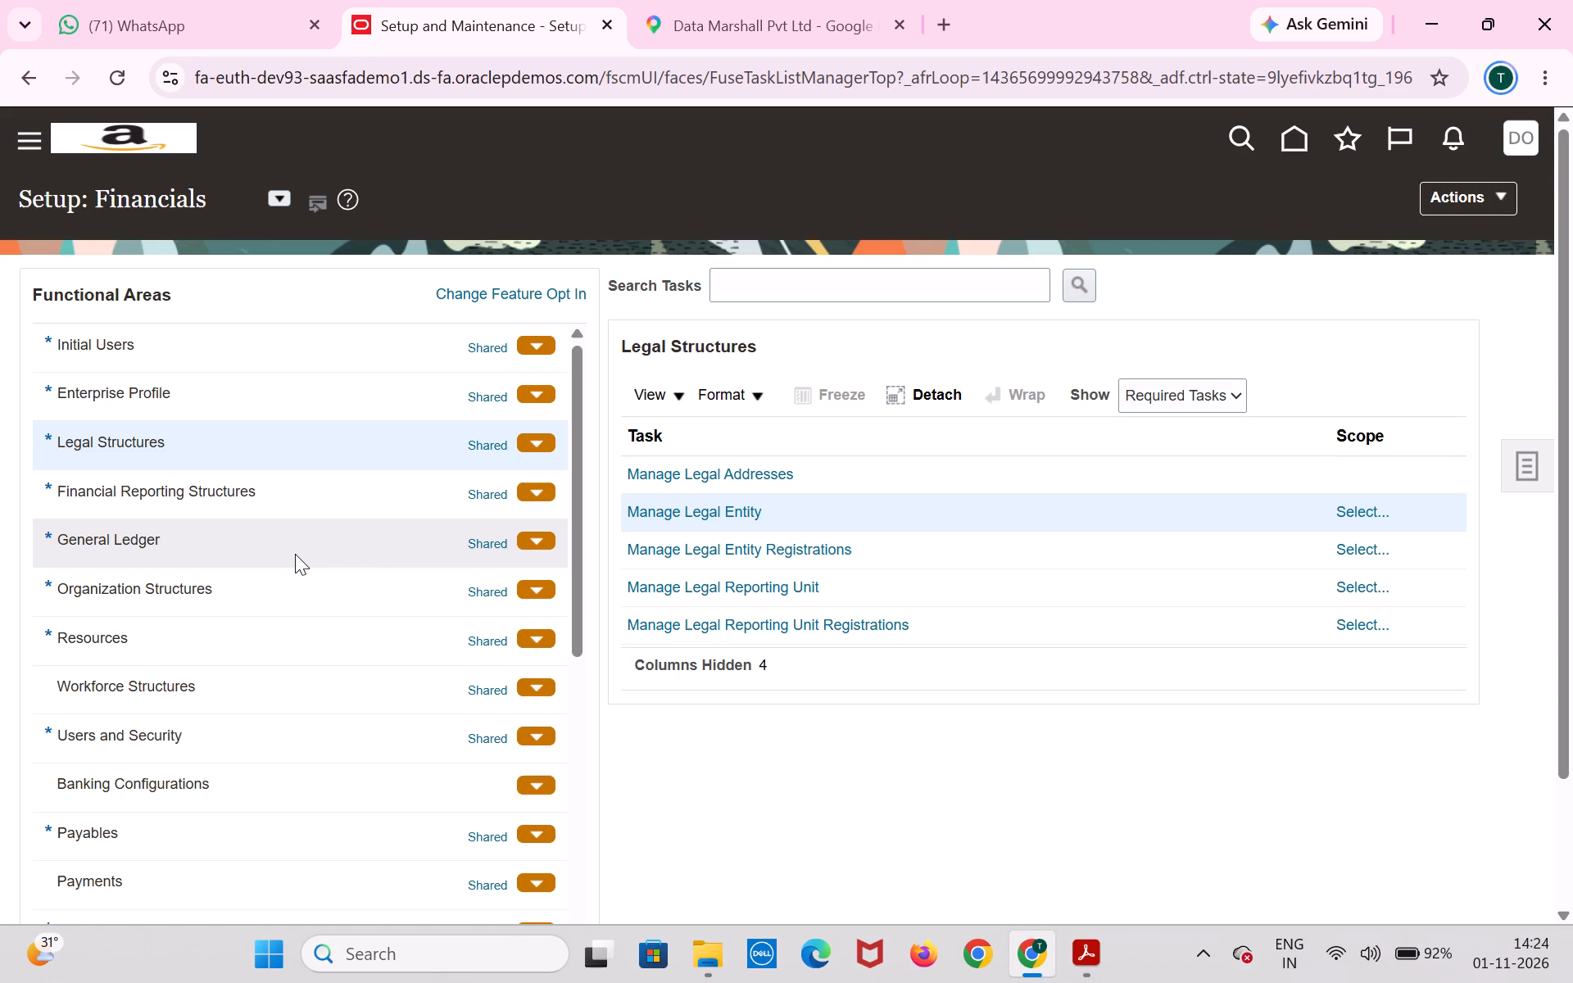
In Oracle's Setup: Financials page in Chrome, start a new primary ledger through General Ledger's Manage Primary Ledgers task.
click(184, 554)
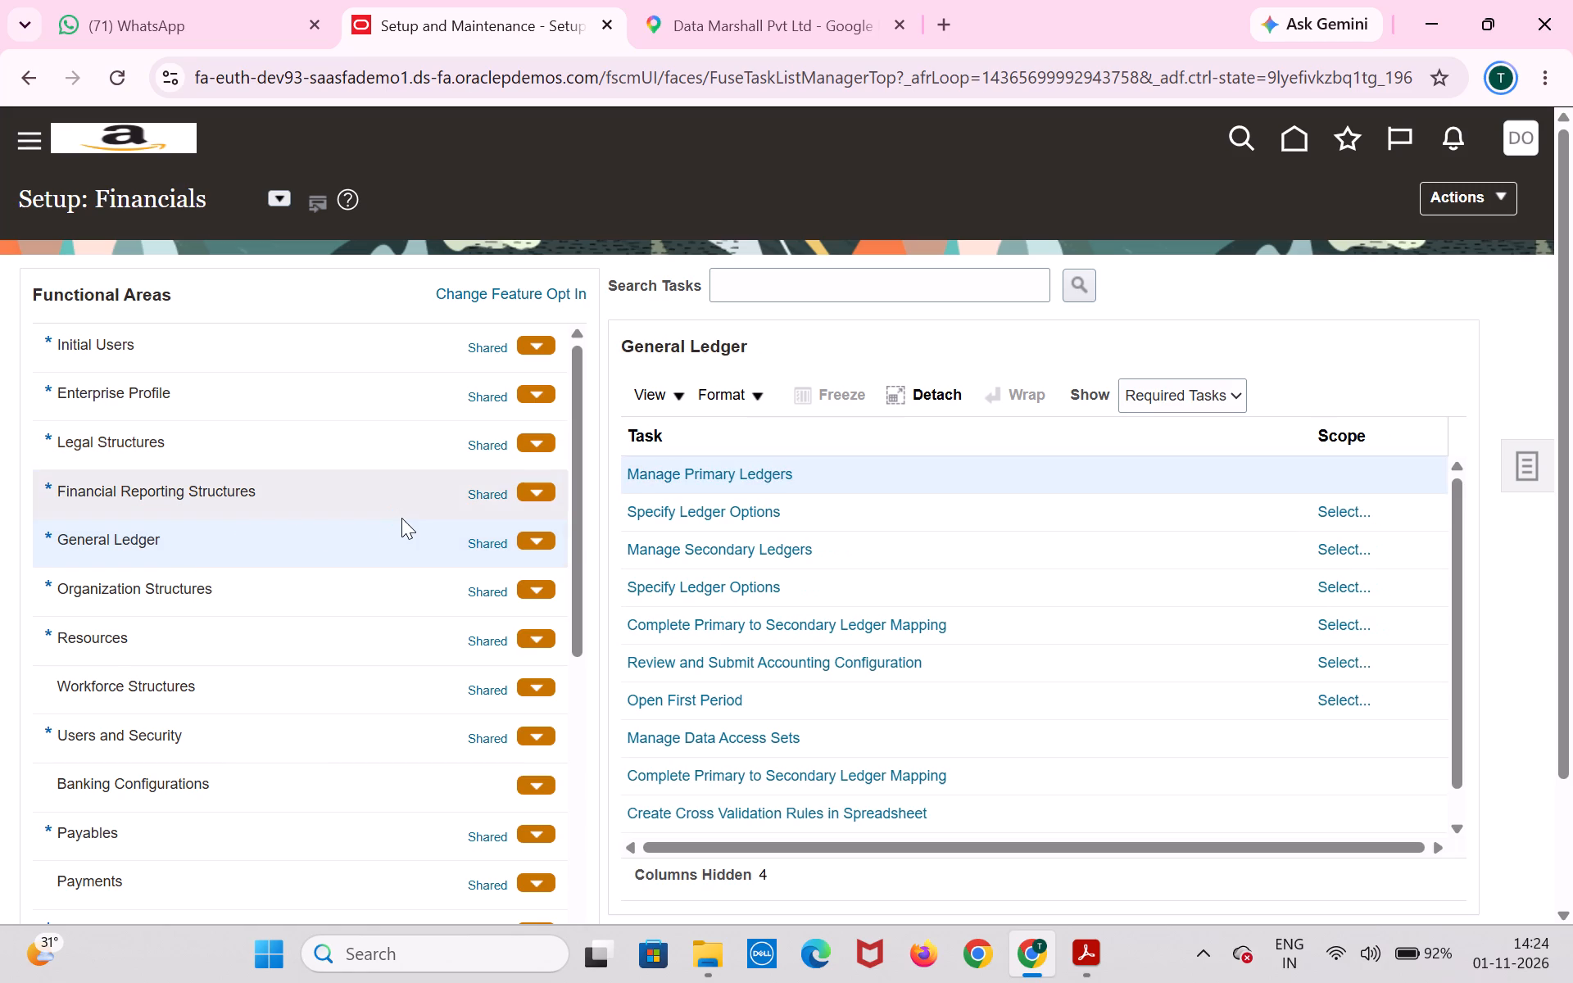
click(648, 475)
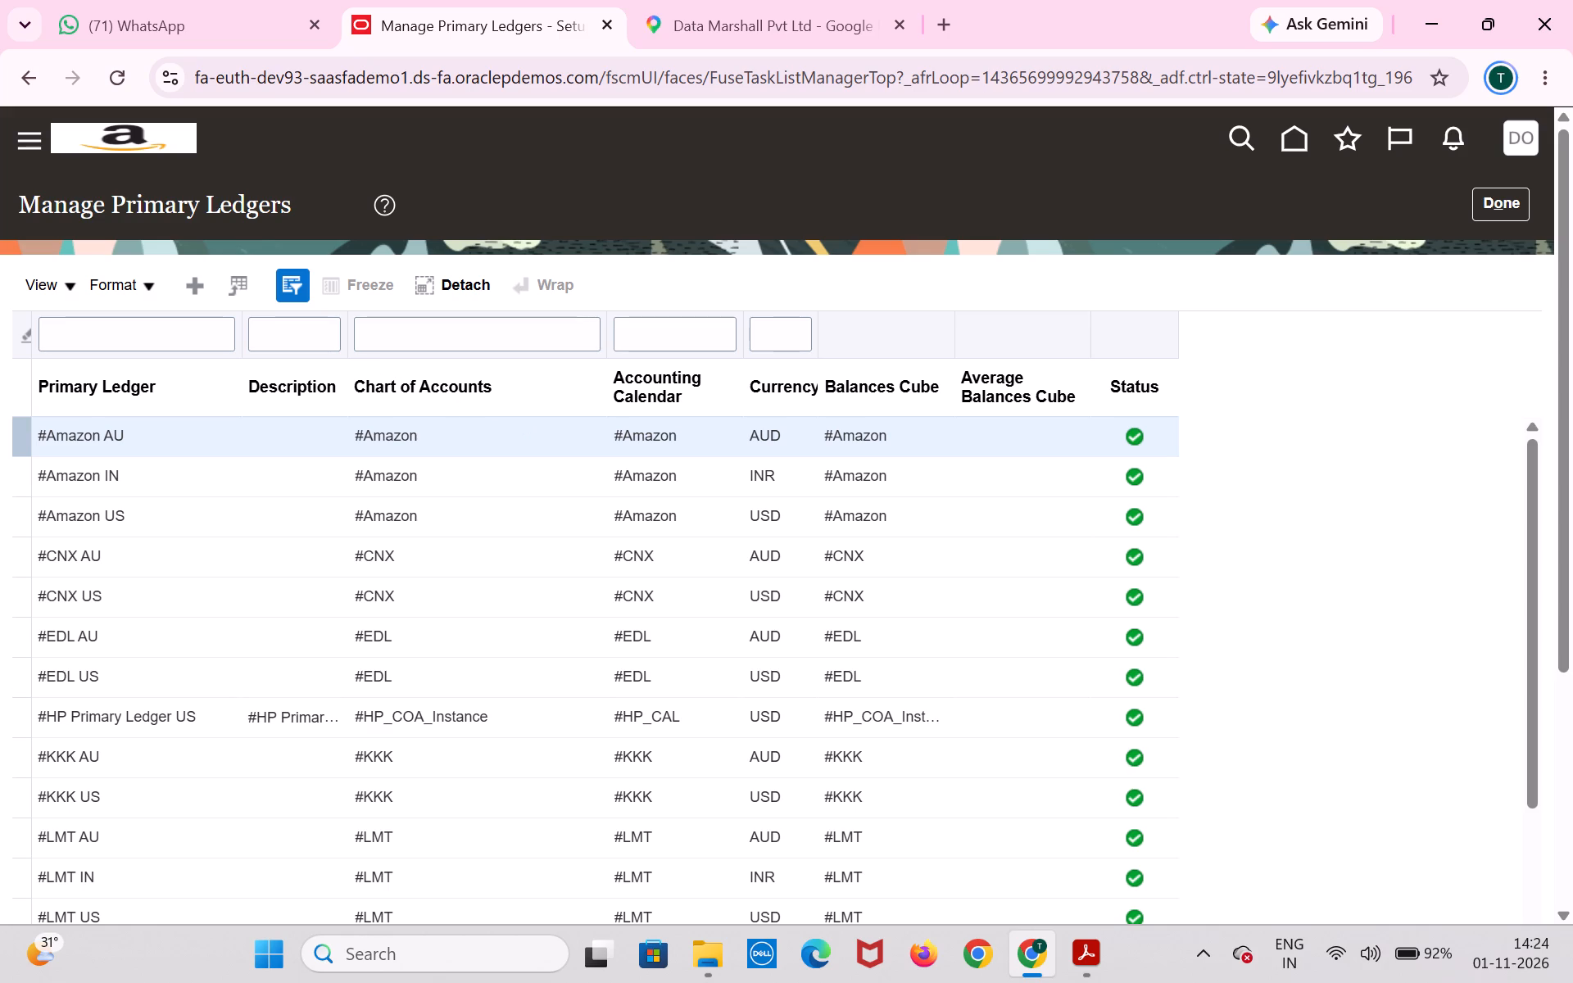
click(204, 287)
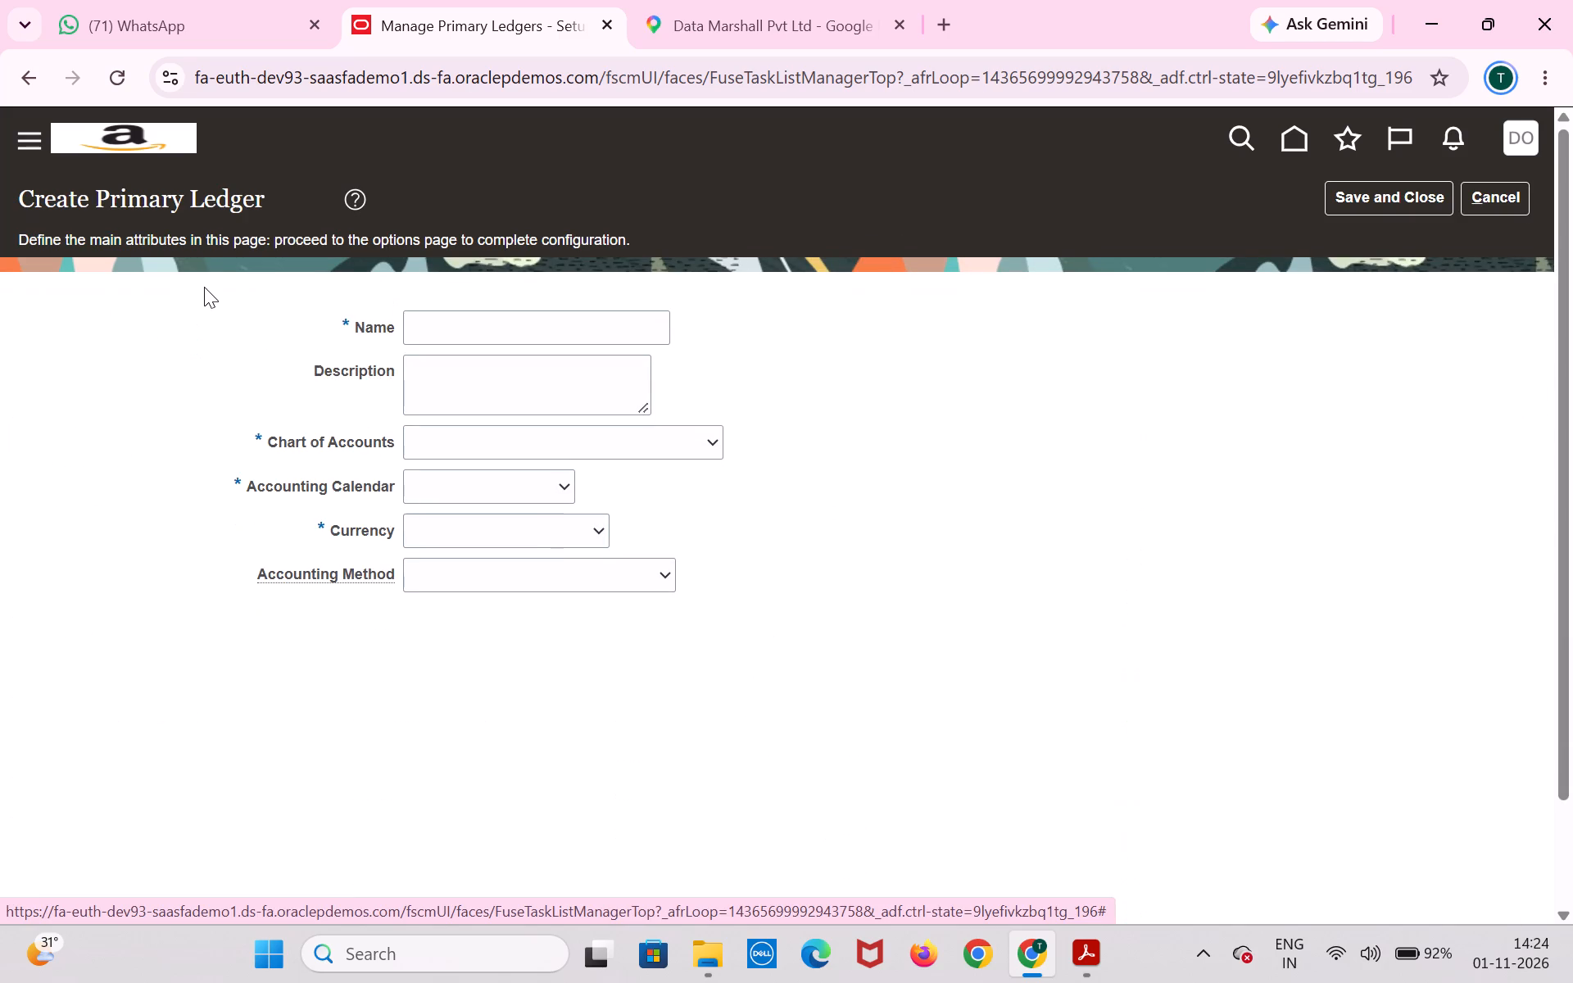
Name the new primary ledger "Data Marshall primary ledger".
click(469, 335)
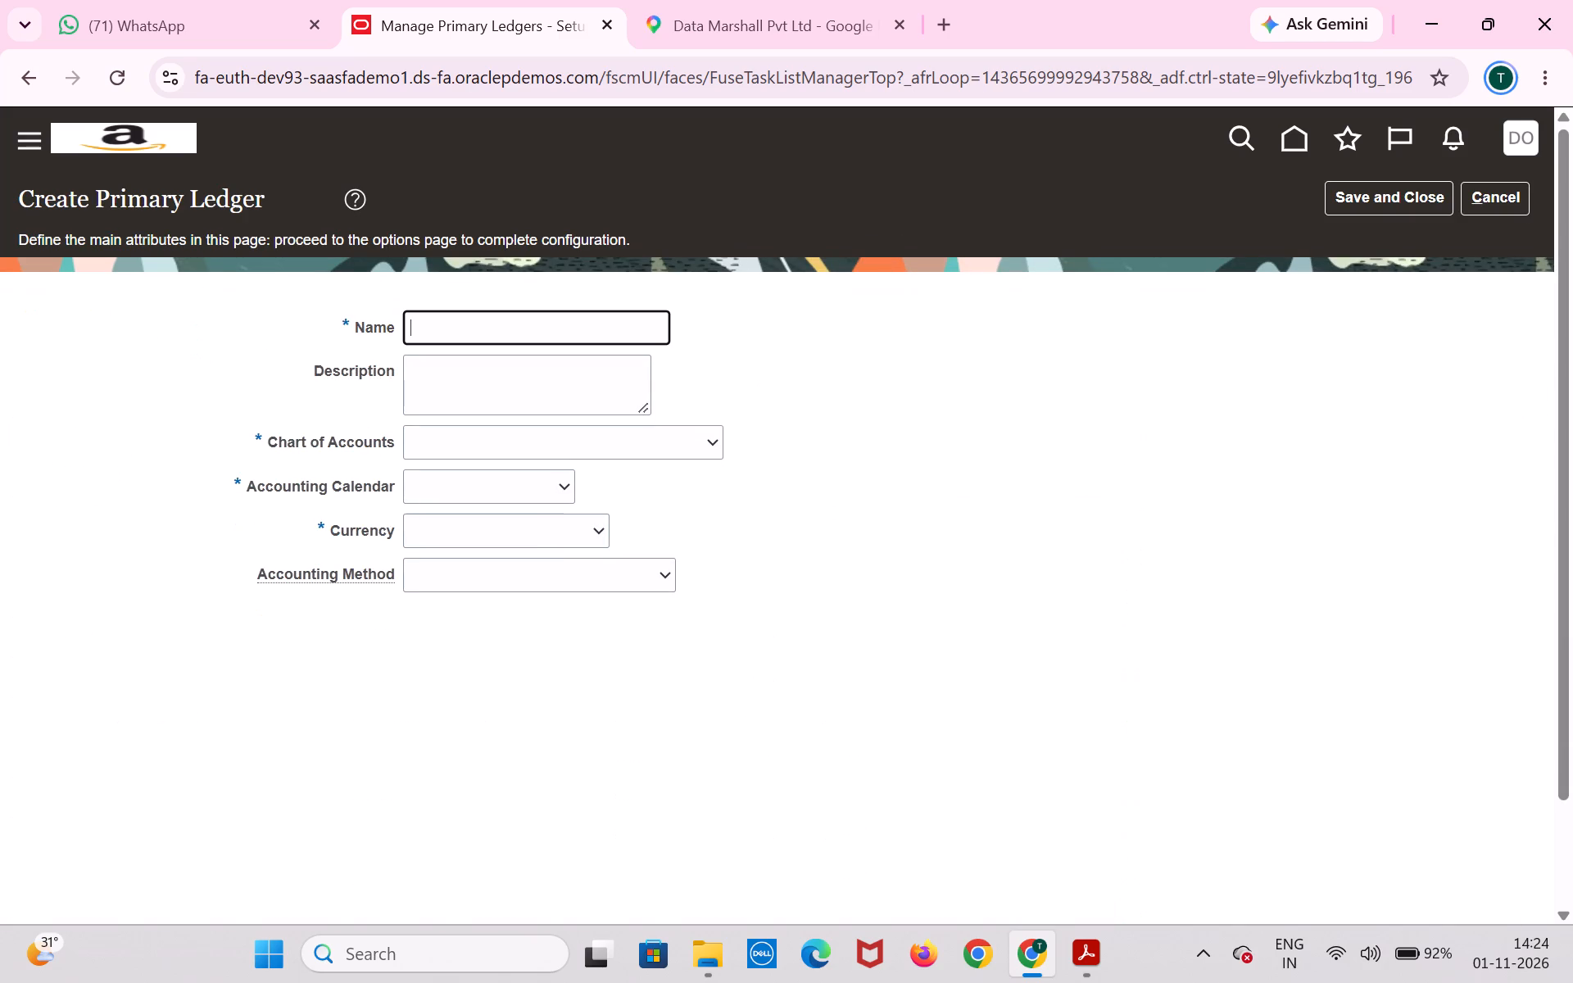
key(a)
key(BackSpace)
text(Da)
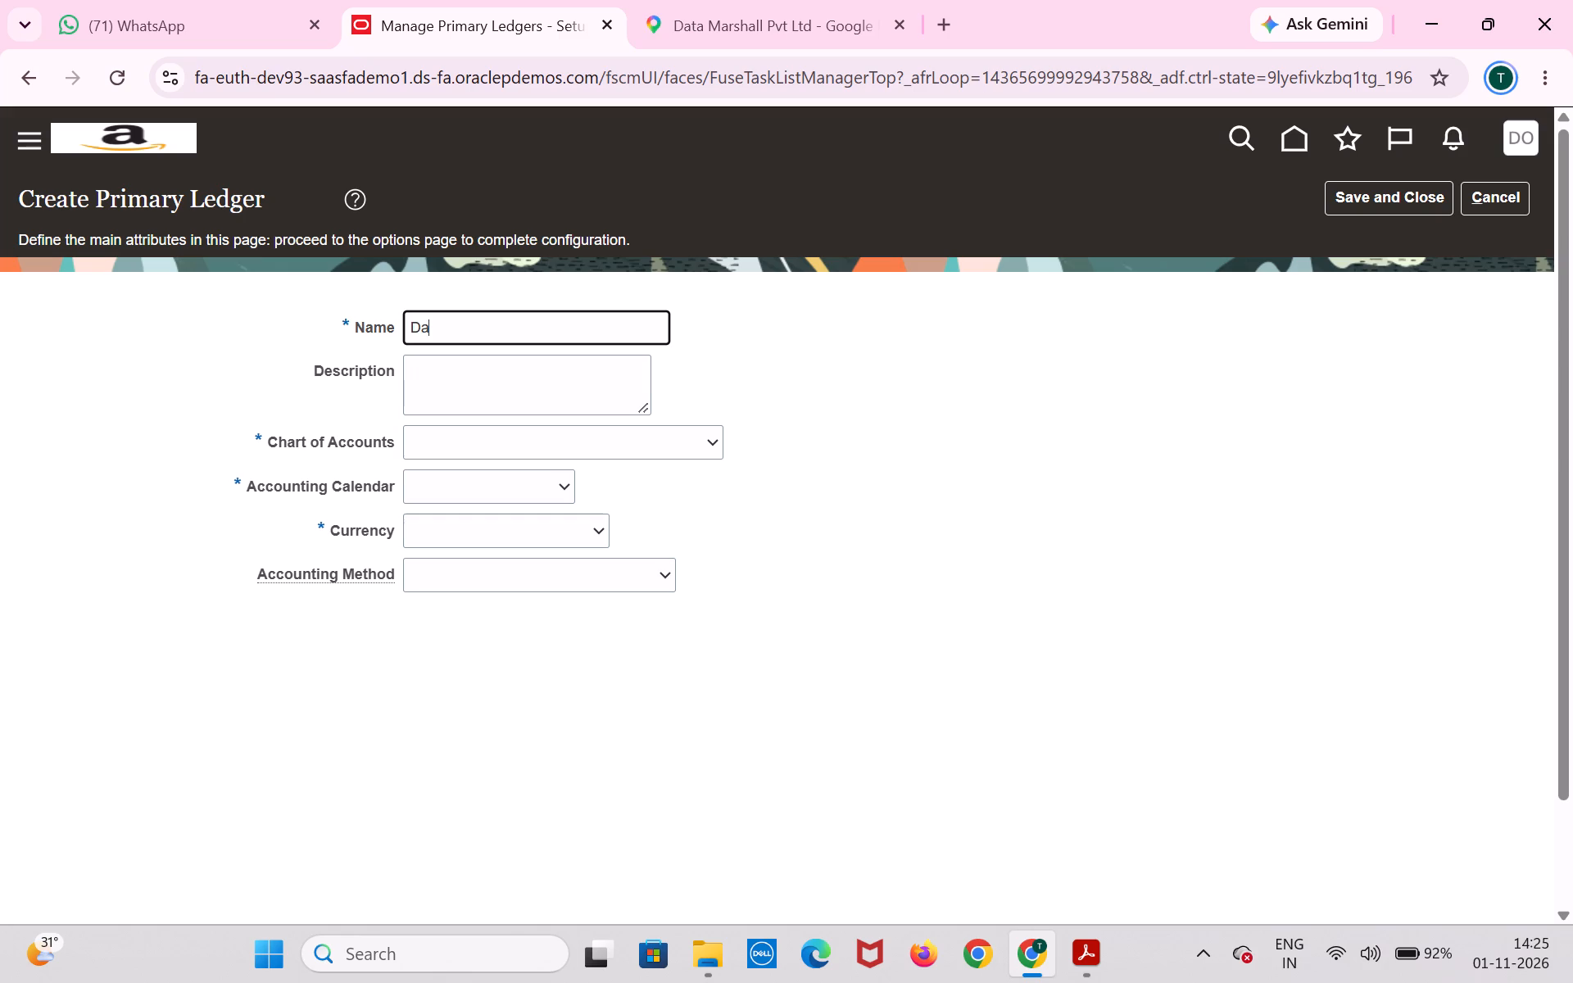
text(ta)
key(space)
key(shift+m)
key(a)
text(rshall)
key(space)
text(primary le)
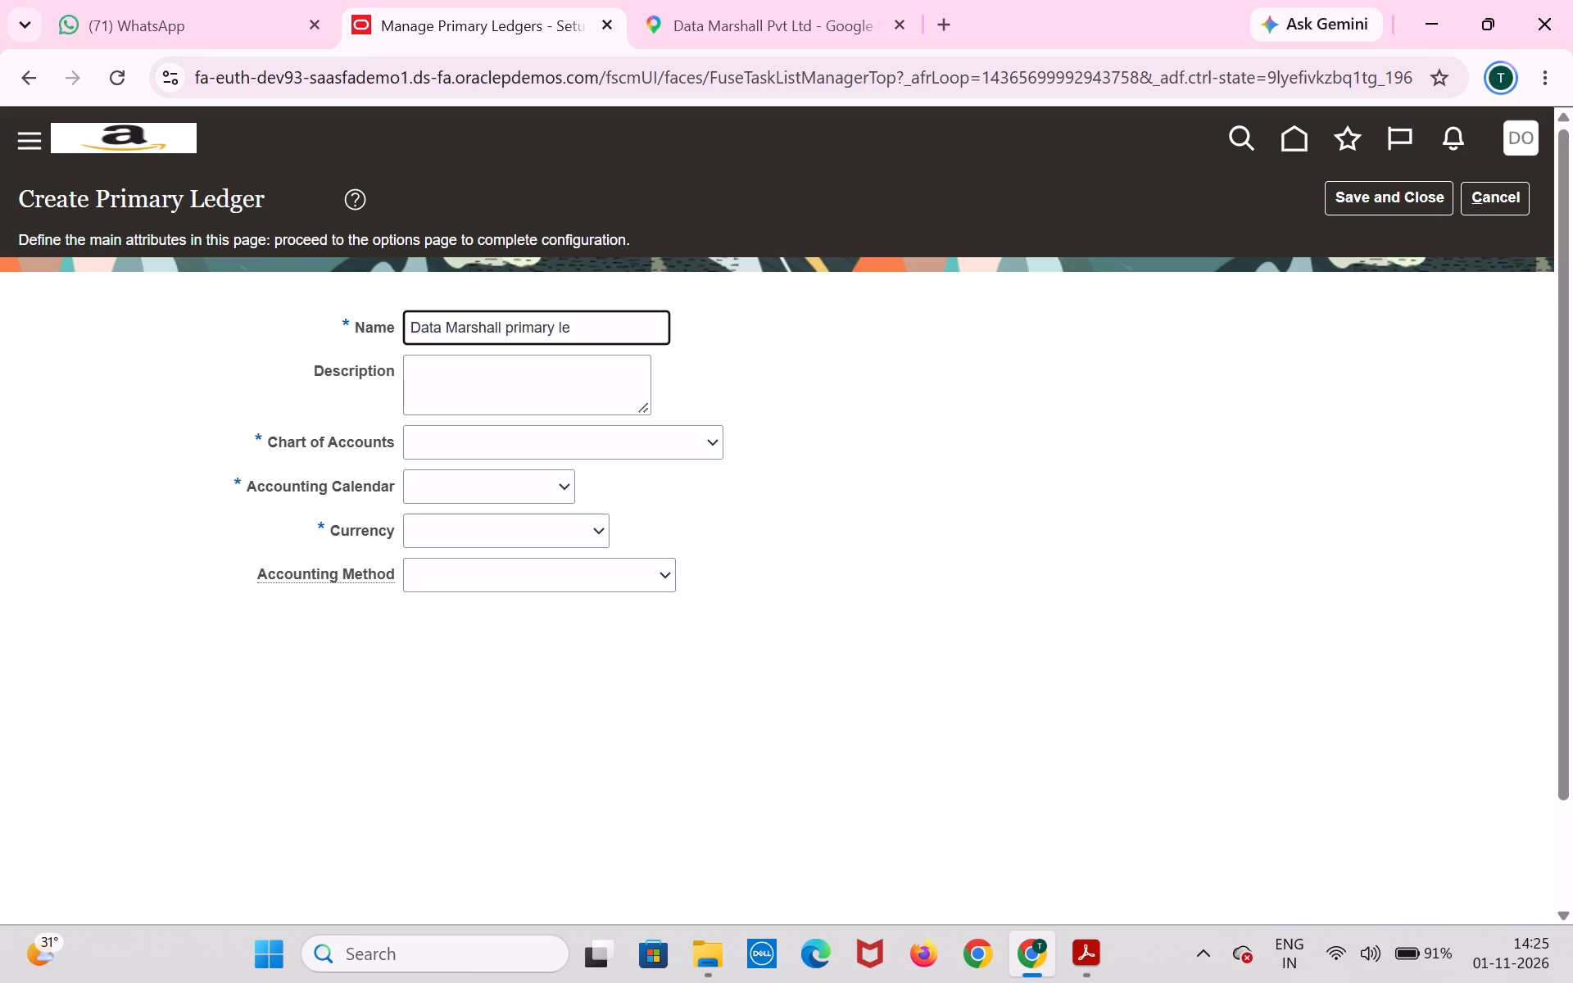
text(dger)
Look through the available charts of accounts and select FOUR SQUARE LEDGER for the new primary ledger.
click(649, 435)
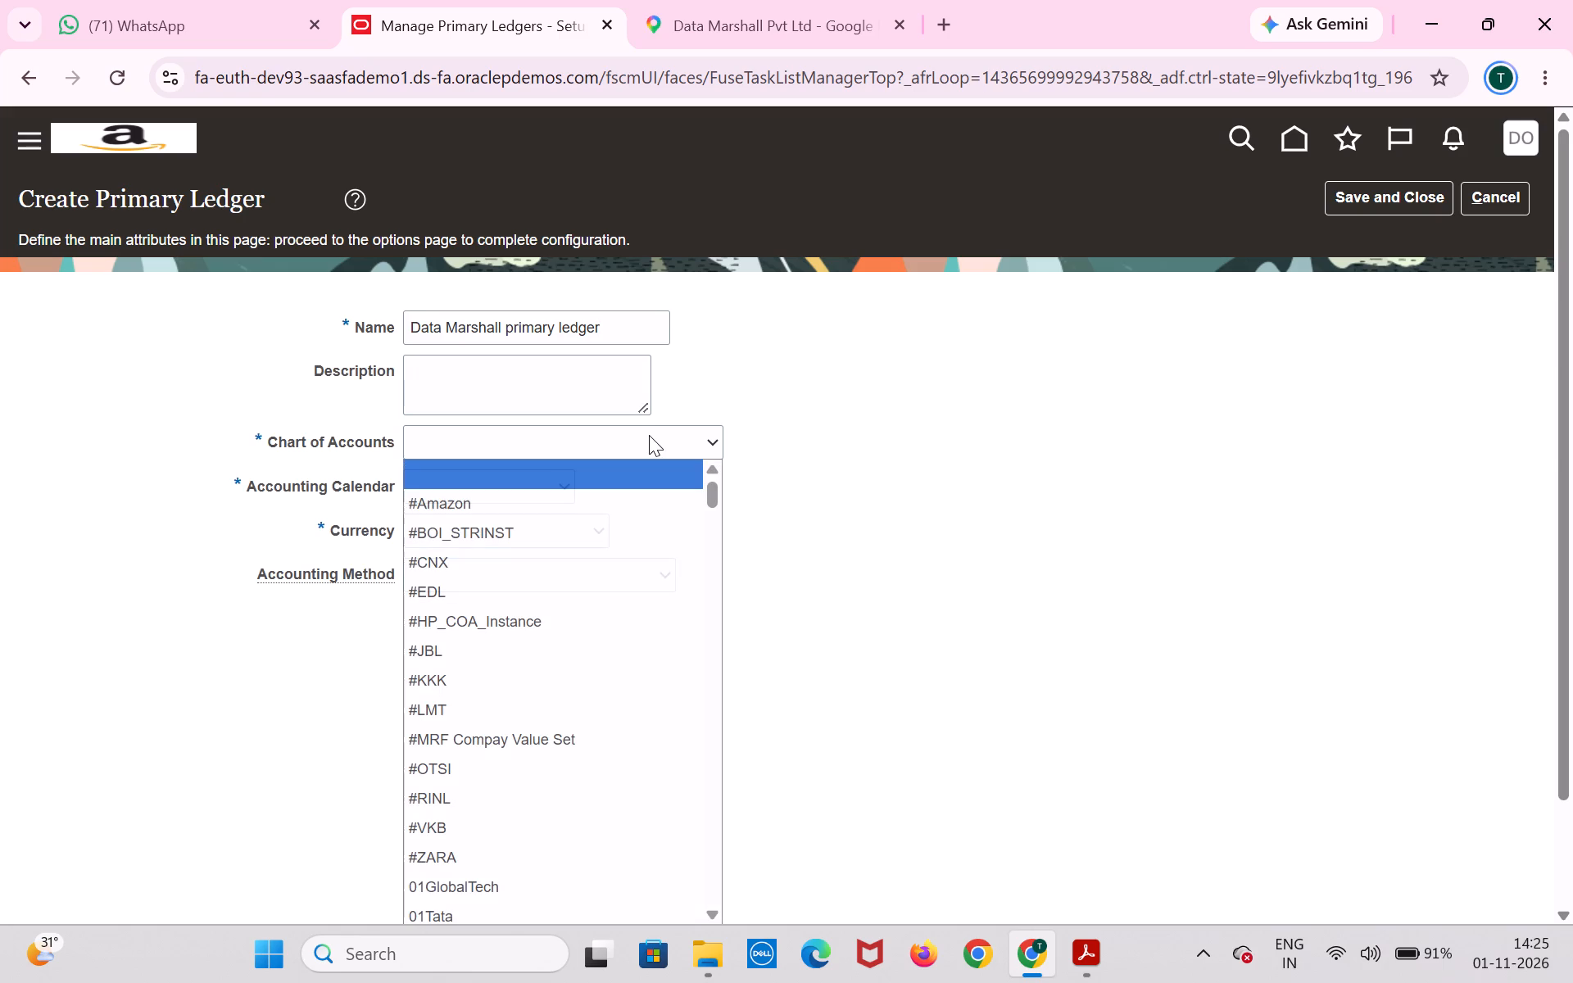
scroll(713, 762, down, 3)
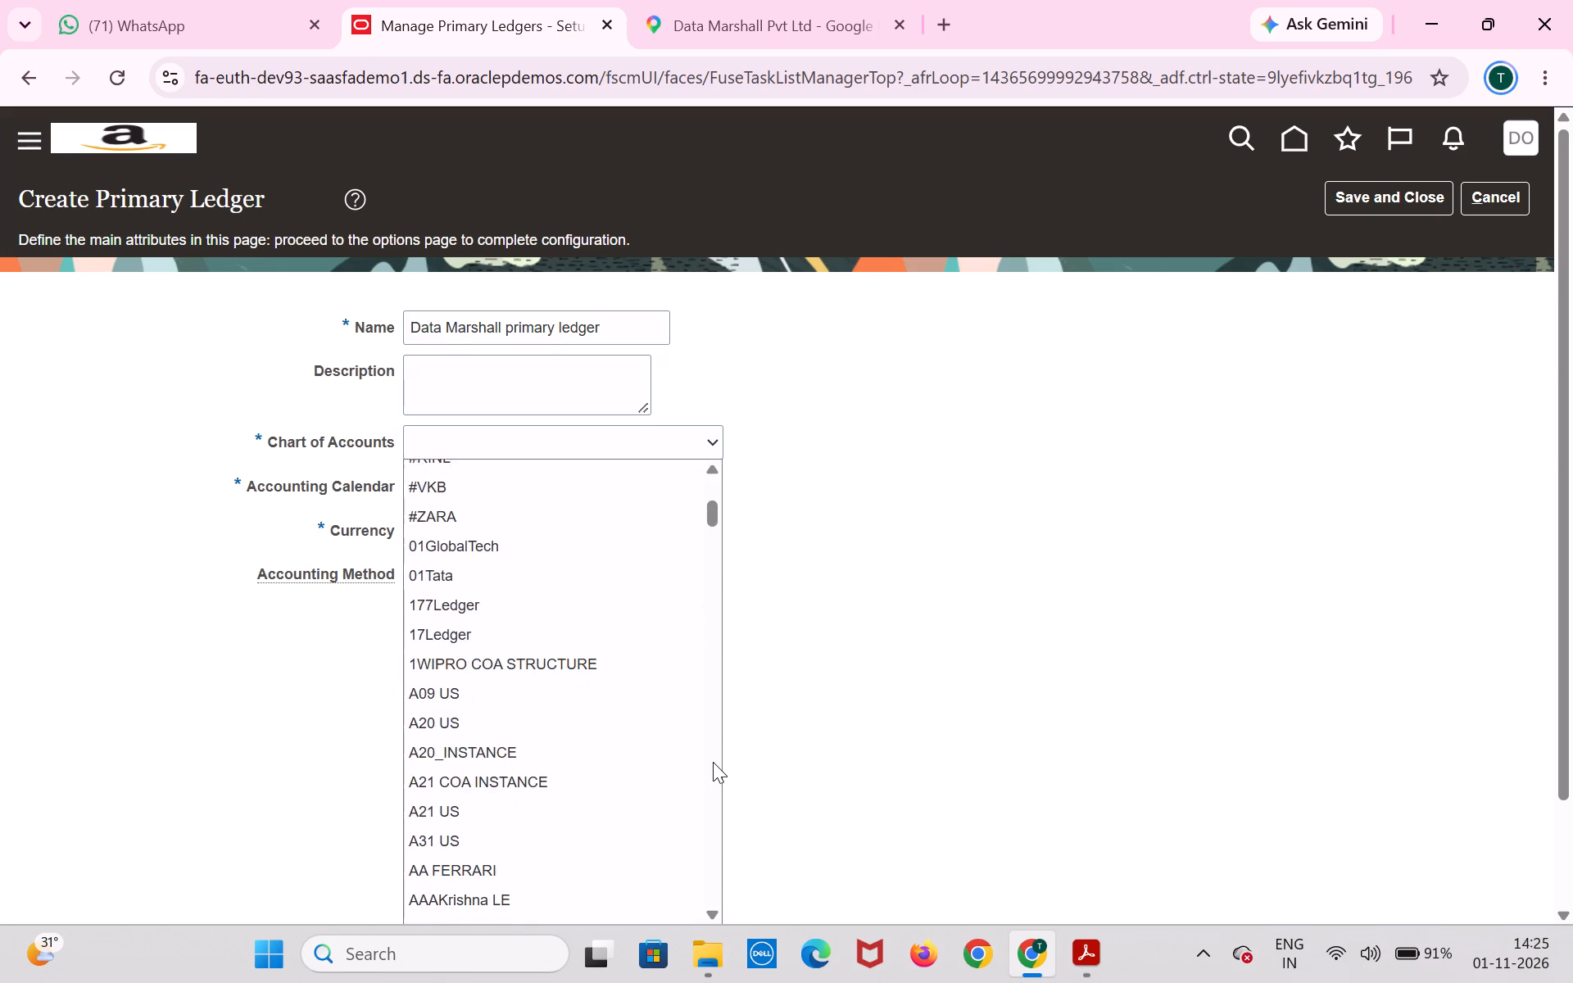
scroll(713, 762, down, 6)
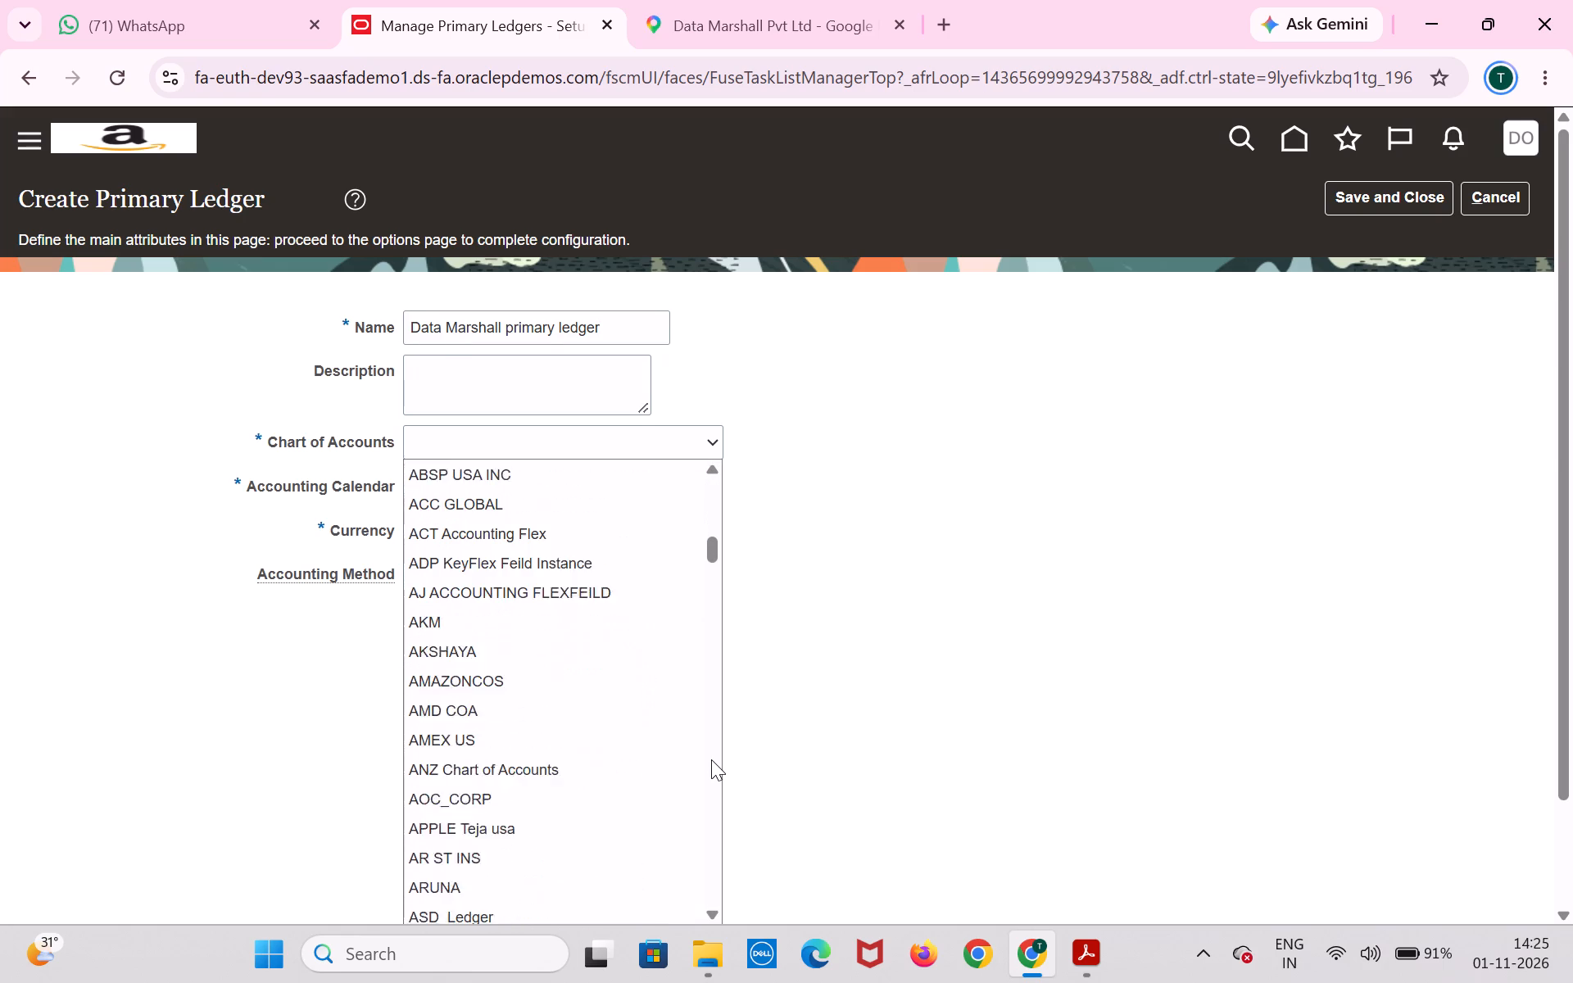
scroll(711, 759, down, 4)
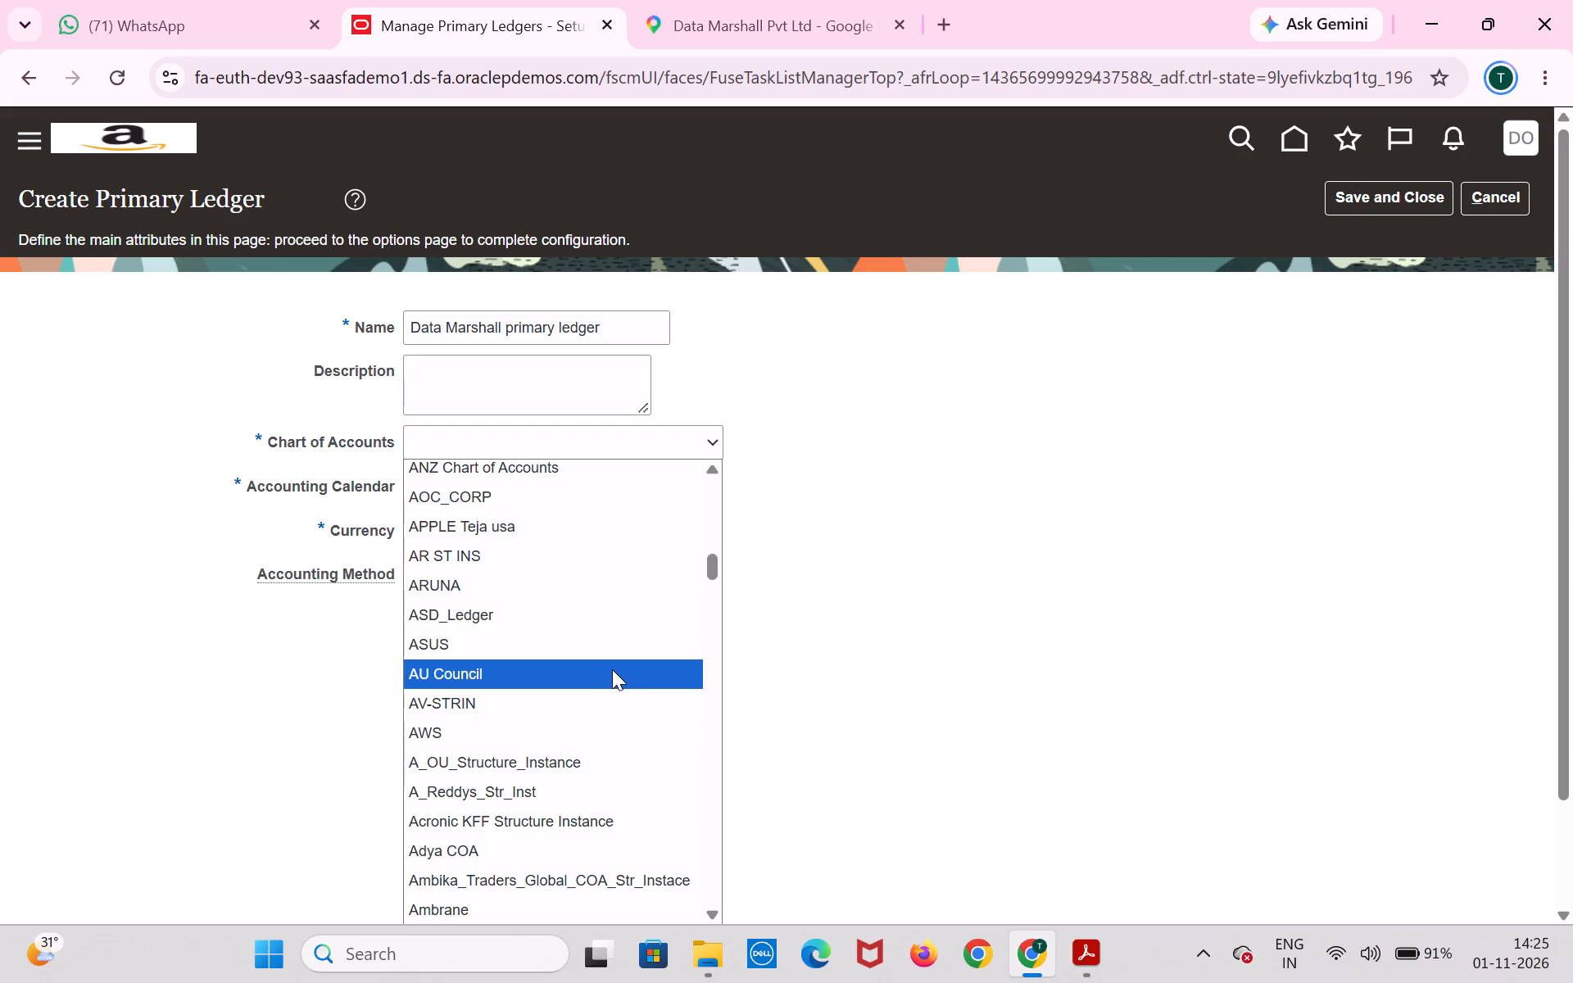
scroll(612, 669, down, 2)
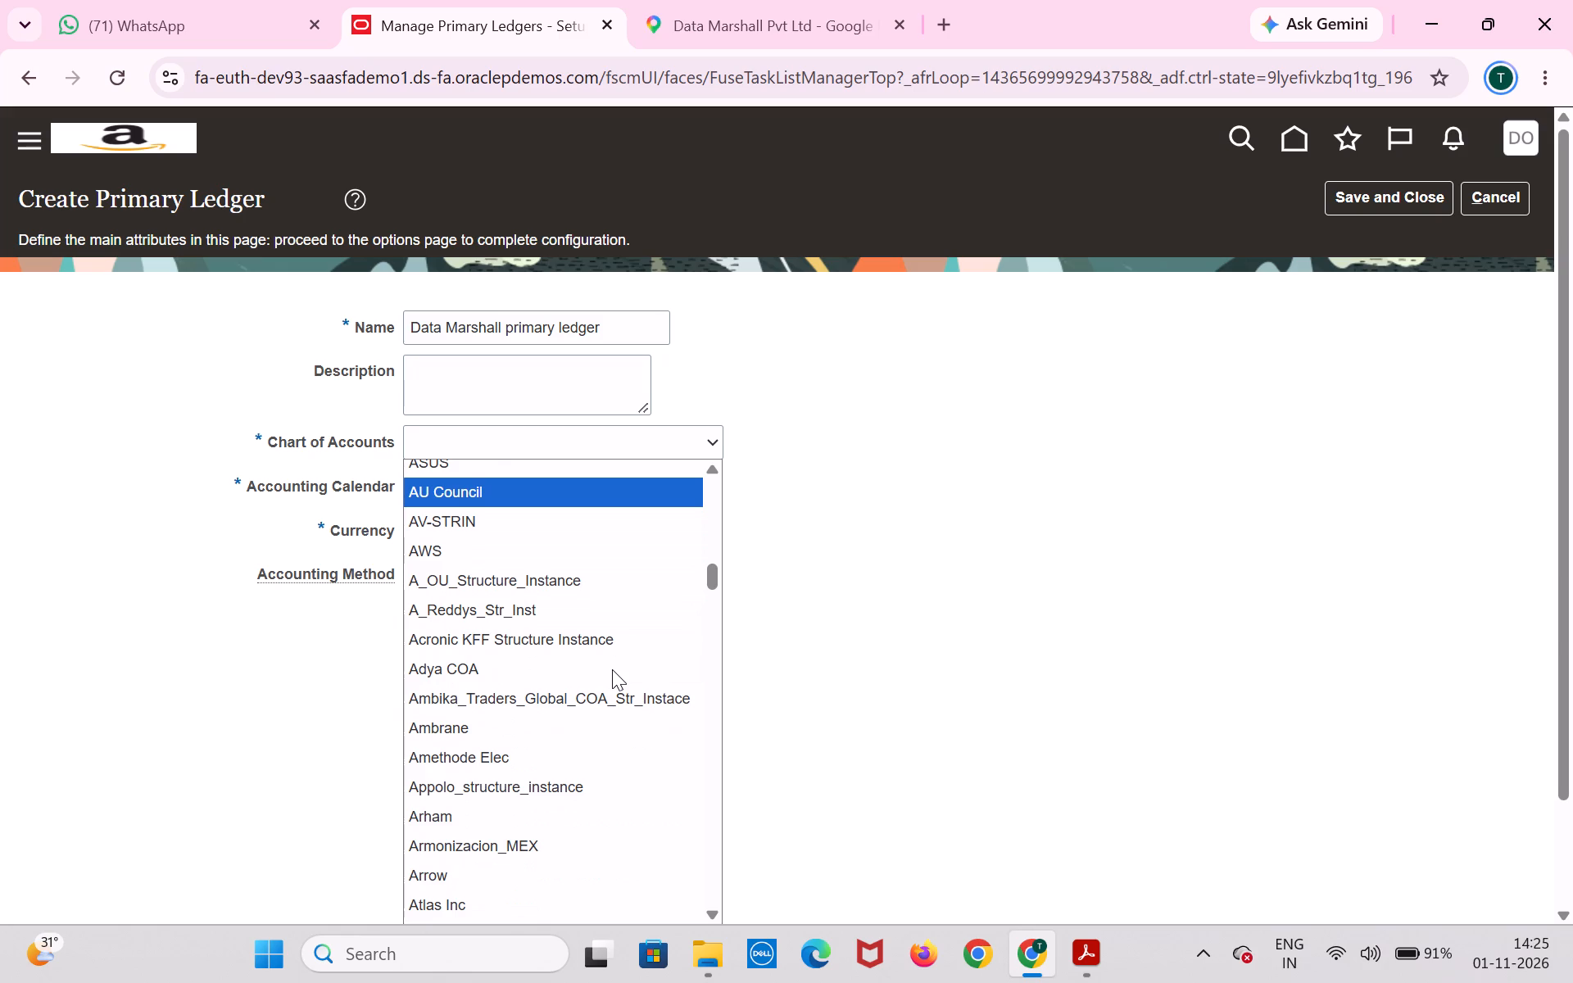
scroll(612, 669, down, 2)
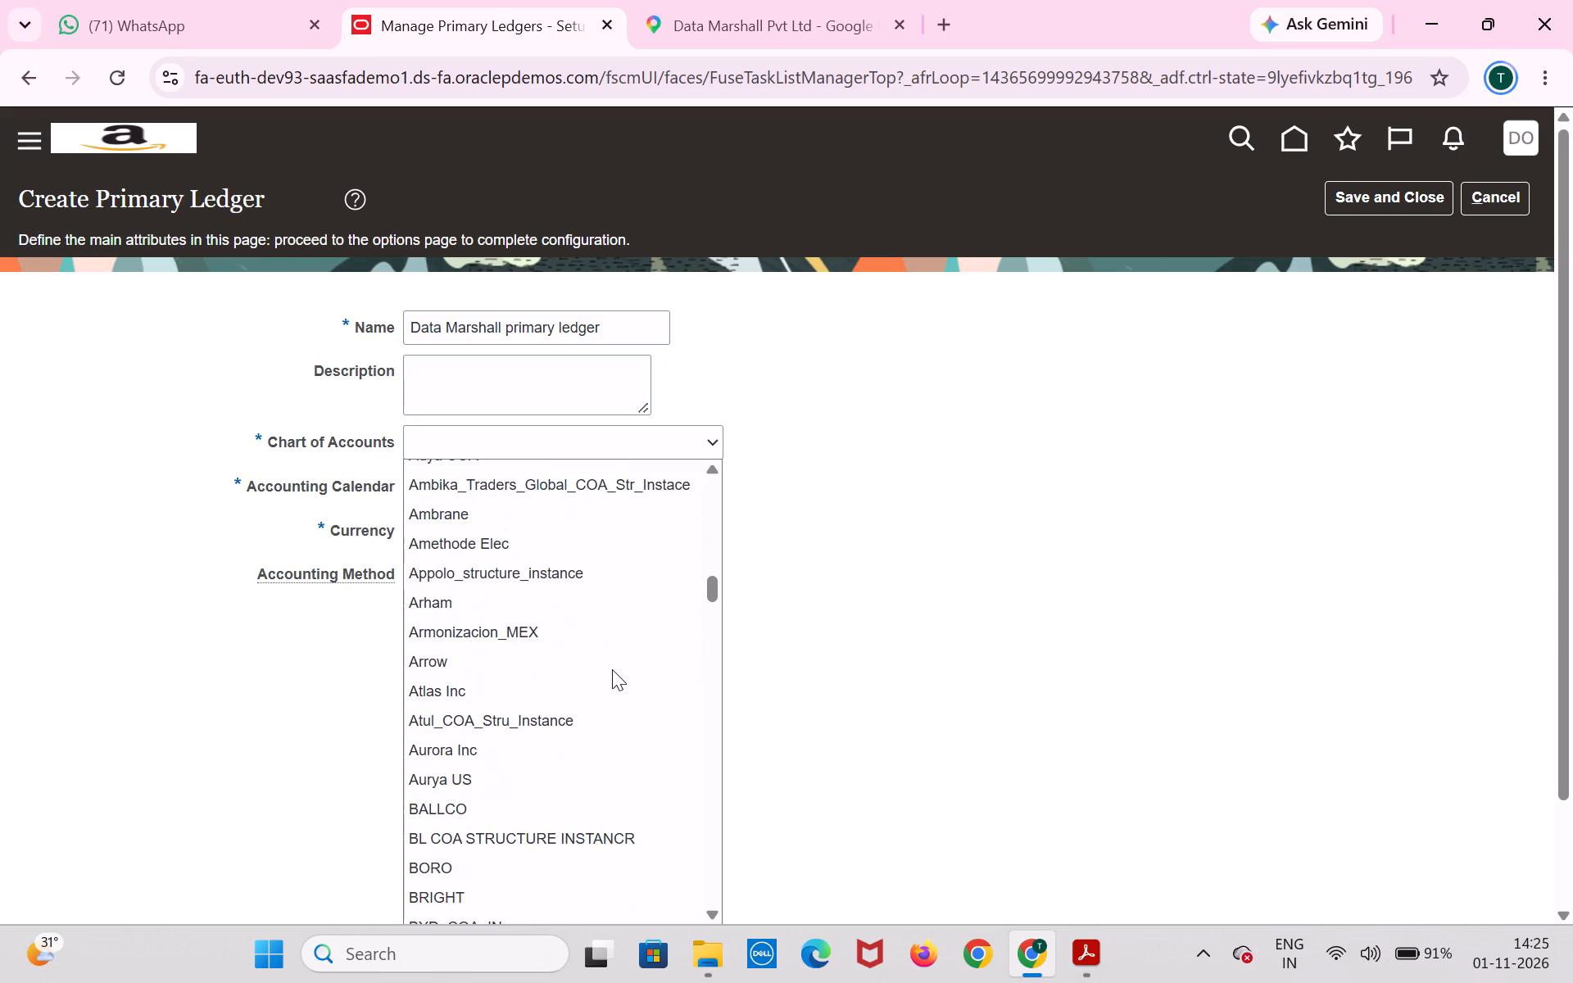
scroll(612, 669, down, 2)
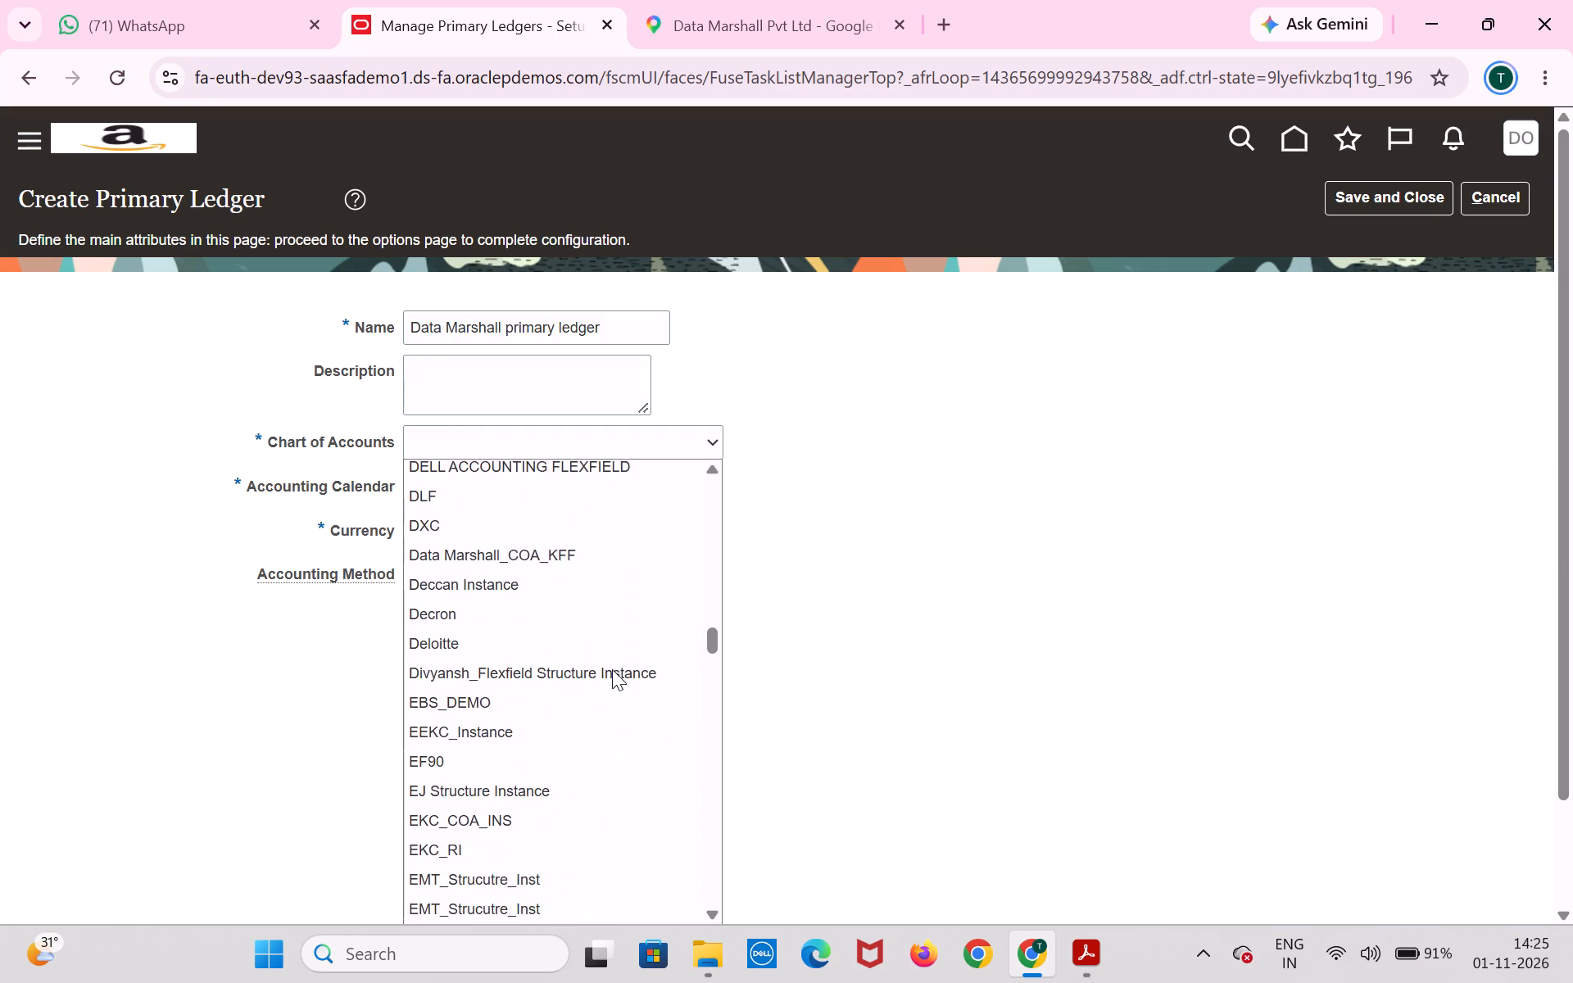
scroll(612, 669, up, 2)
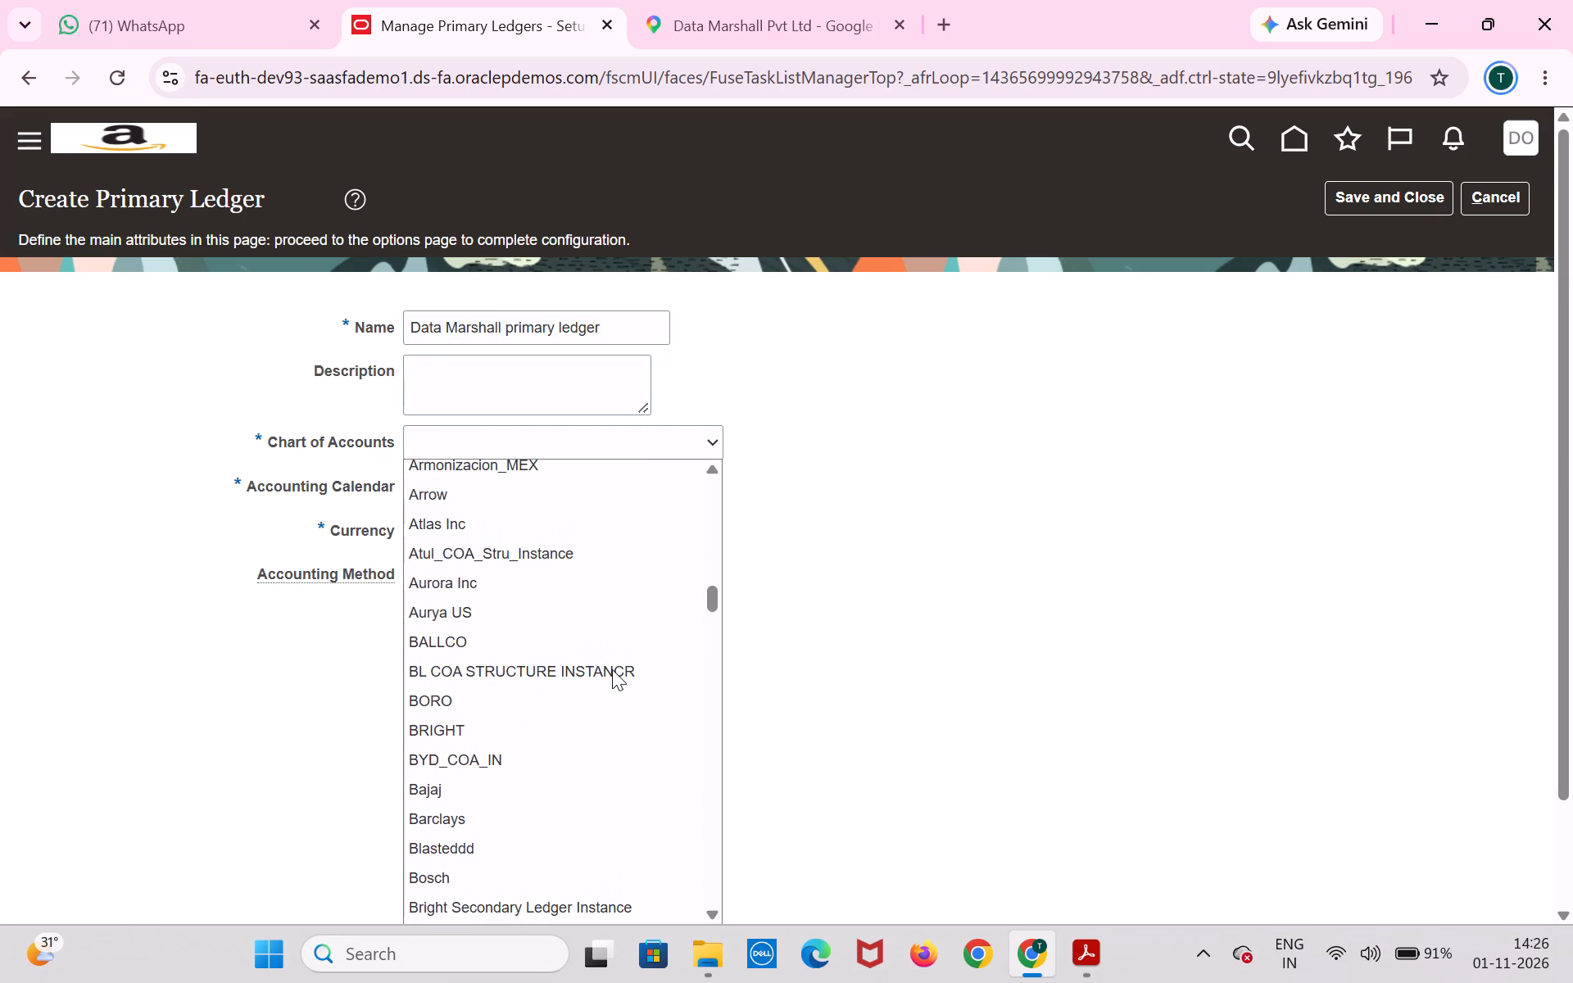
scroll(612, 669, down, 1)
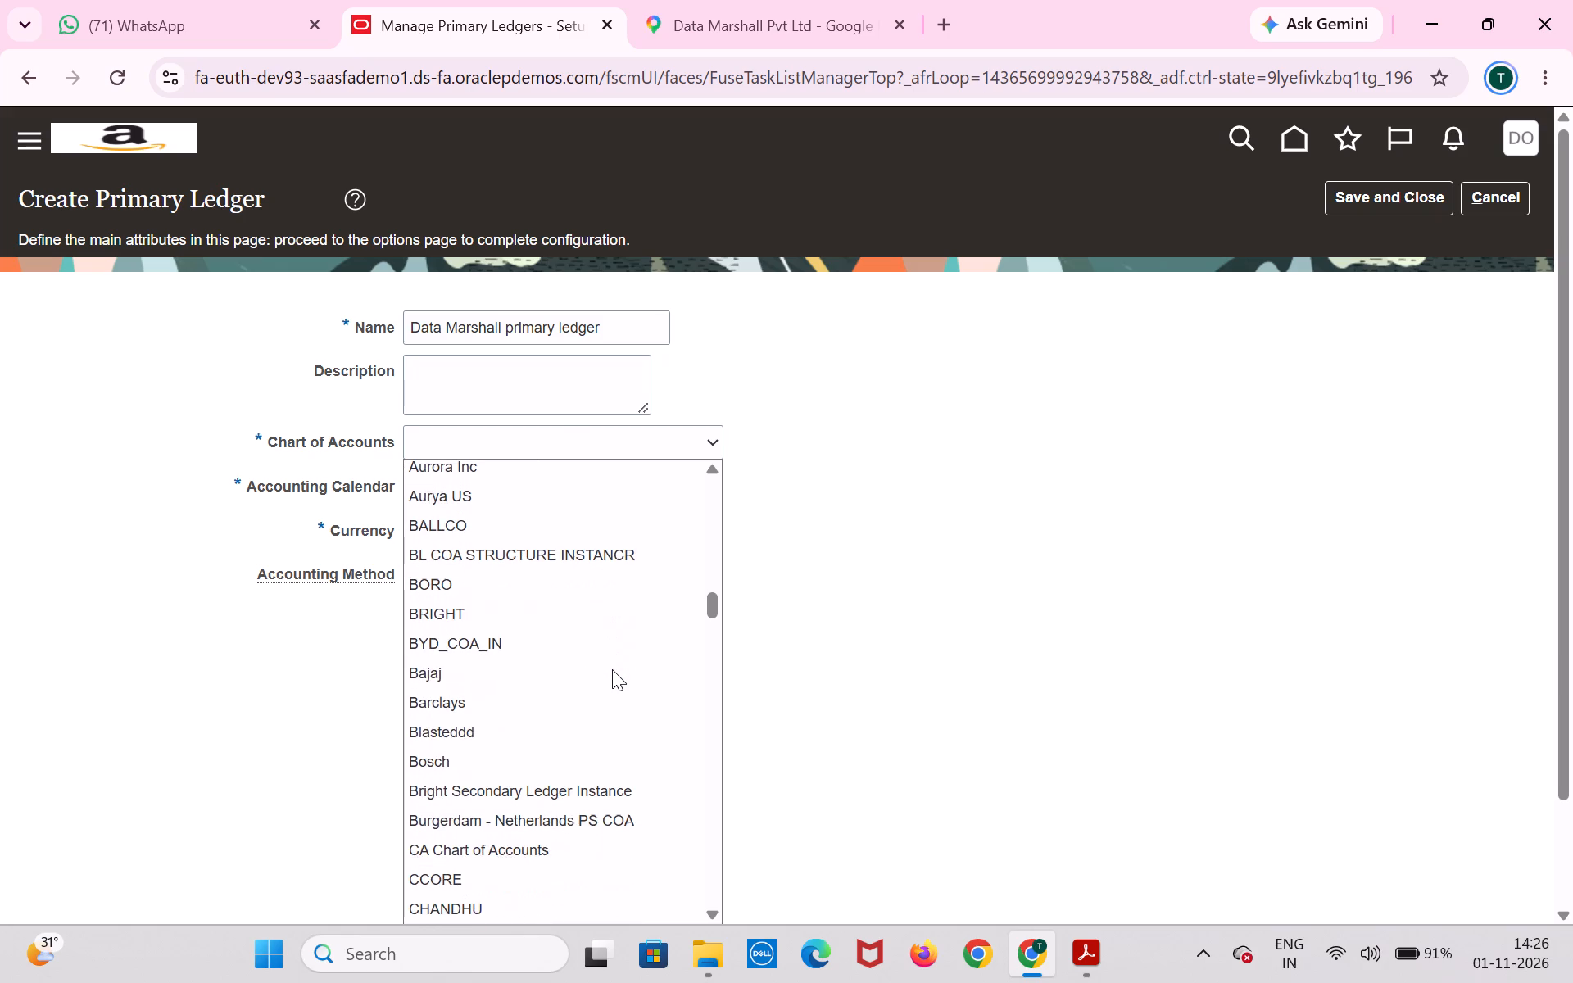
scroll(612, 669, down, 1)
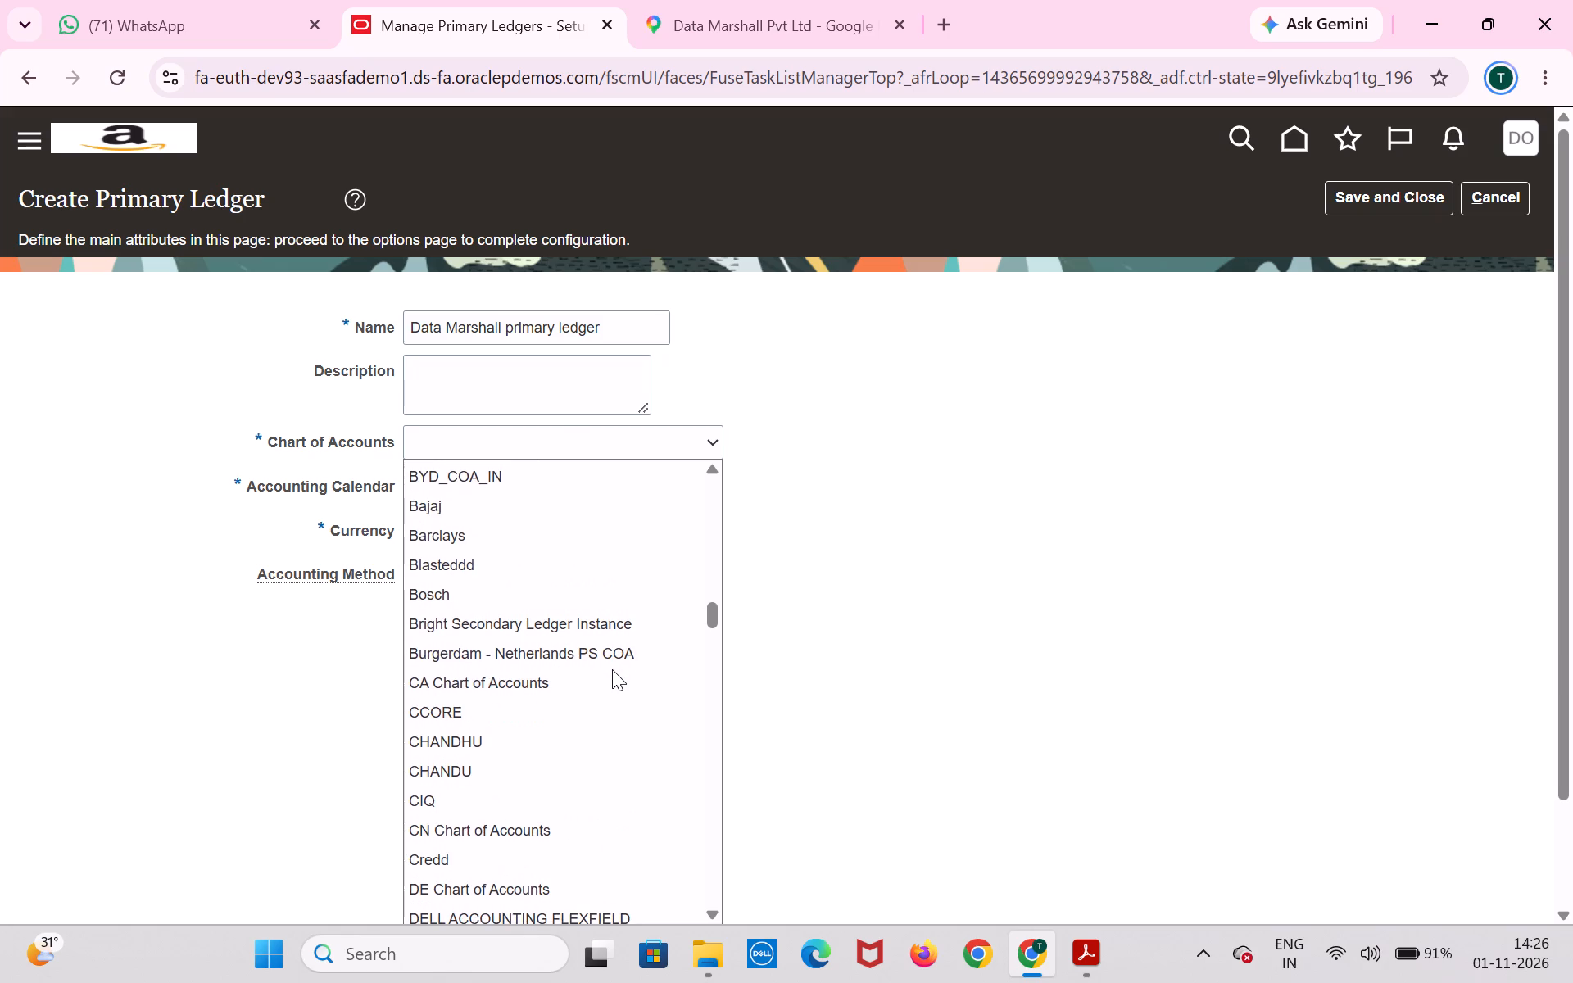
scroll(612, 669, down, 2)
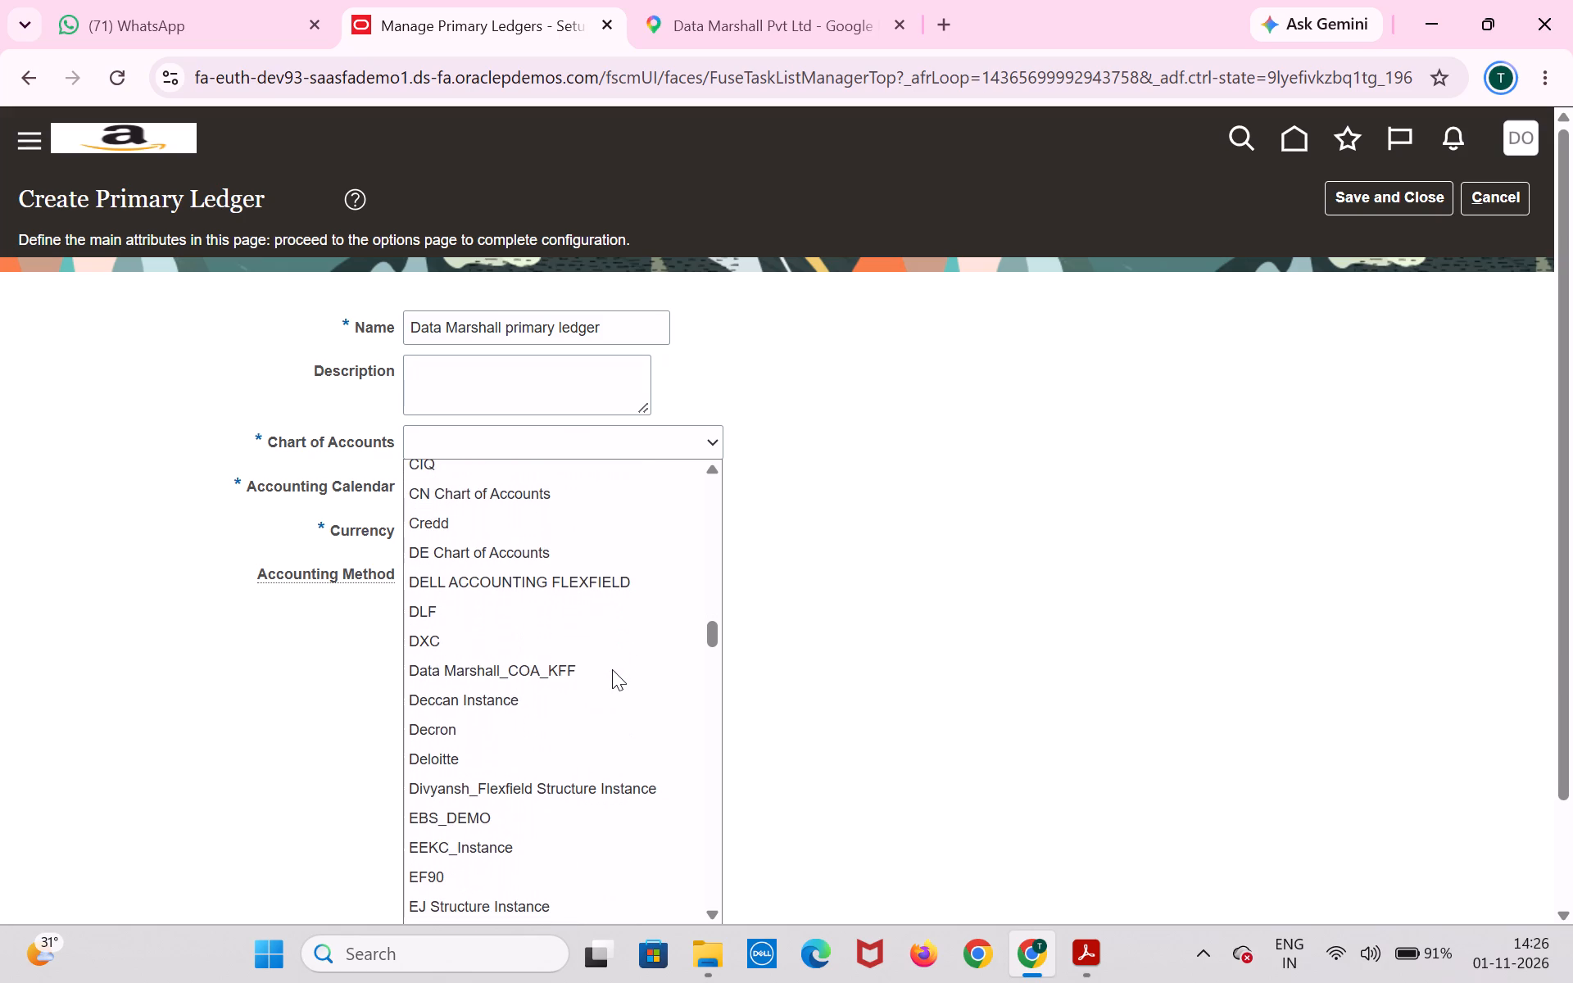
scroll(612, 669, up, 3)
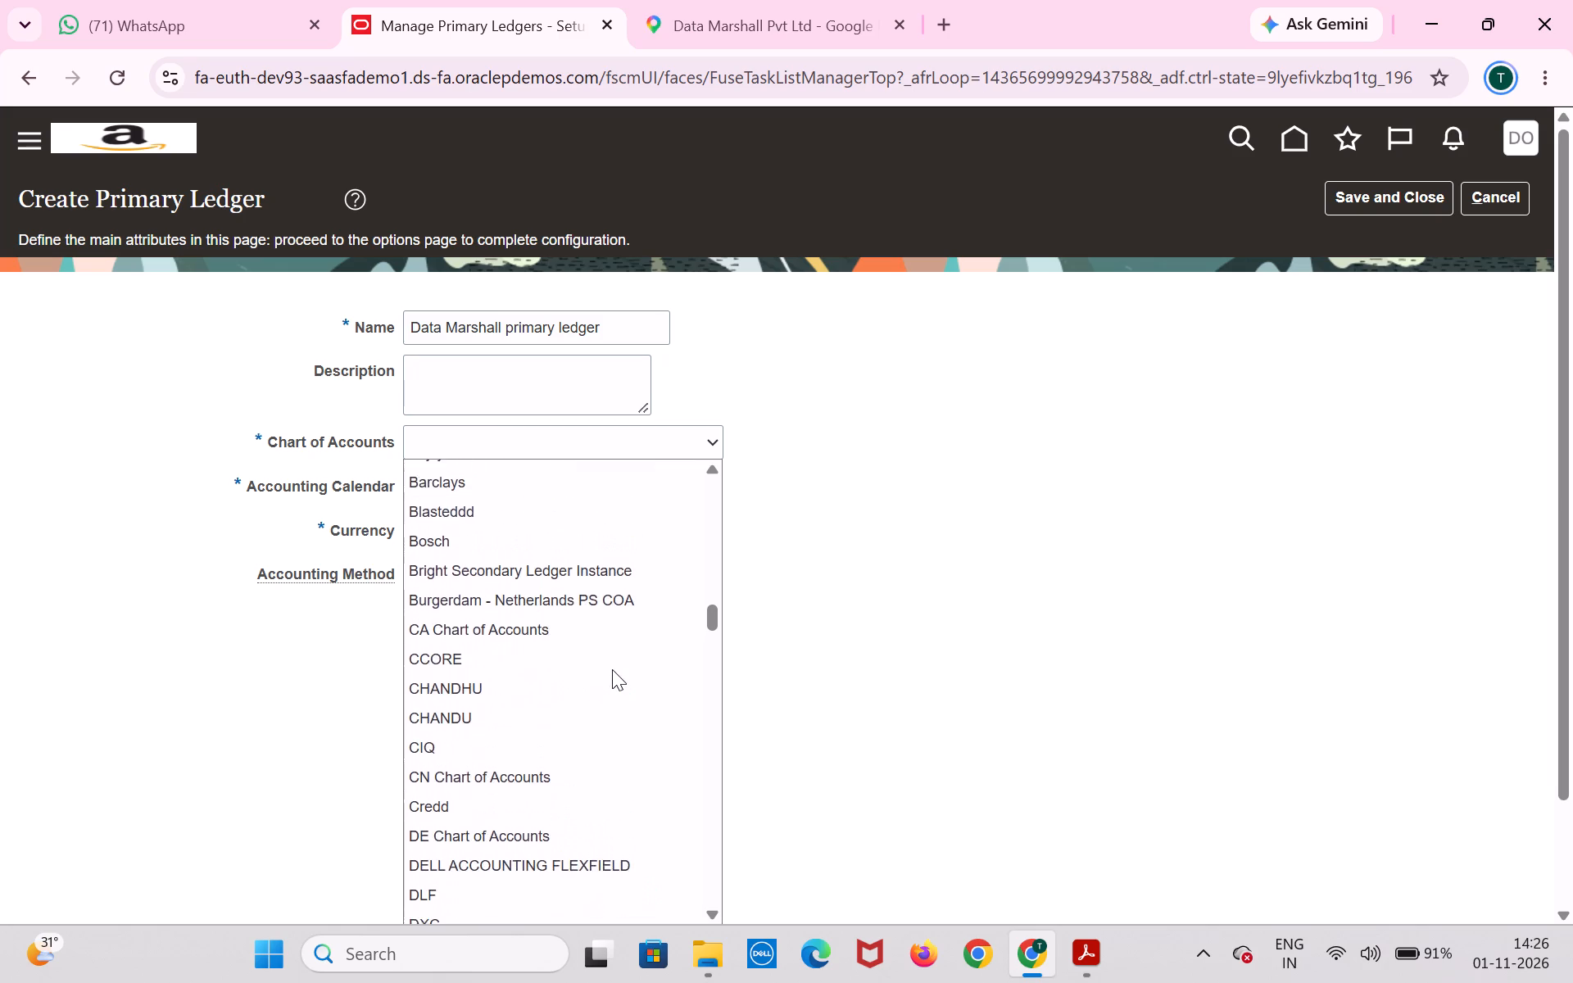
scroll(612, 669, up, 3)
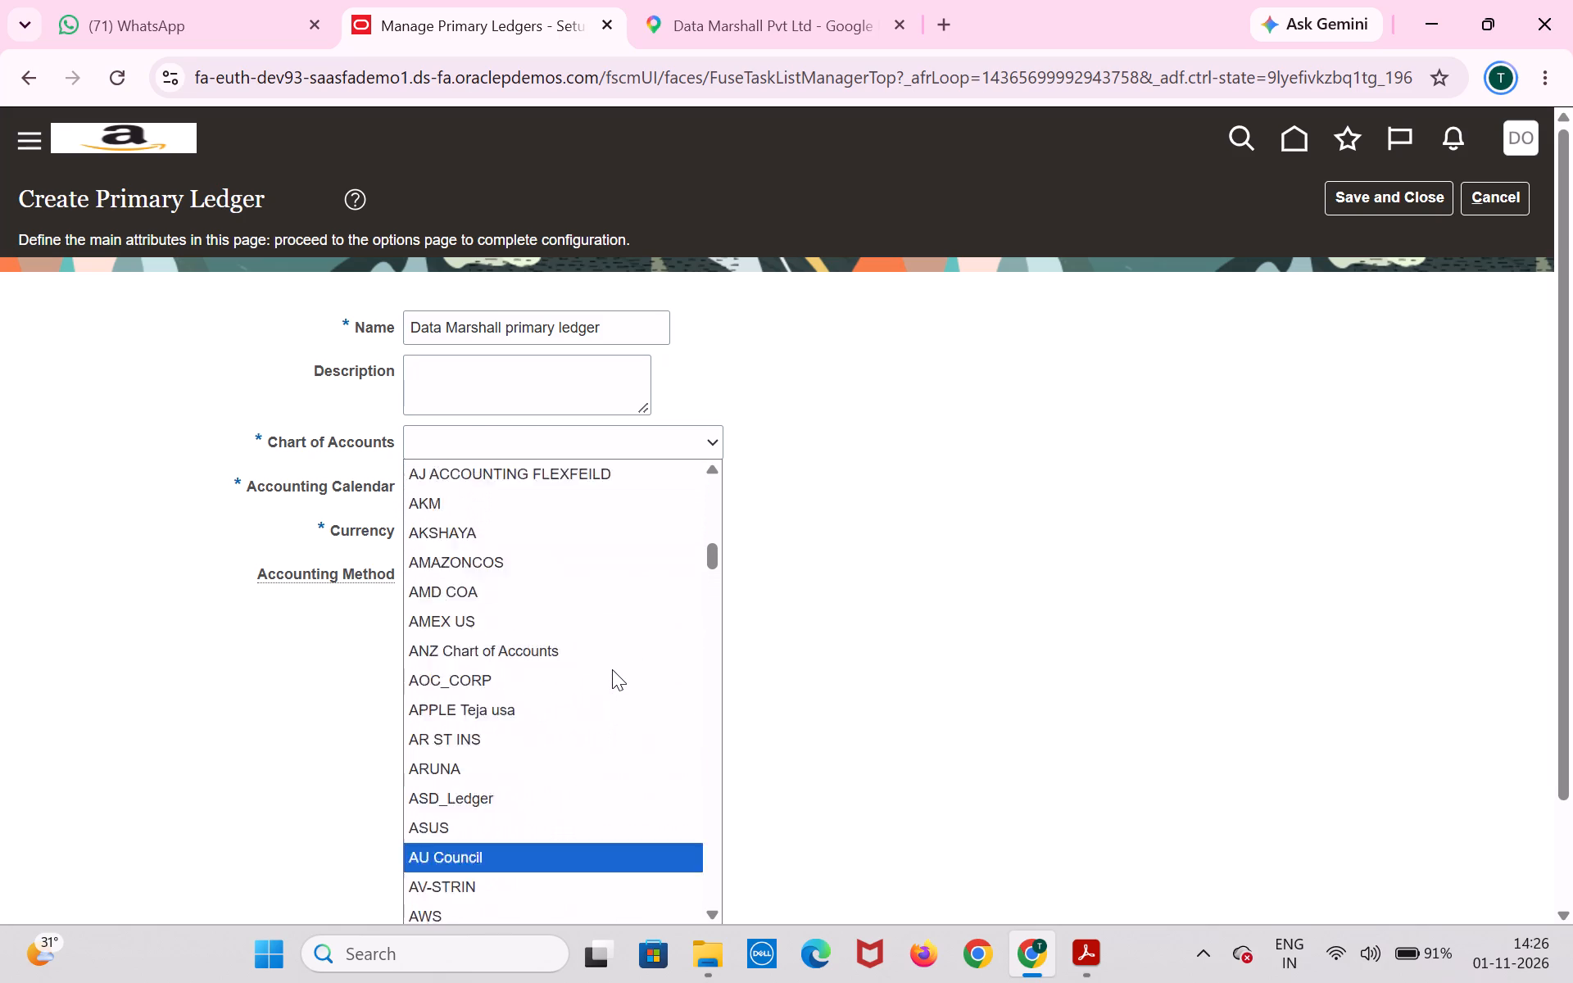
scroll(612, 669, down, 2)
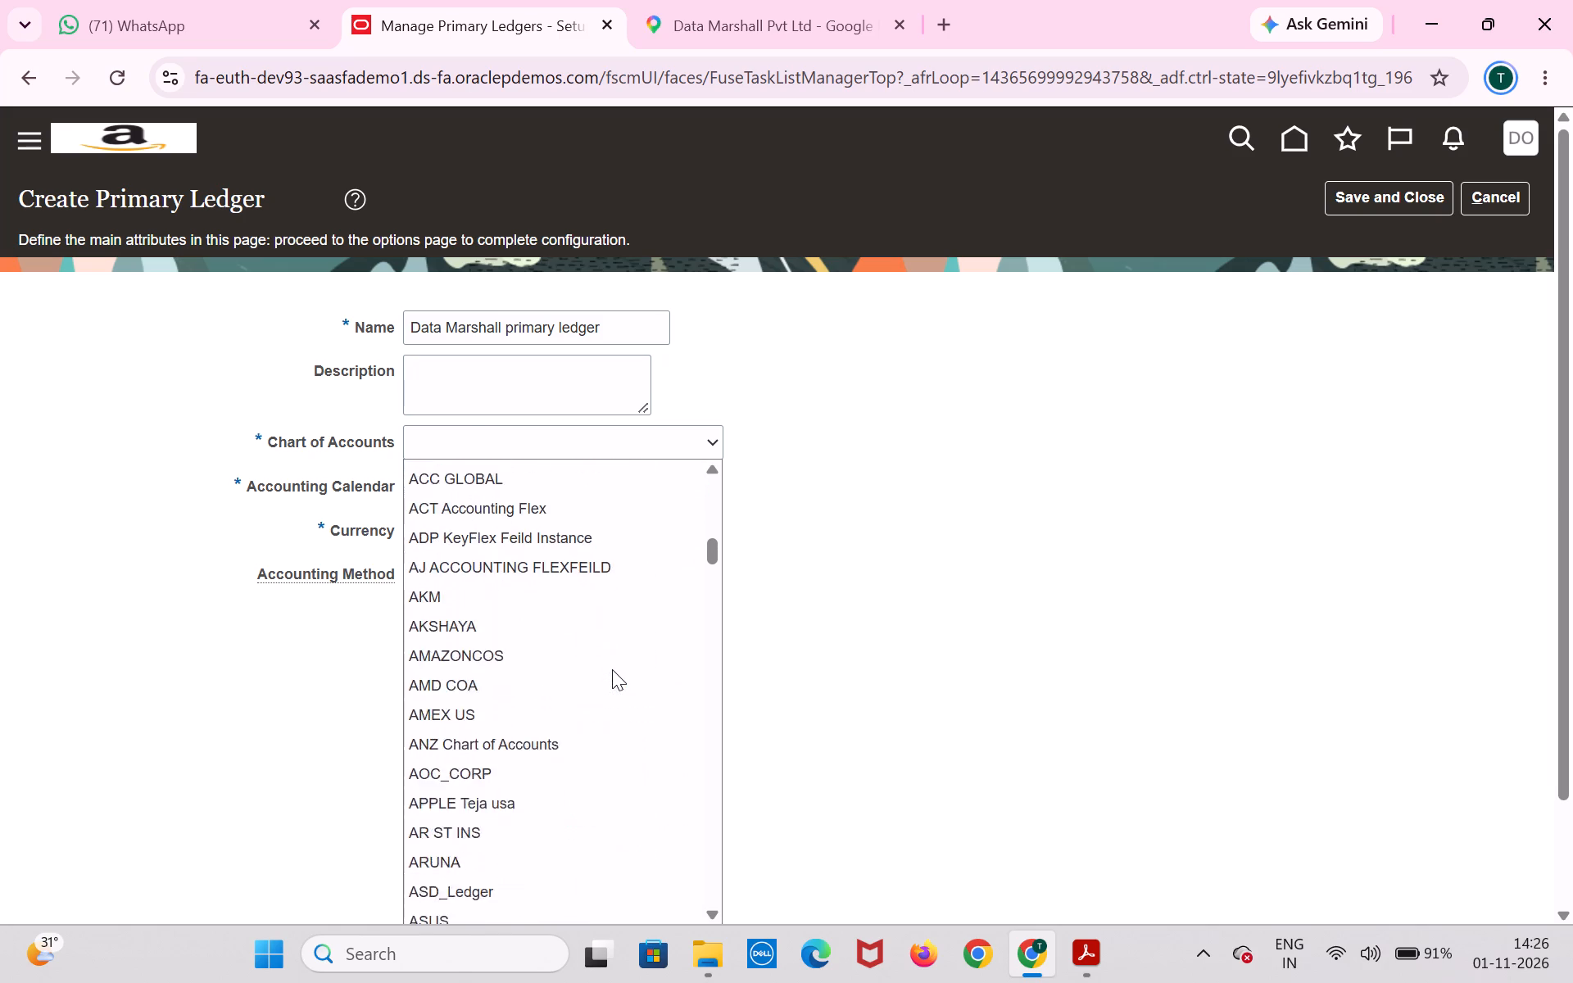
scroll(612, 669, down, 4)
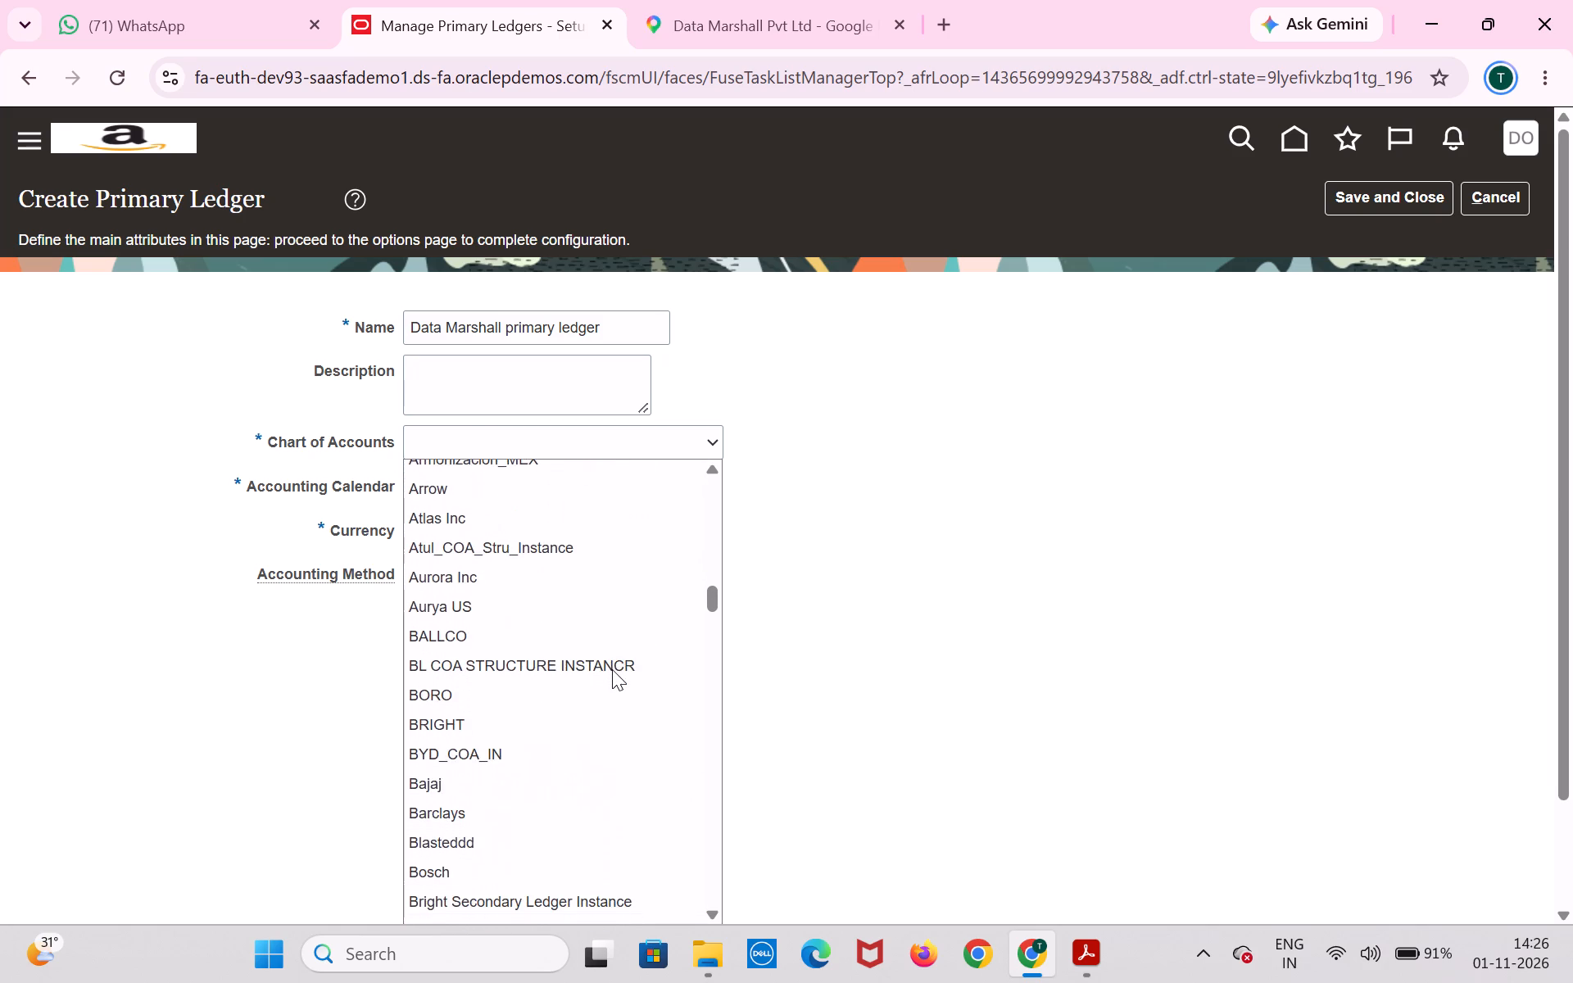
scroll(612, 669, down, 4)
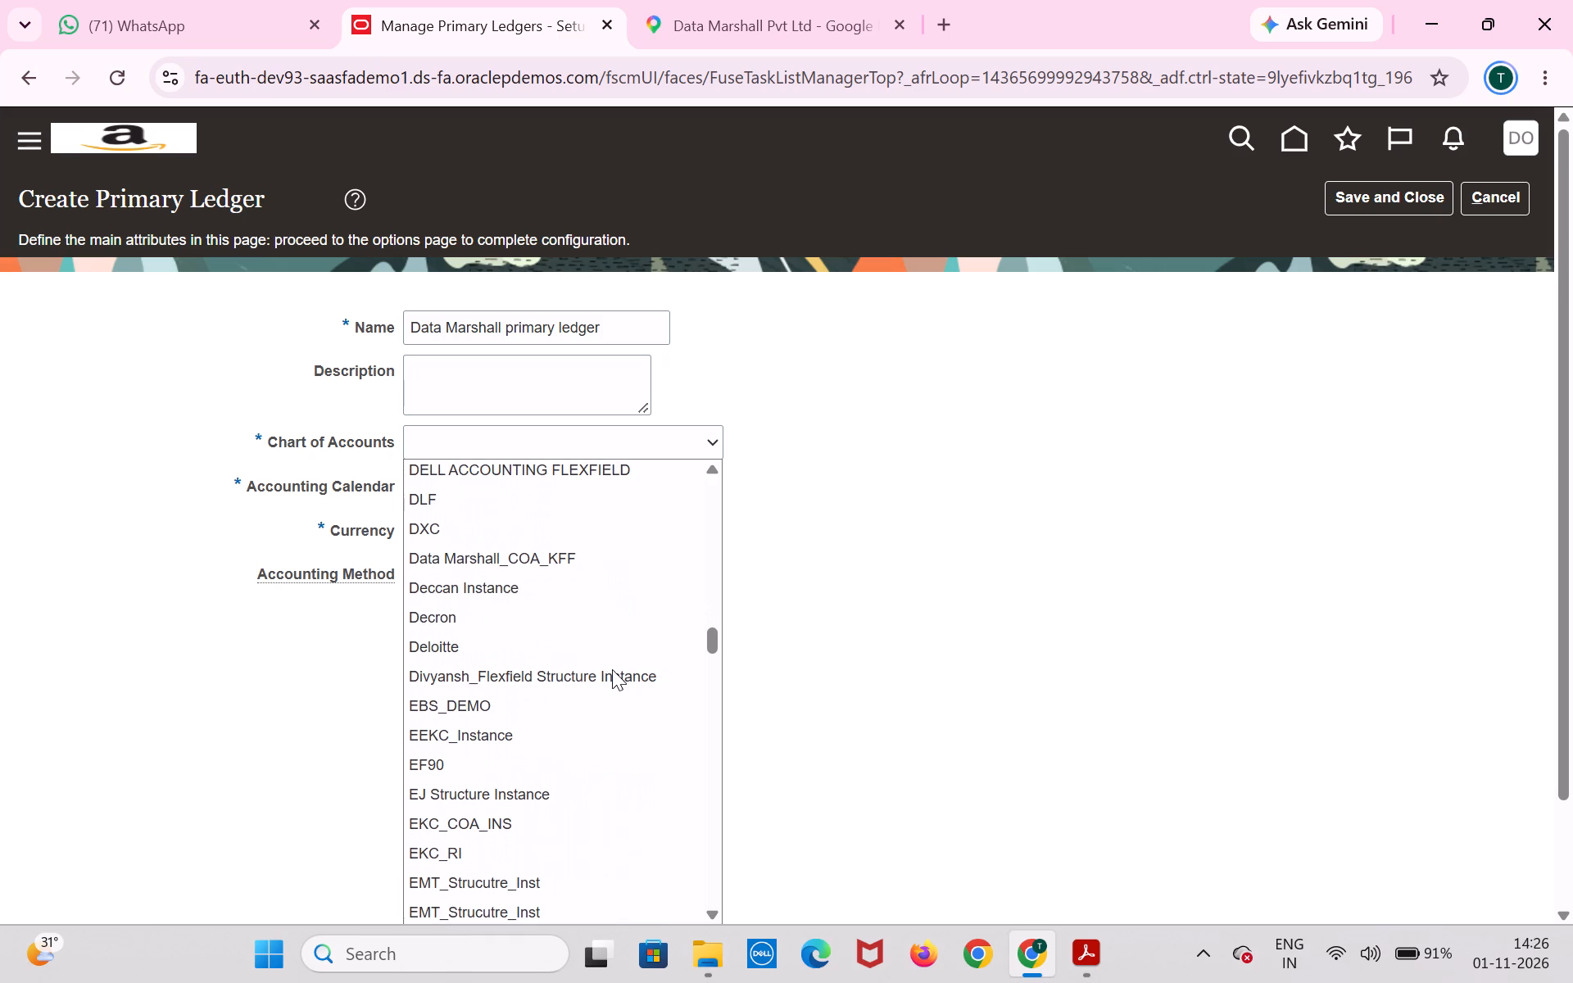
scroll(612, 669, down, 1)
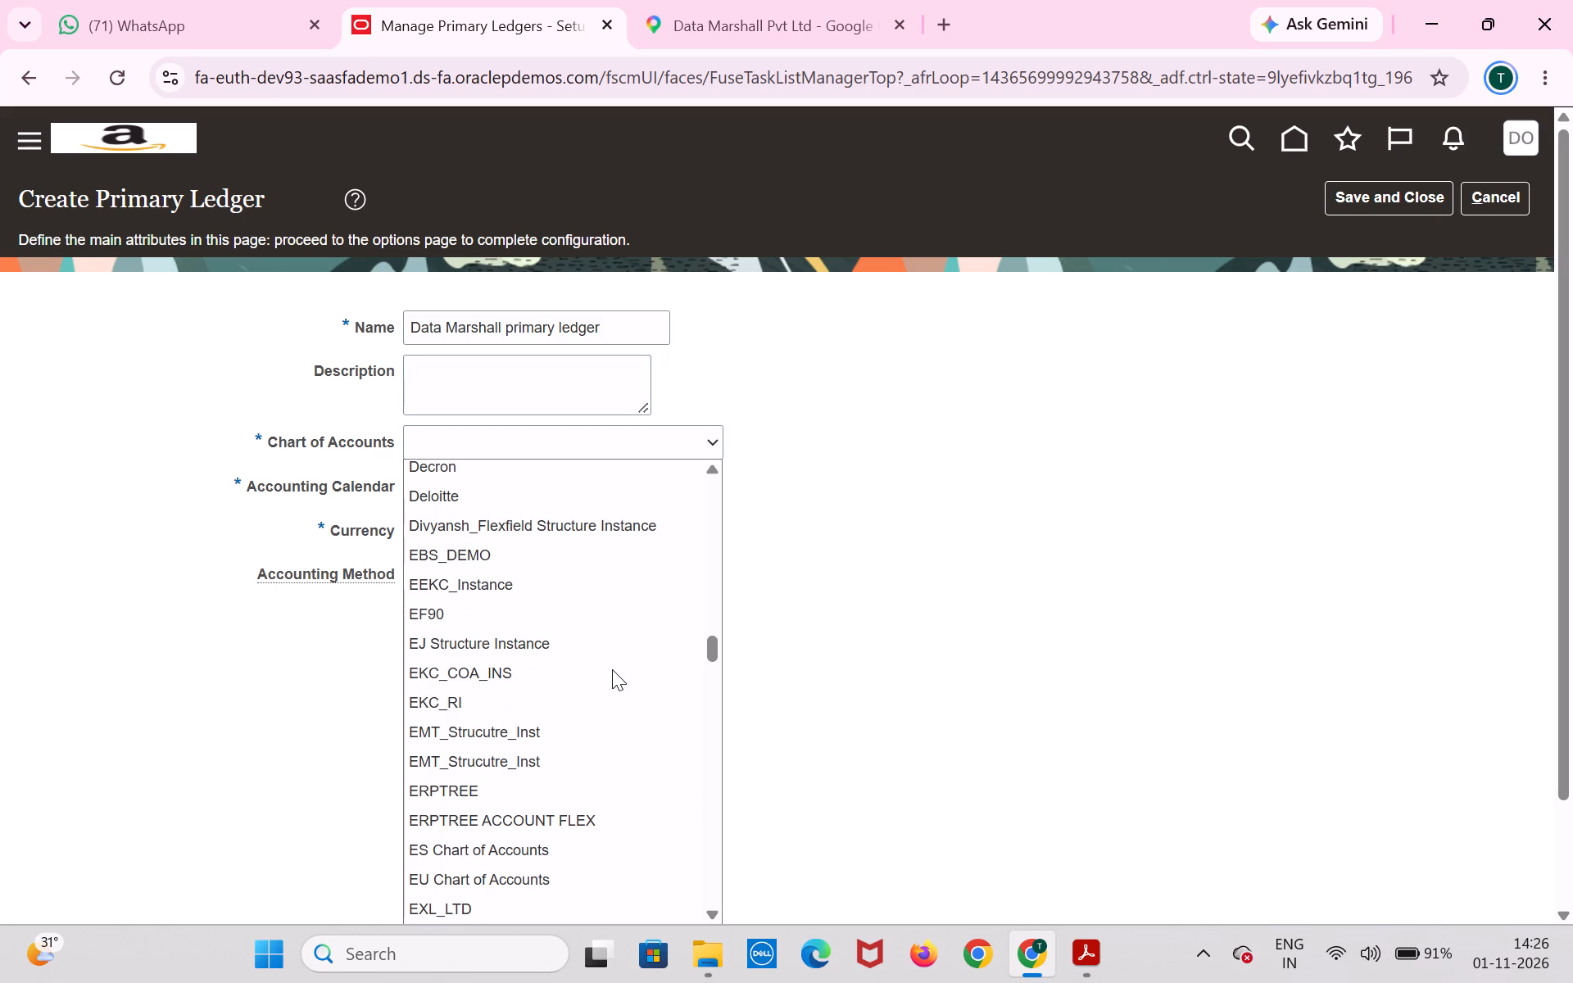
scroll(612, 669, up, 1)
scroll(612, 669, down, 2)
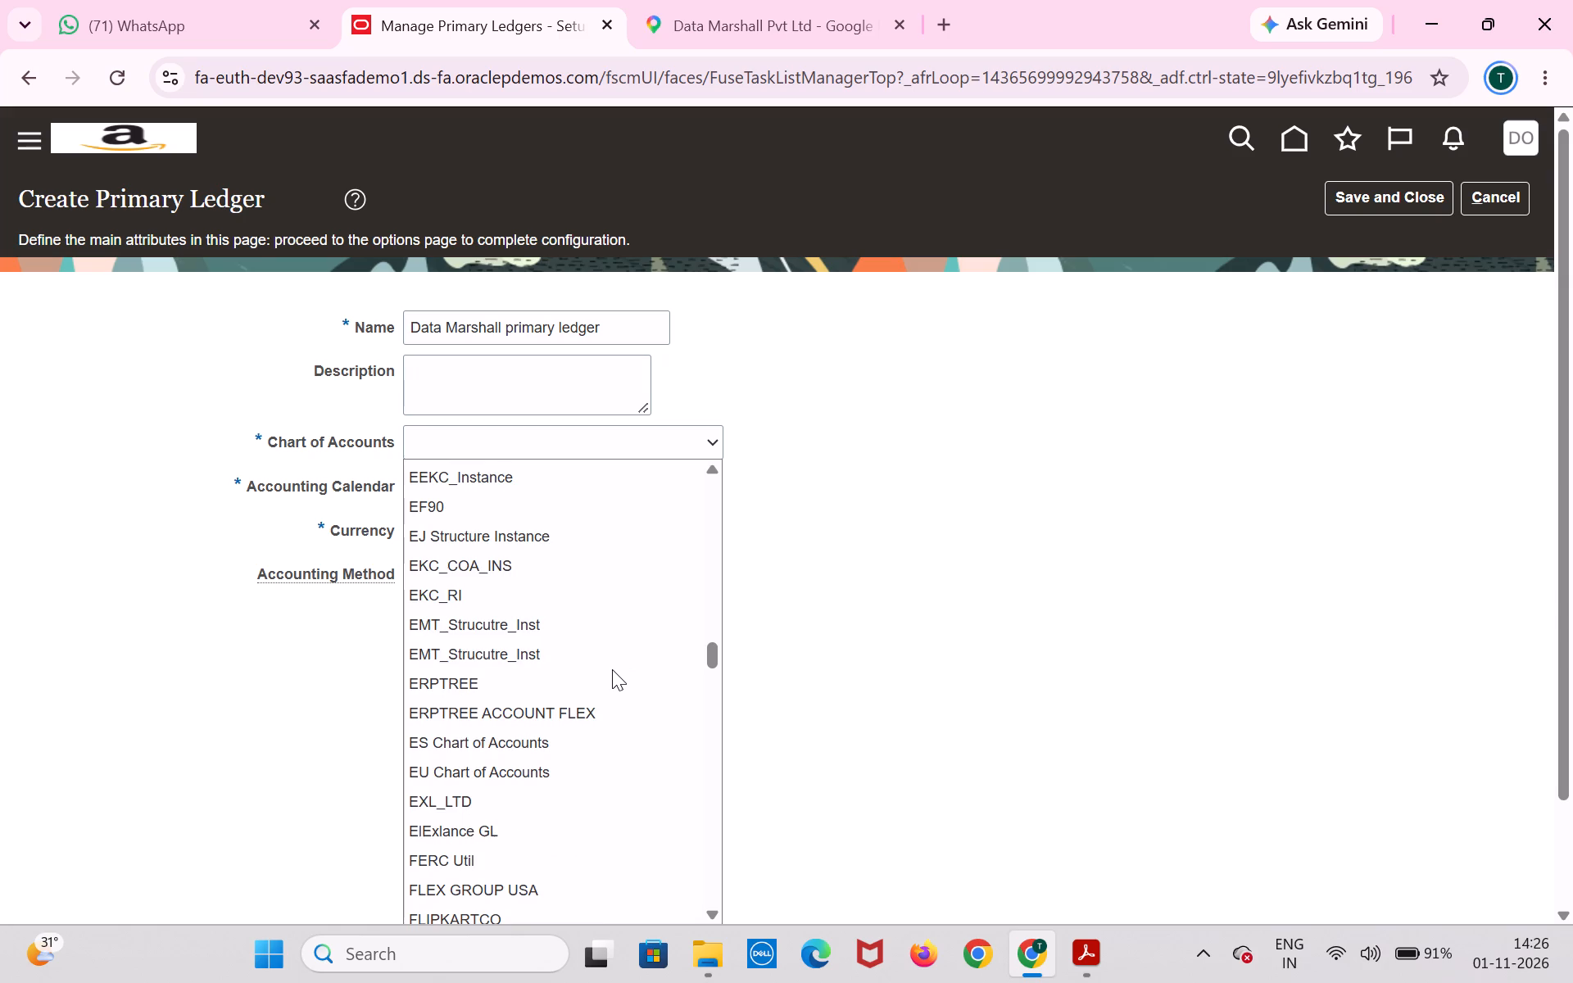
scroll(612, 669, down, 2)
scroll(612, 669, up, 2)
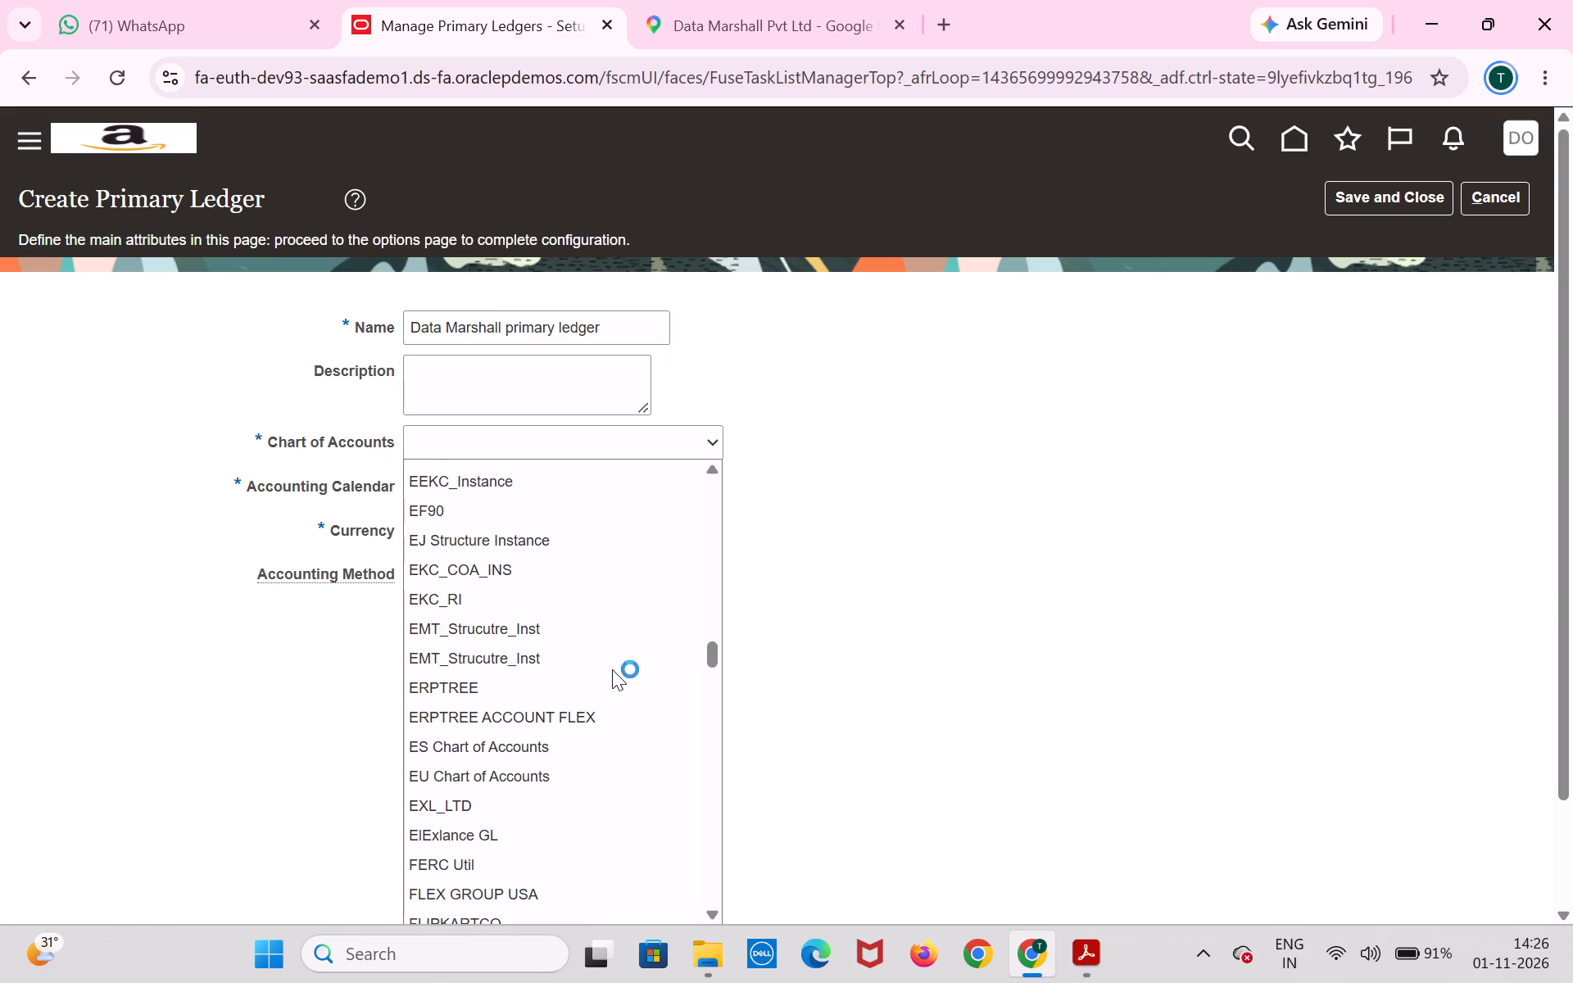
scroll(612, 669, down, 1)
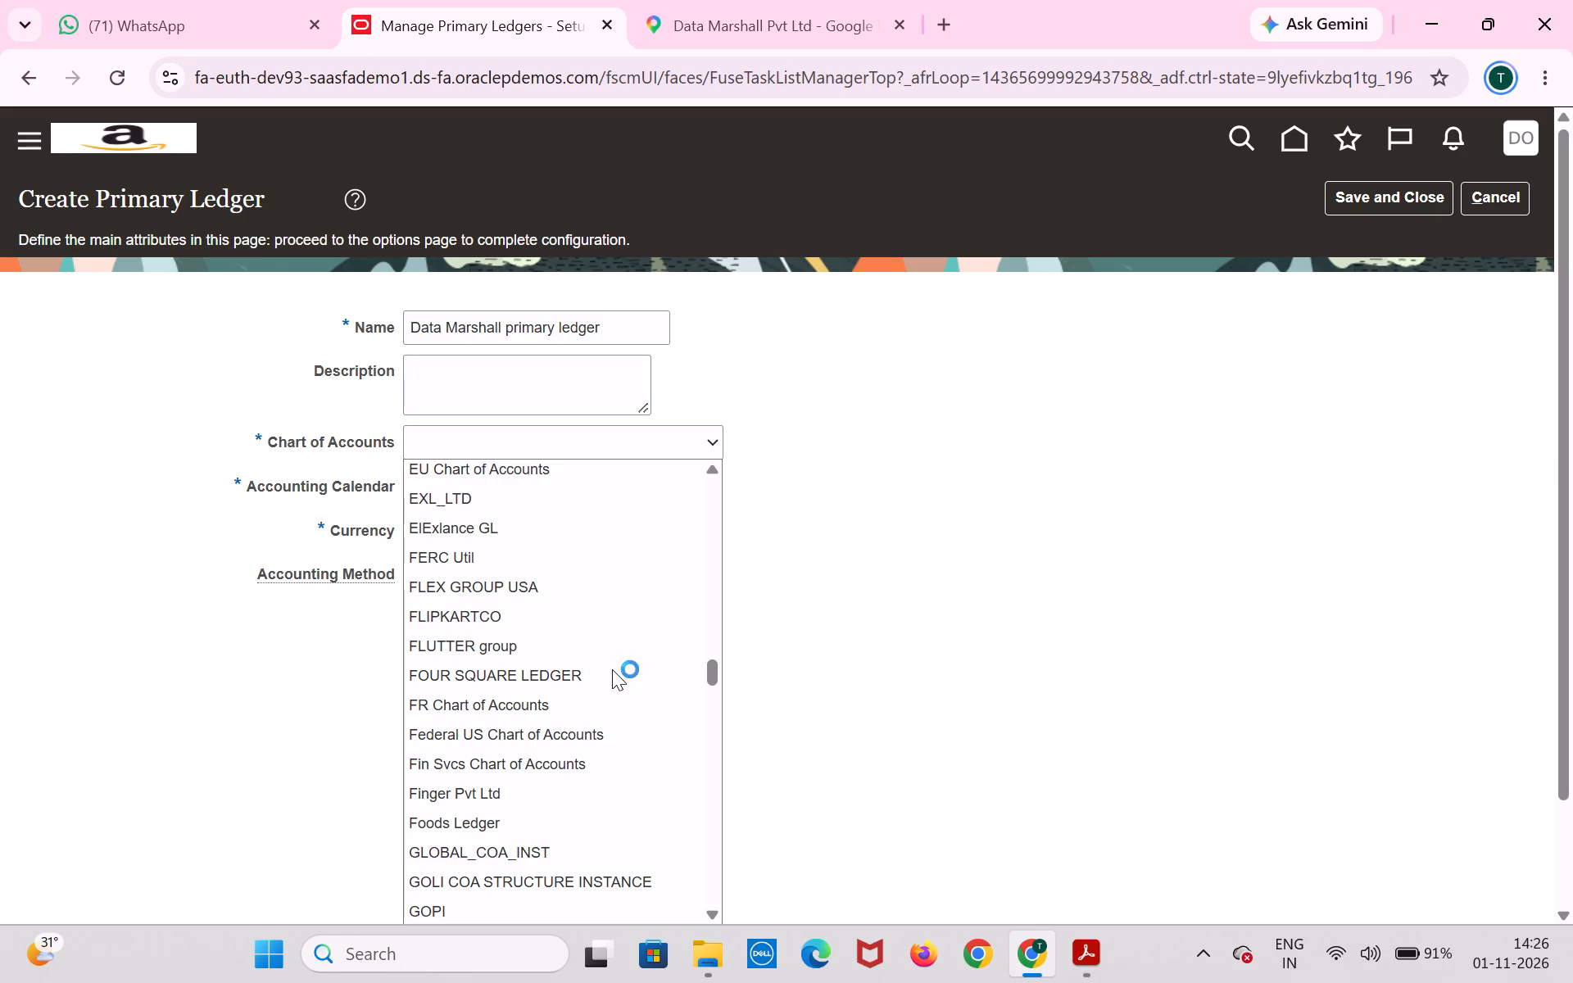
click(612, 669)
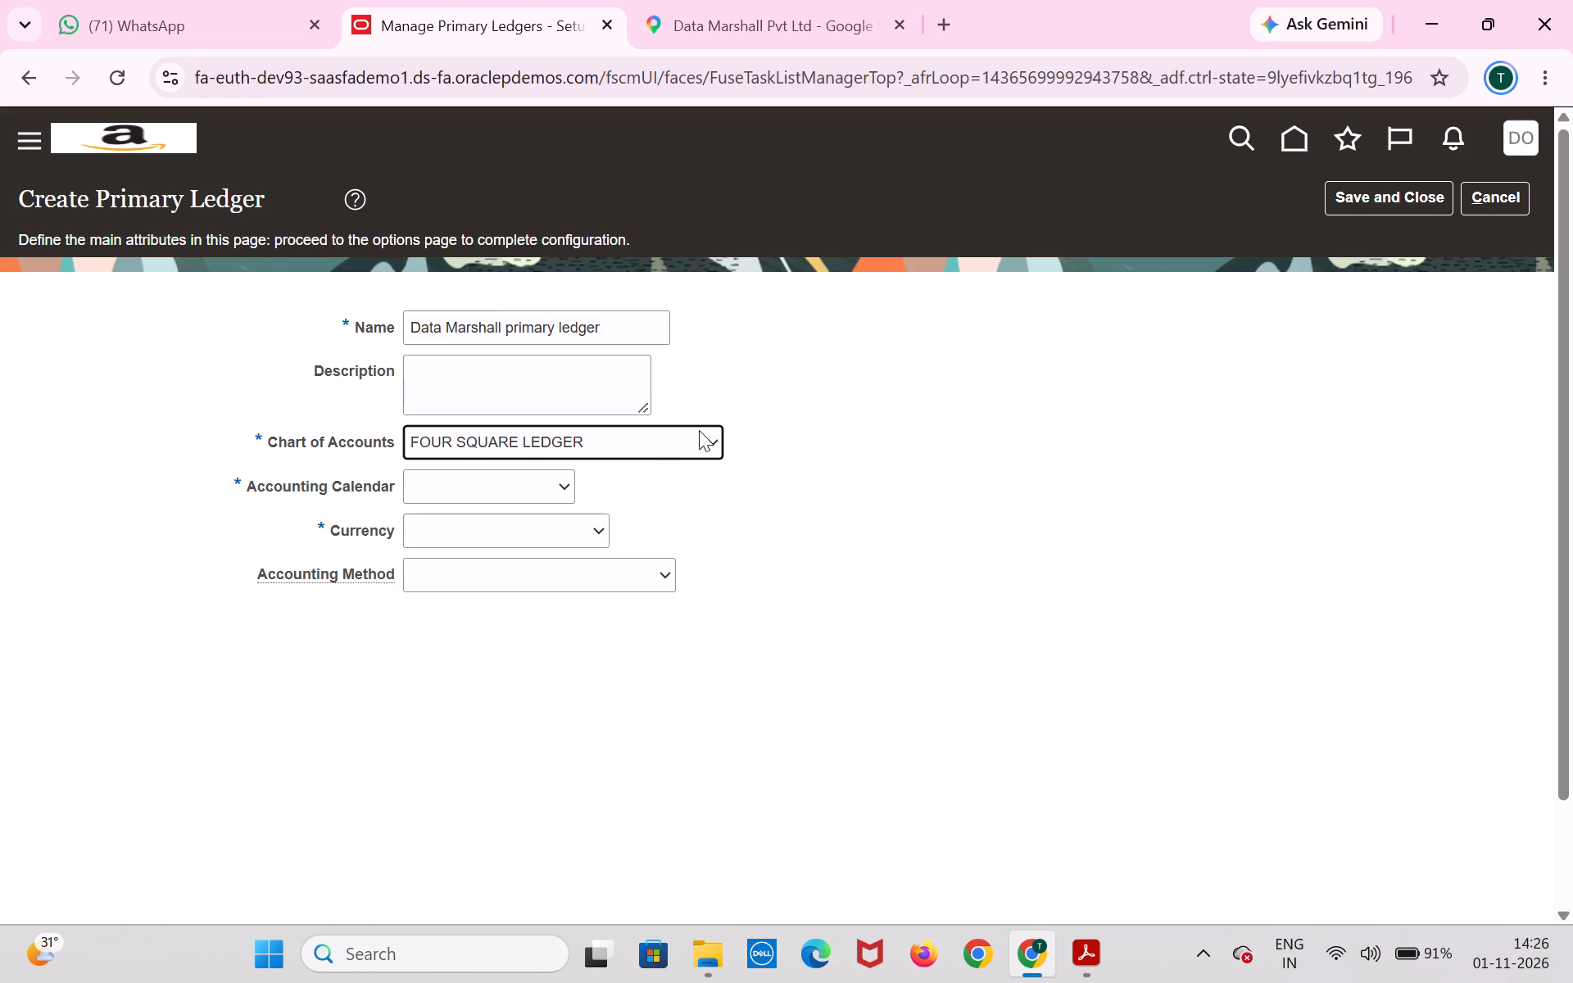
Set the primary ledger's chart of accounts to Data Marshall_COA_KFF.
click(707, 446)
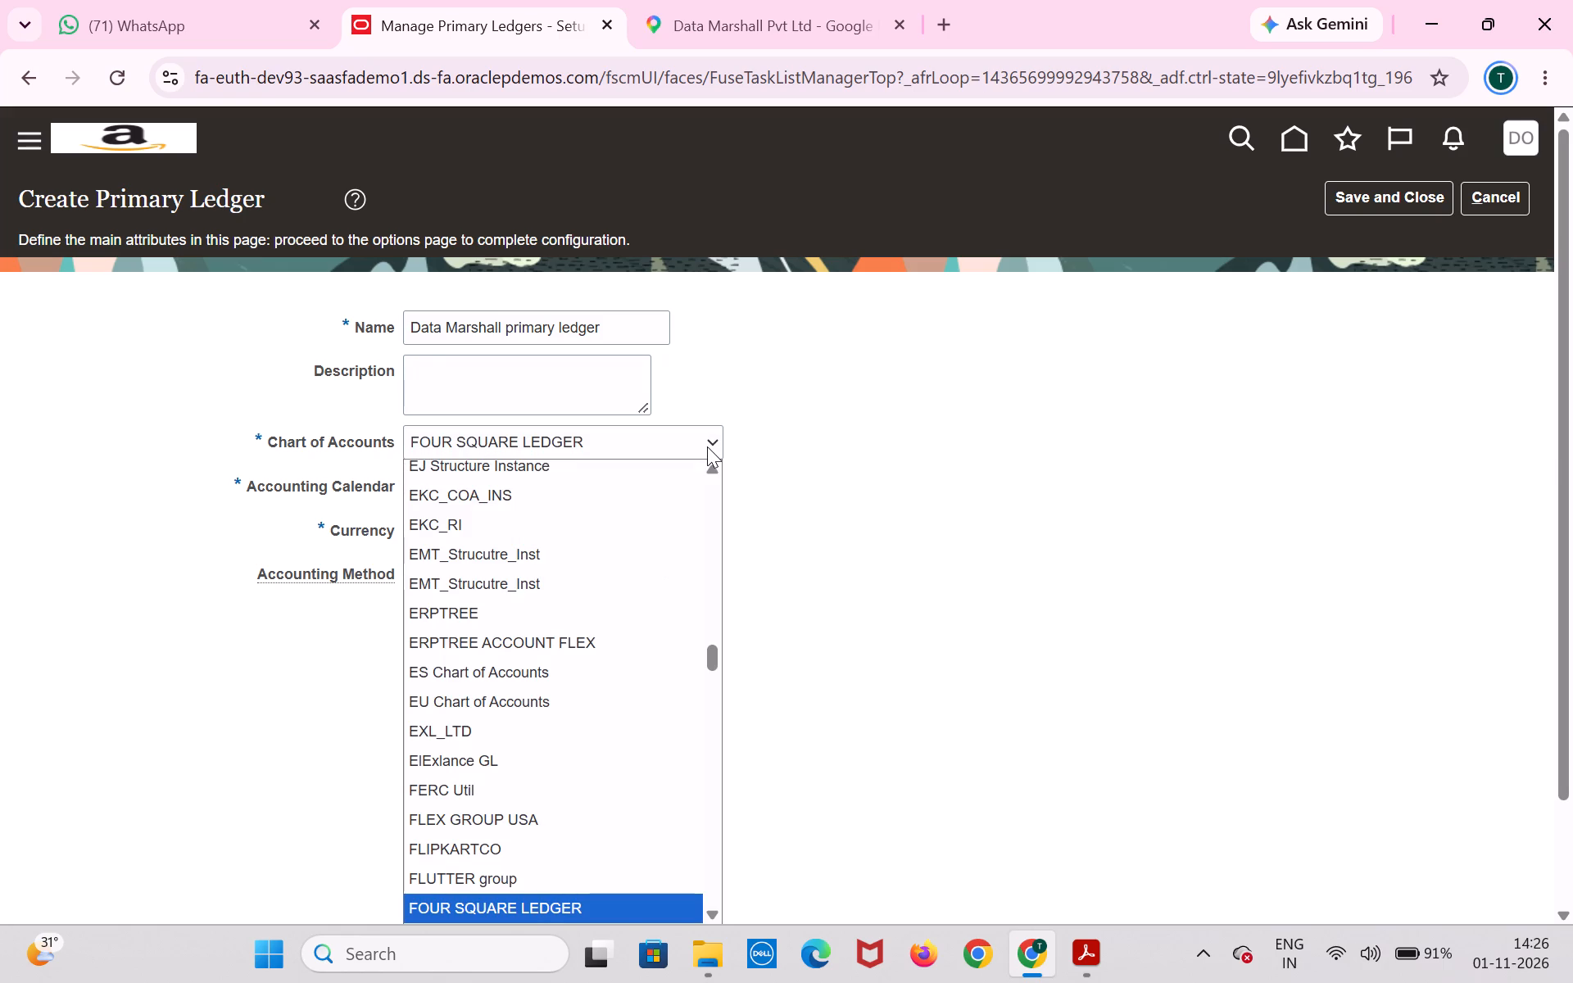
scroll(659, 644, down, 3)
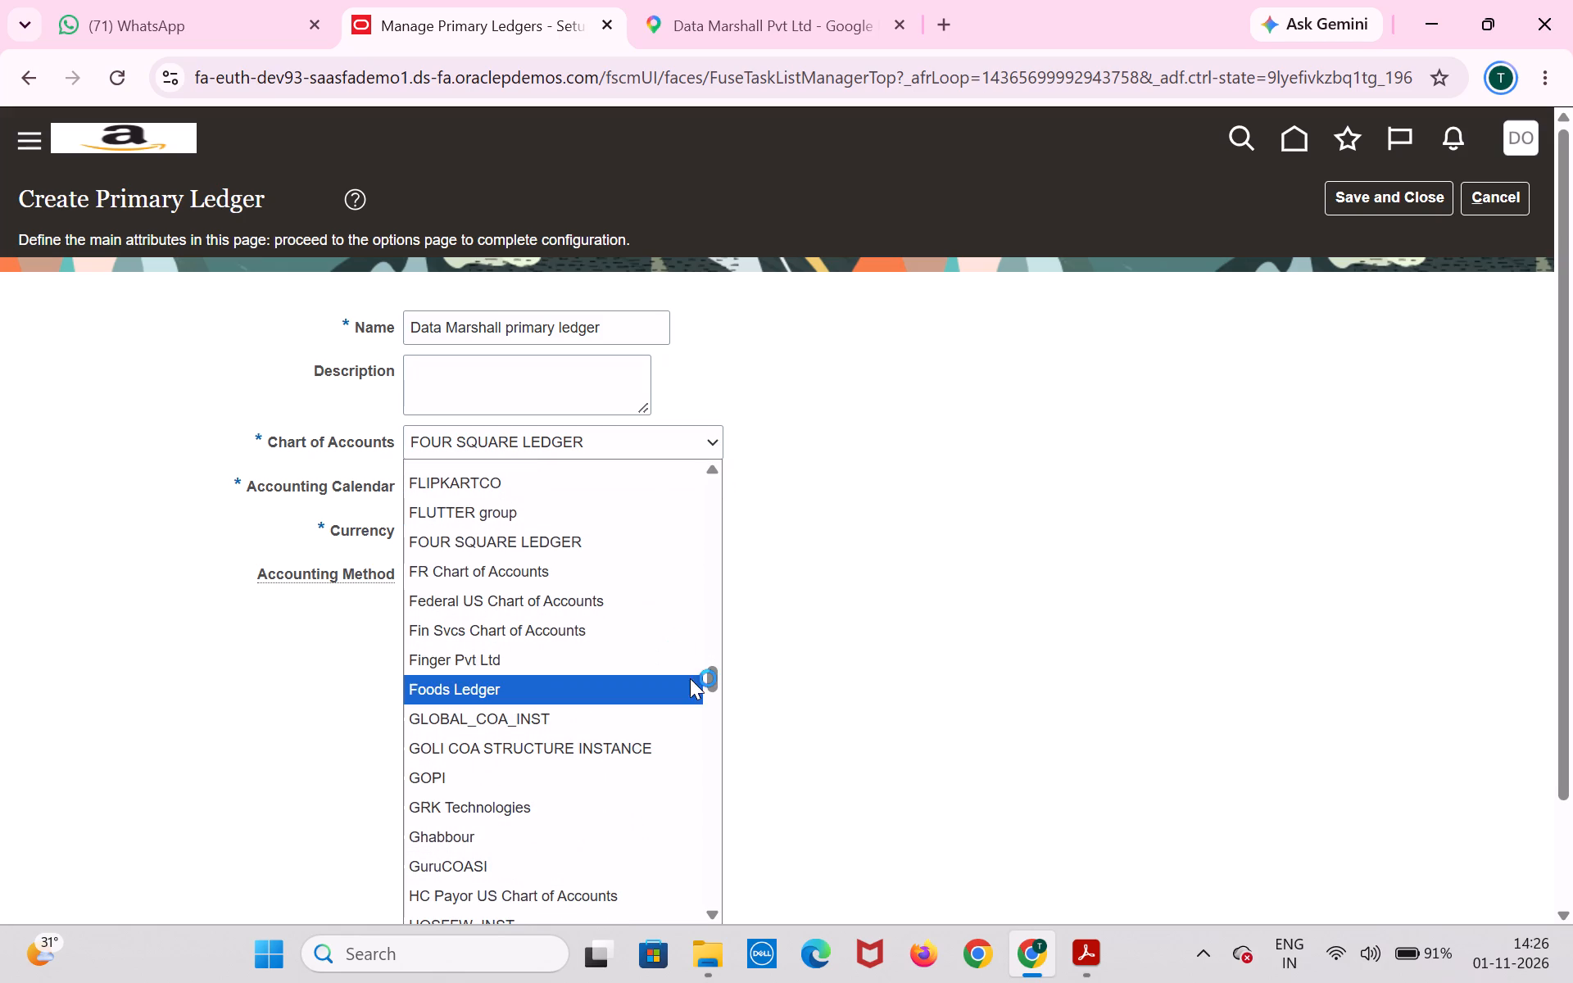
click(810, 676)
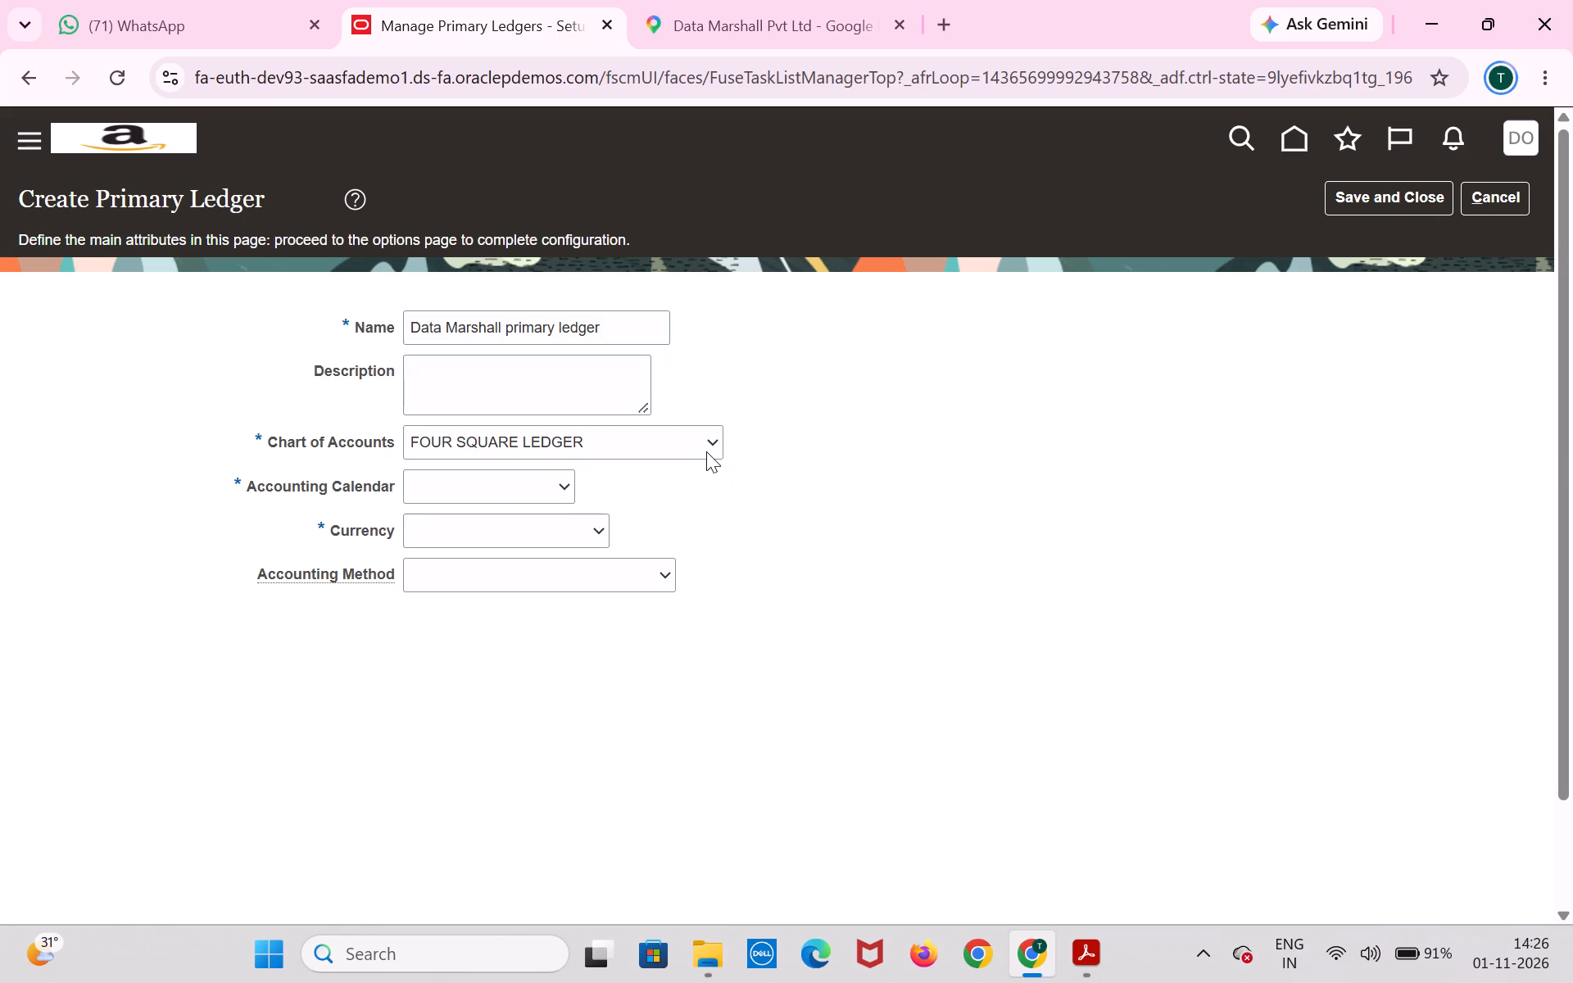
click(707, 446)
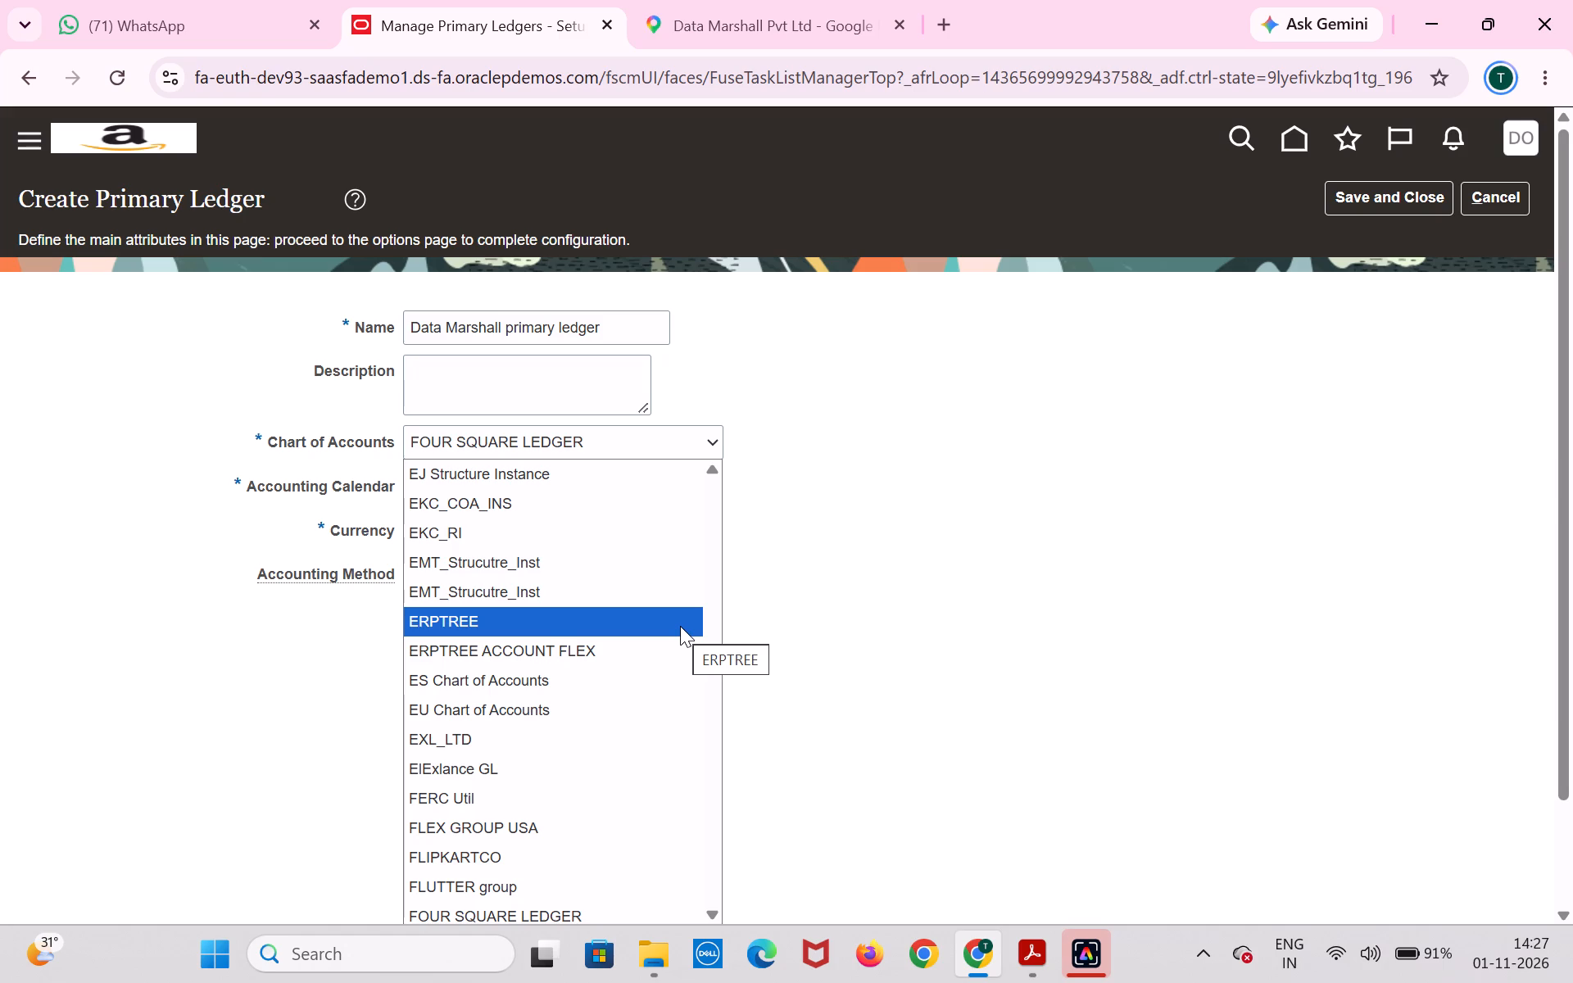
scroll(727, 790, down, 2)
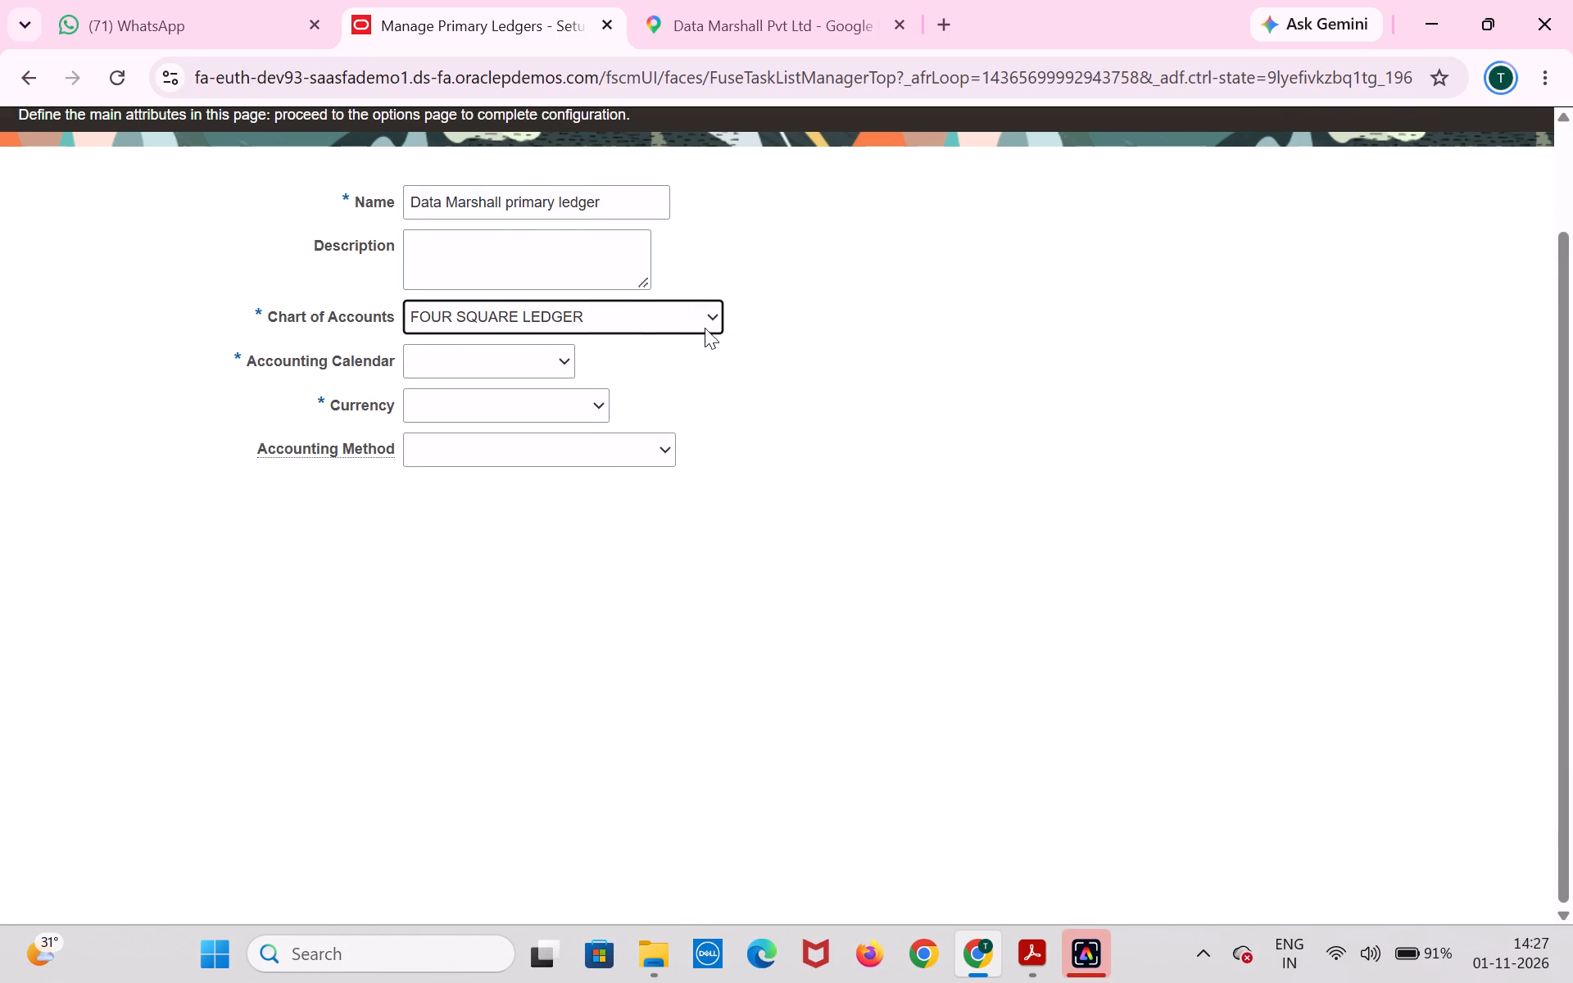
click(710, 317)
scroll(679, 611, down, 1)
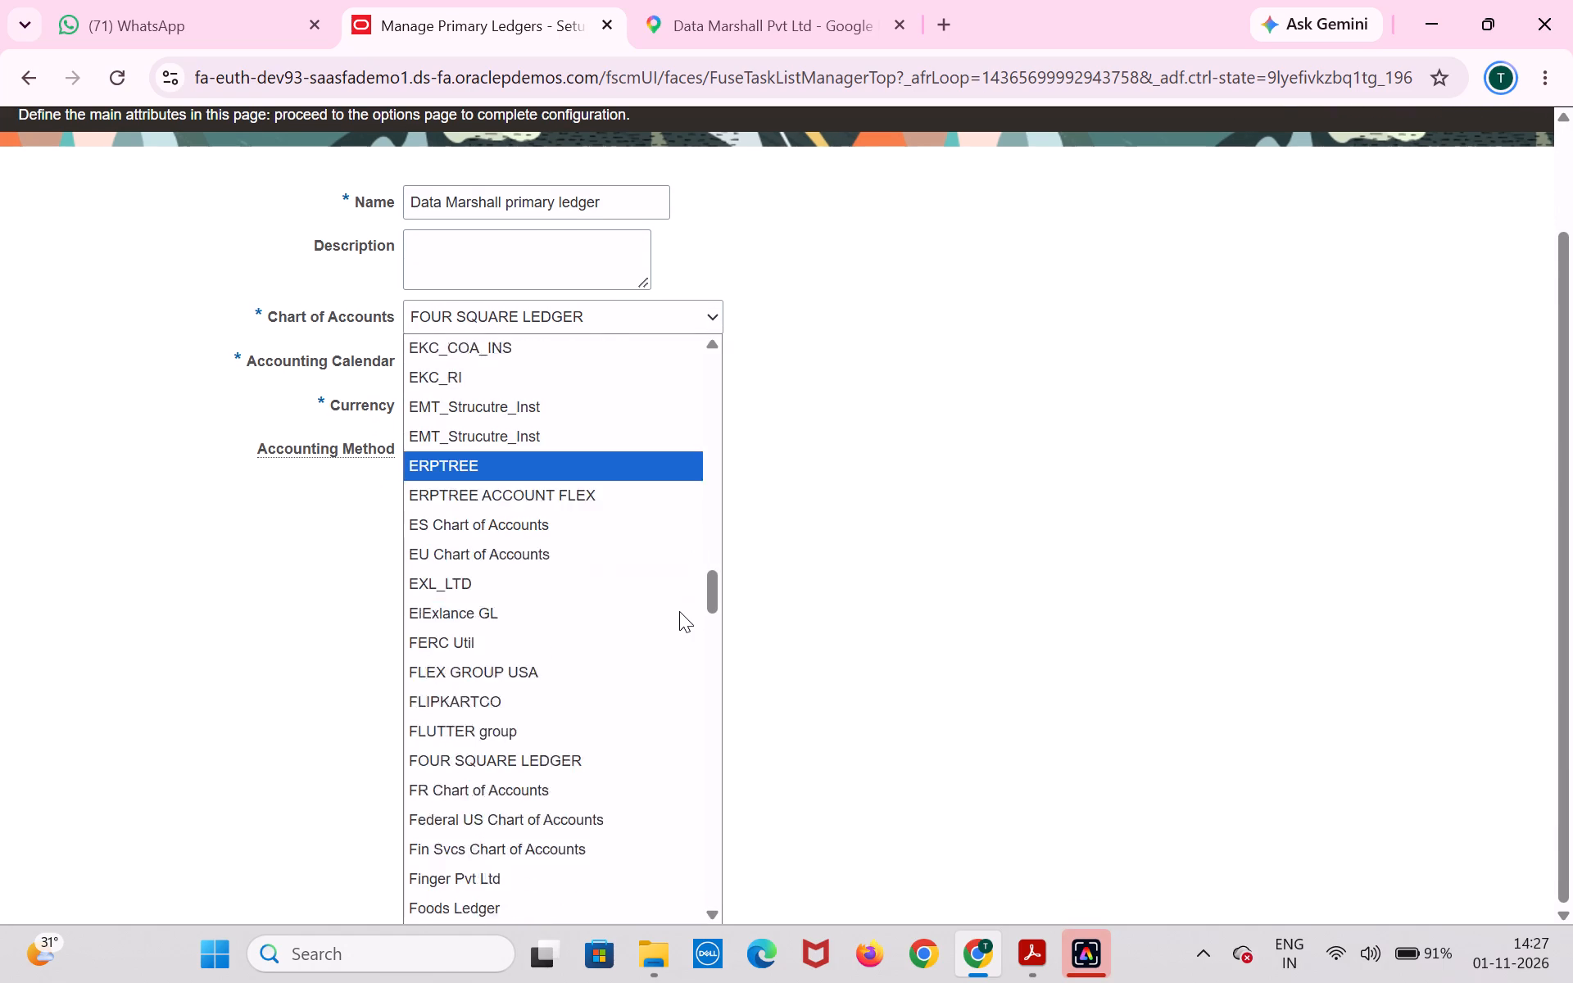
scroll(679, 611, down, 3)
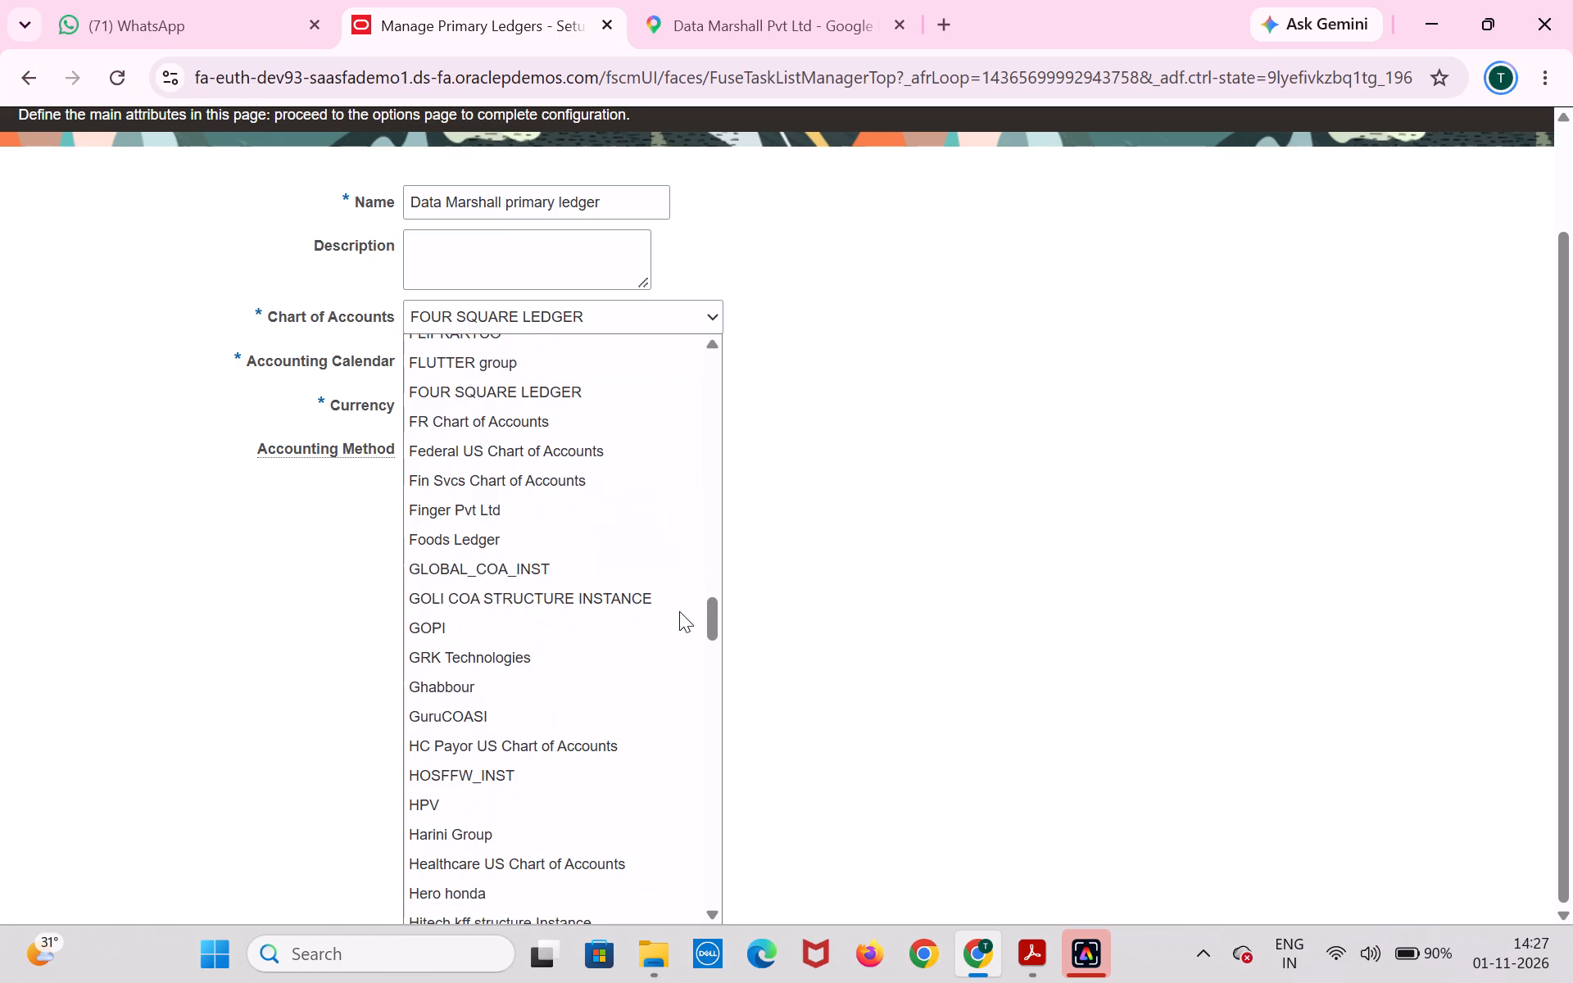
scroll(679, 611, down, 2)
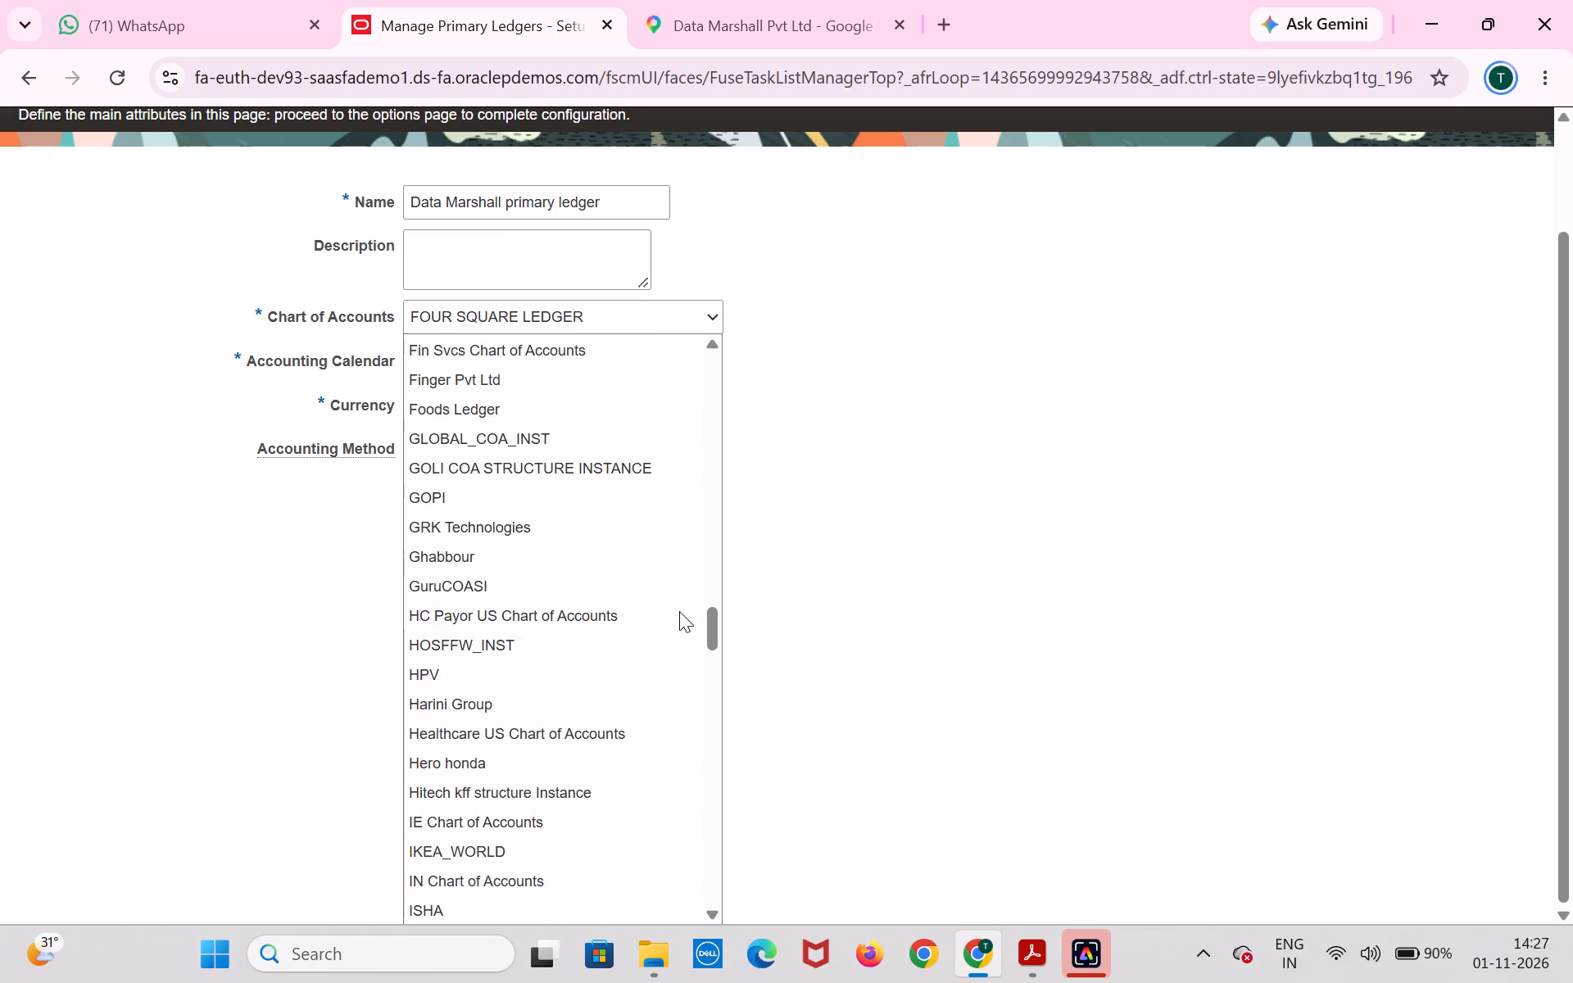
scroll(679, 611, up, 2)
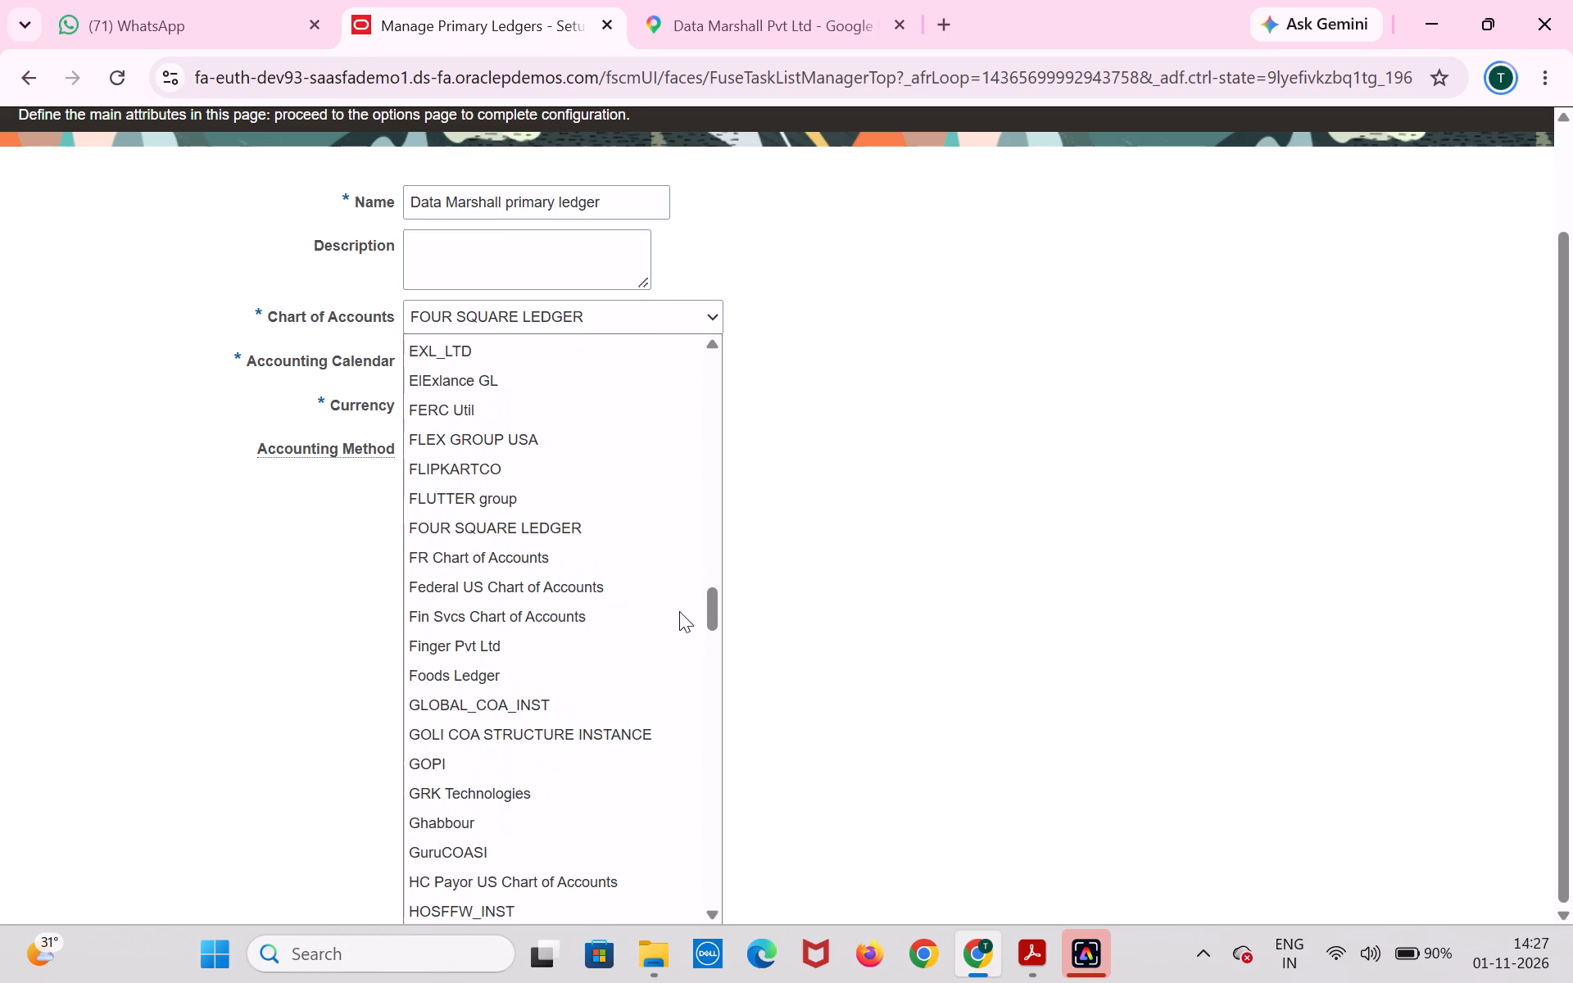
scroll(679, 611, up, 1)
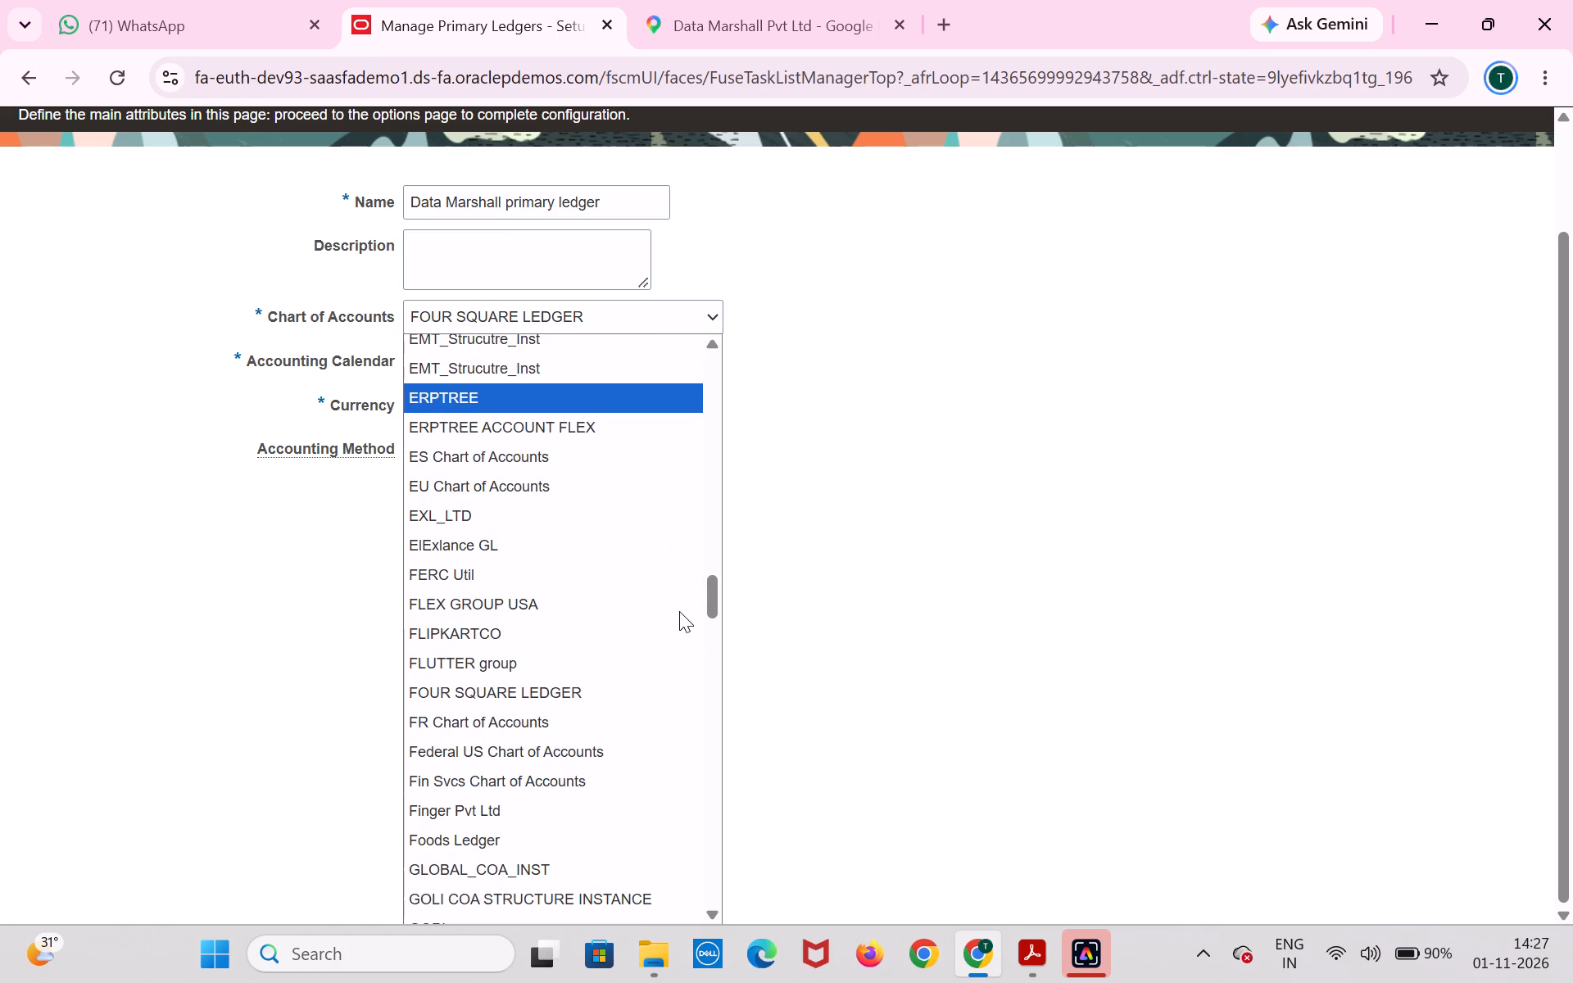
scroll(679, 611, up, 3)
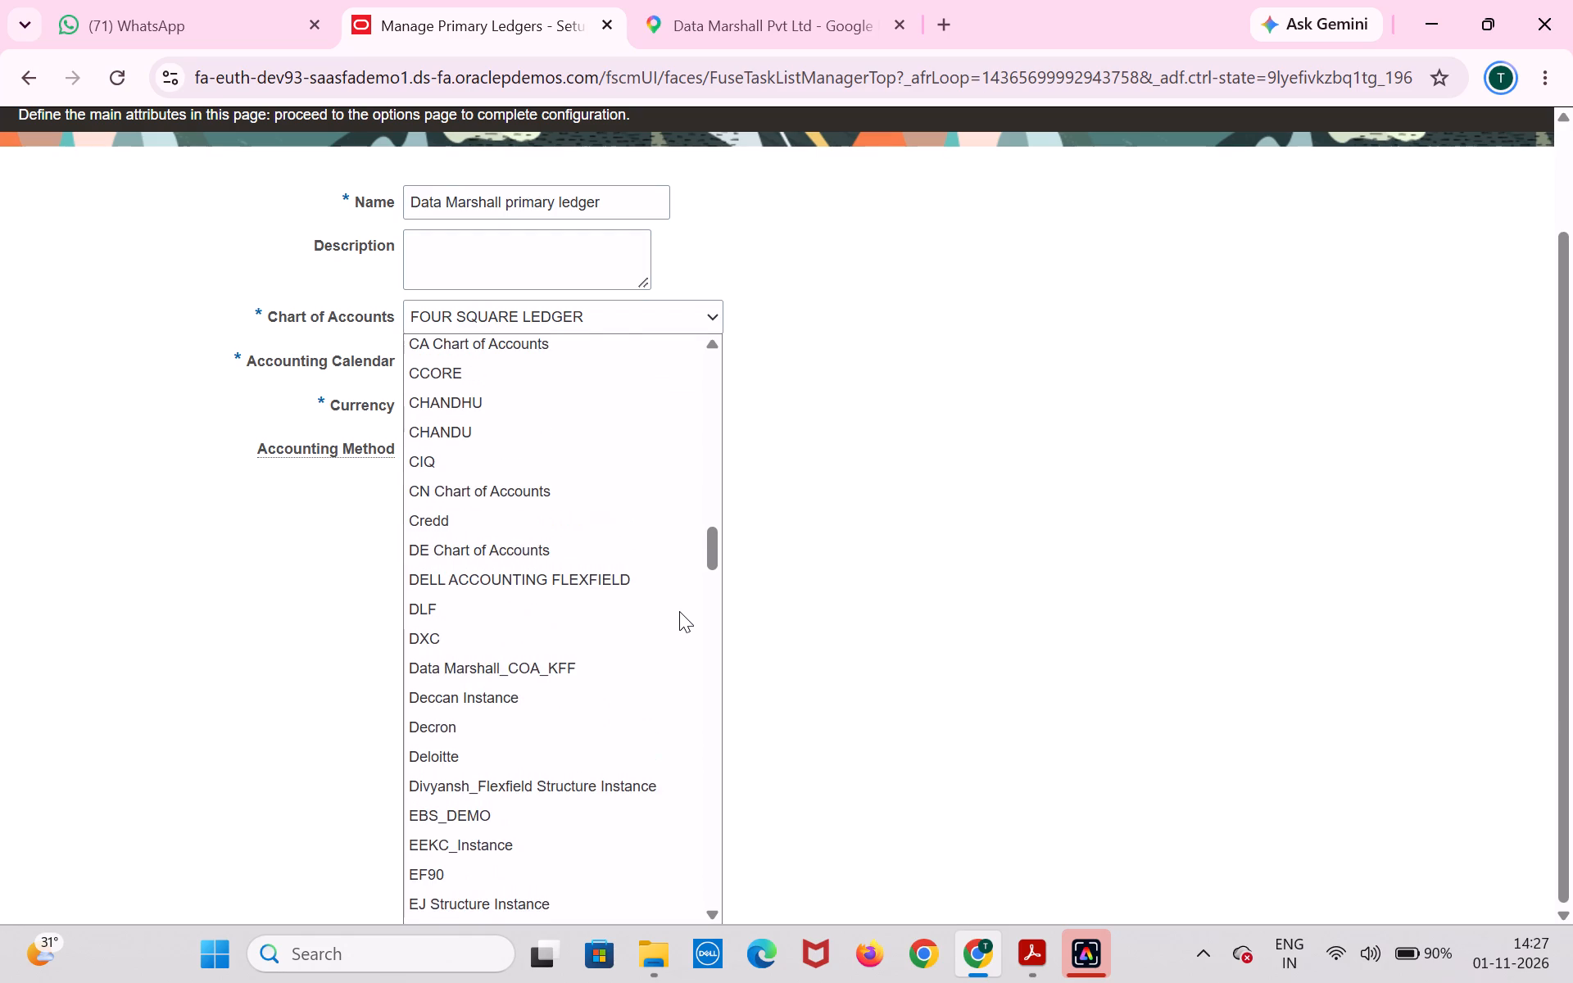
scroll(679, 611, up, 1)
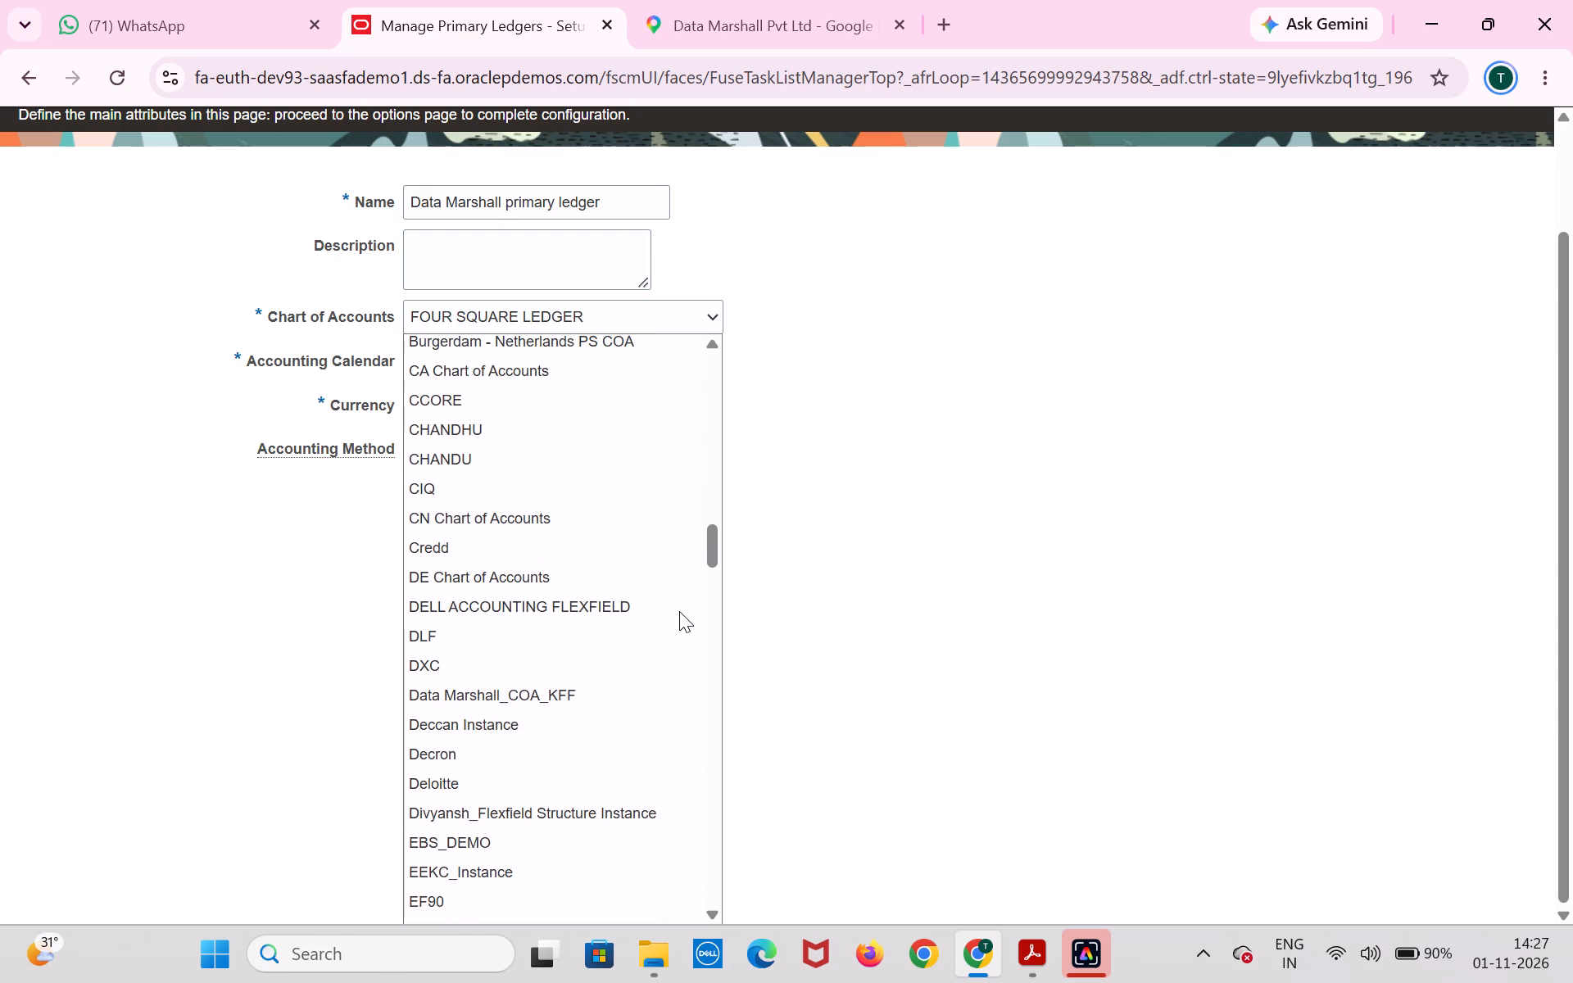
click(674, 681)
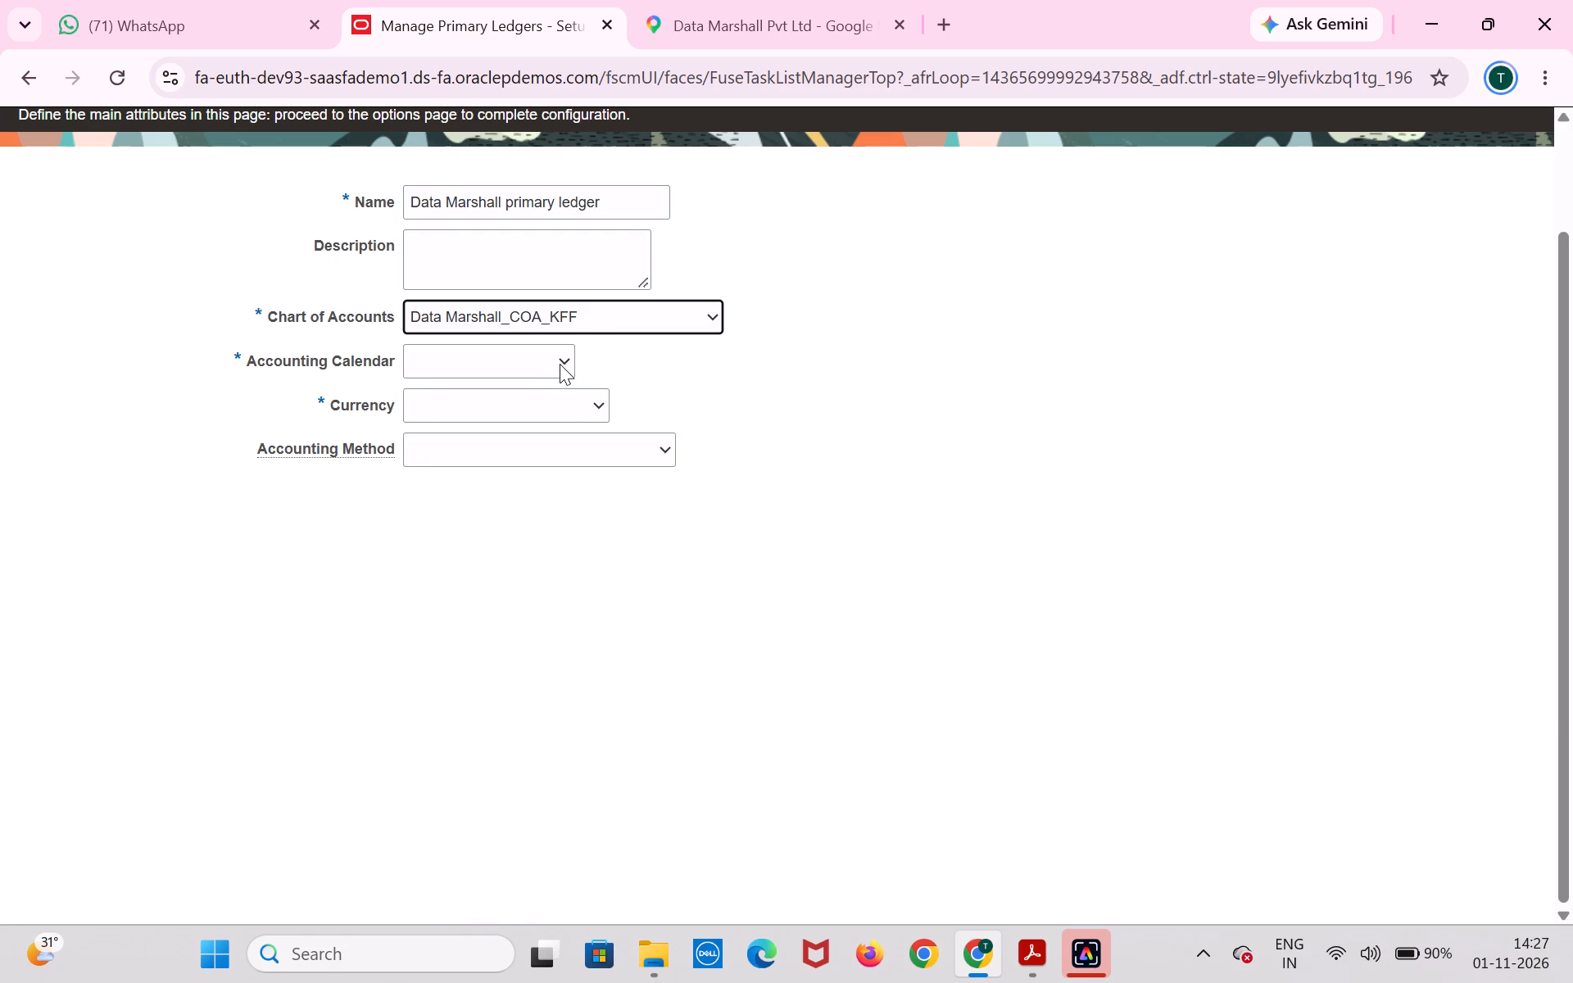
Set the new primary ledger's accounting calendar to Data Marshall c.
click(560, 364)
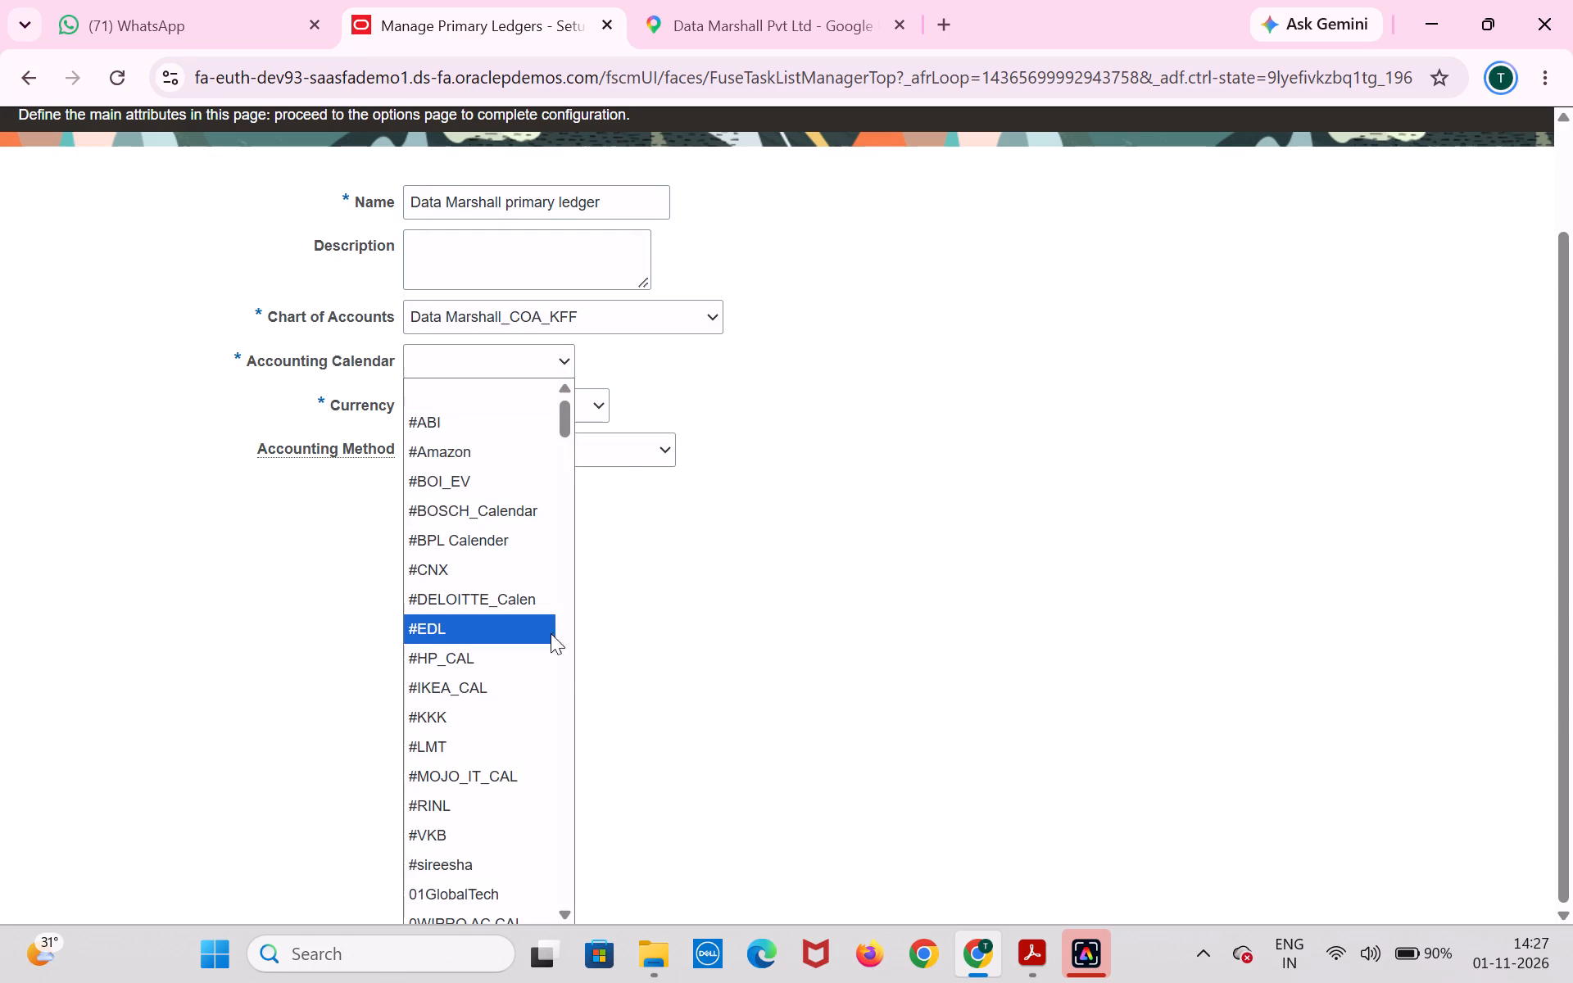
scroll(541, 632, down, 2)
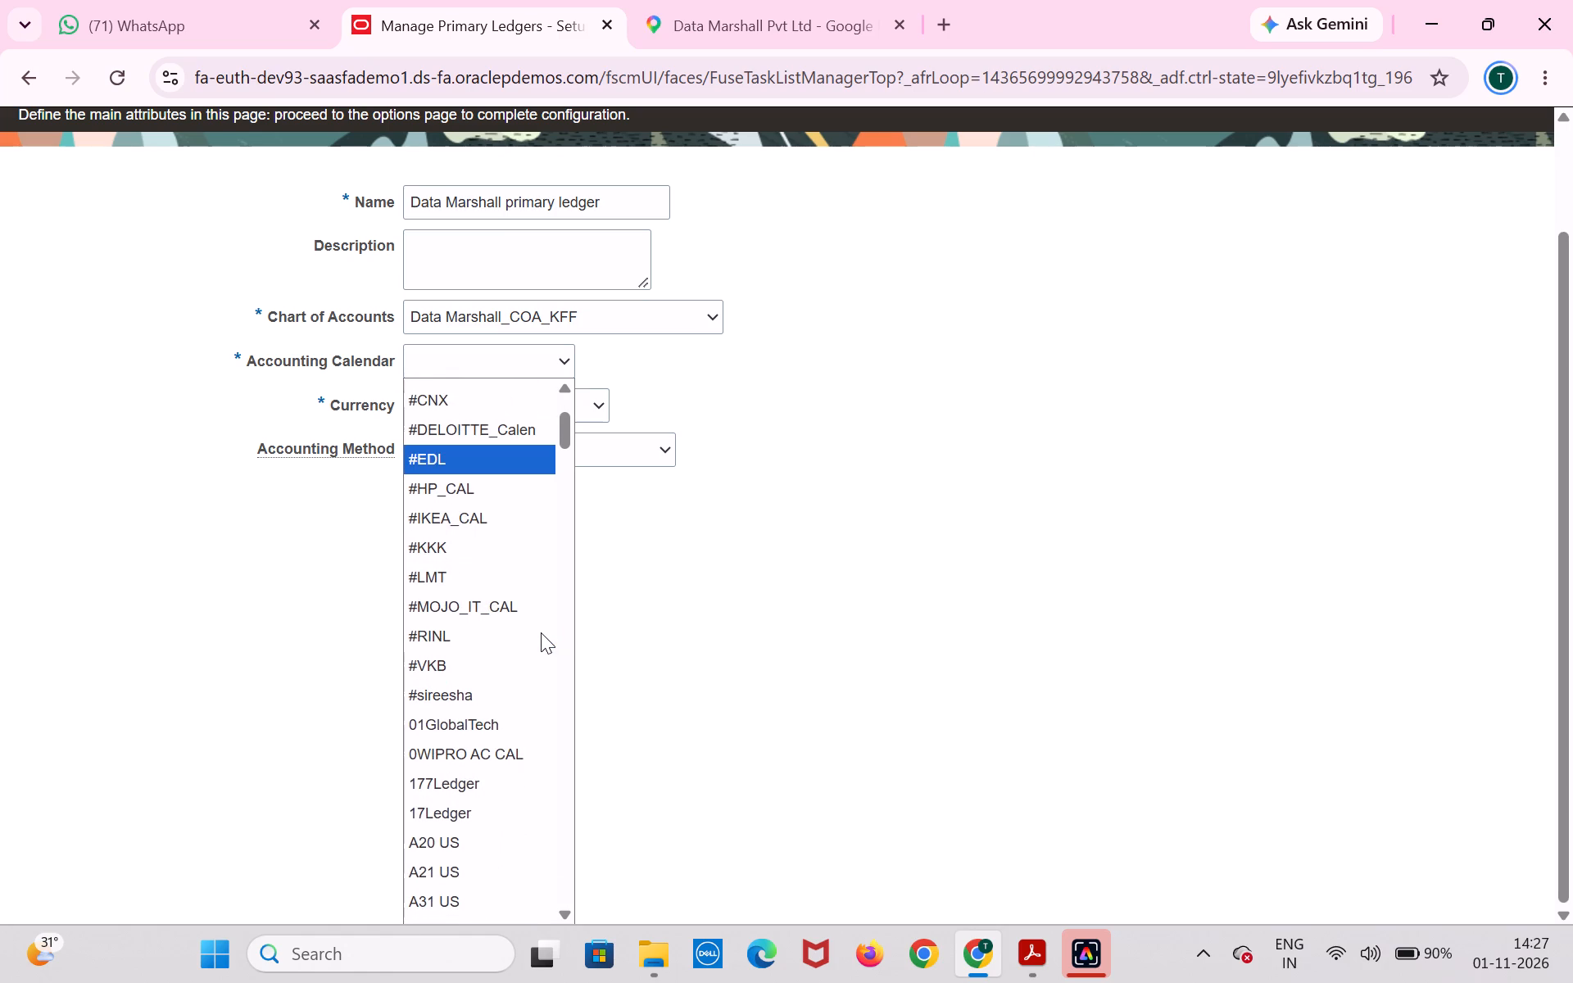
scroll(541, 632, down, 4)
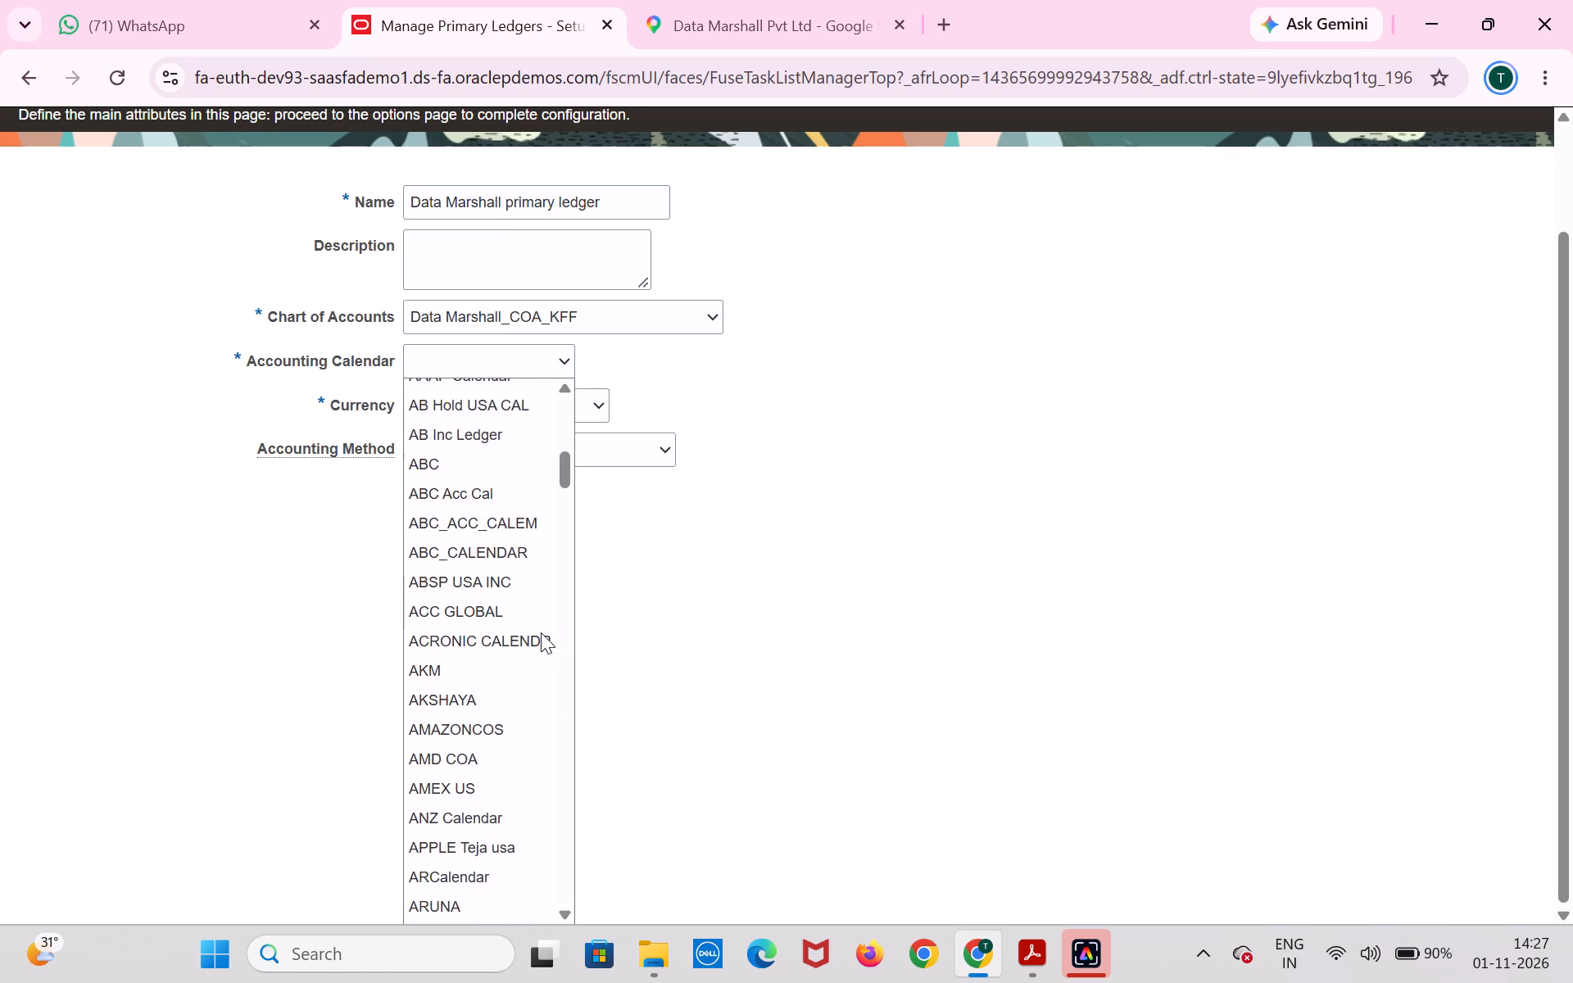
scroll(541, 632, down, 6)
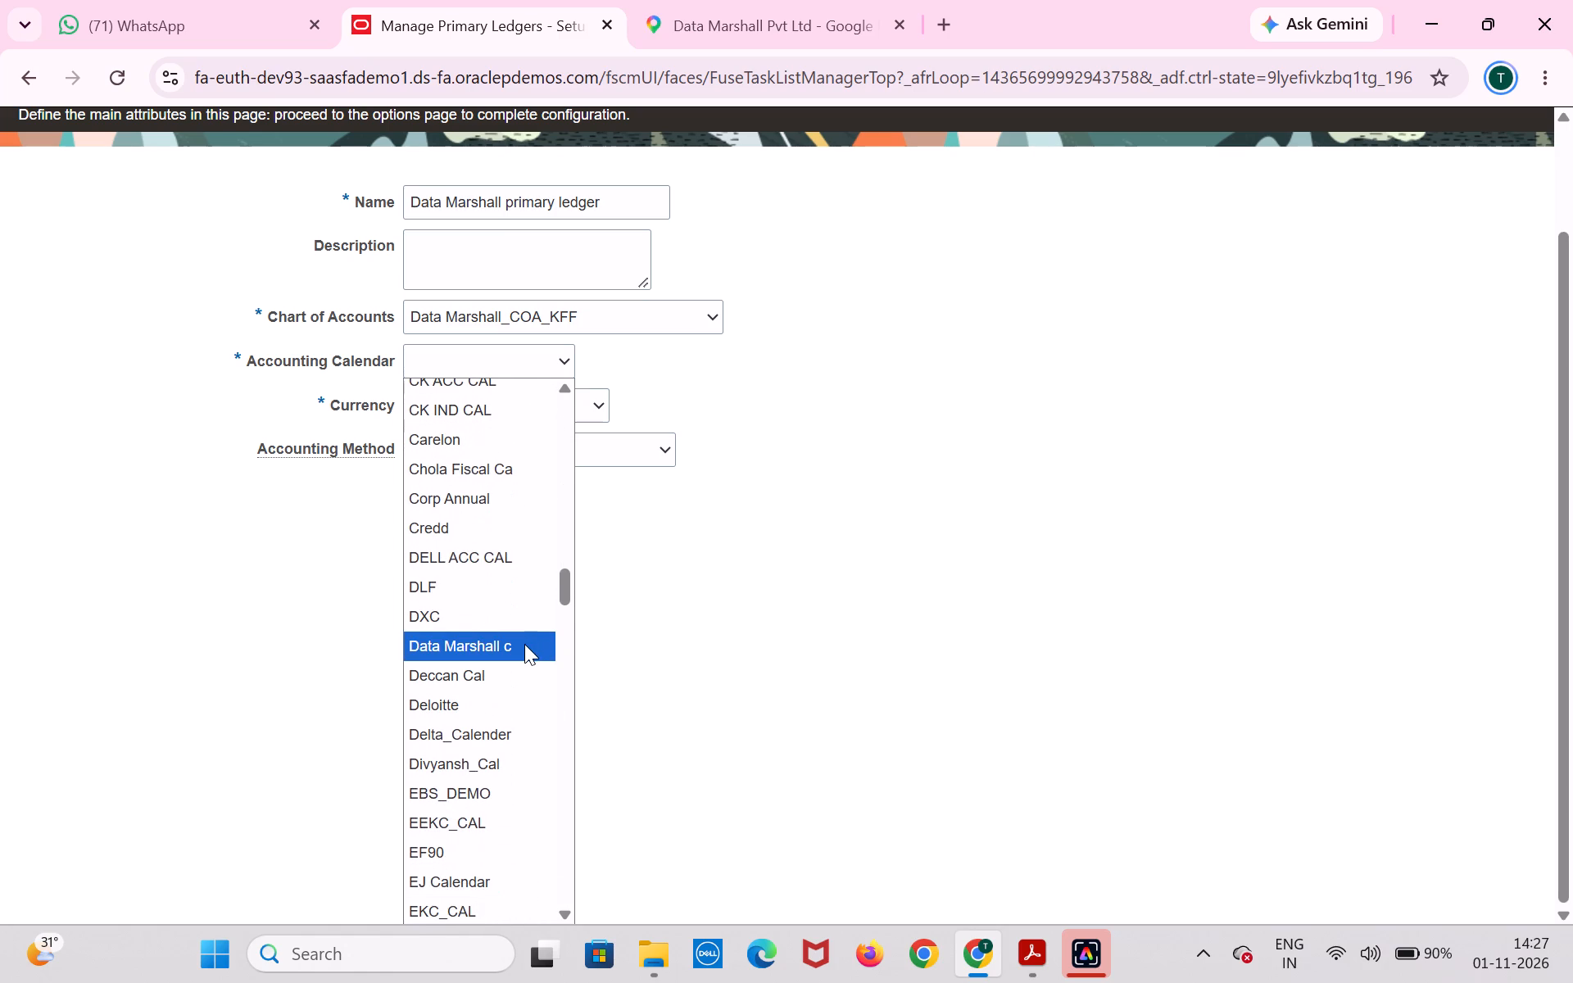
click(524, 644)
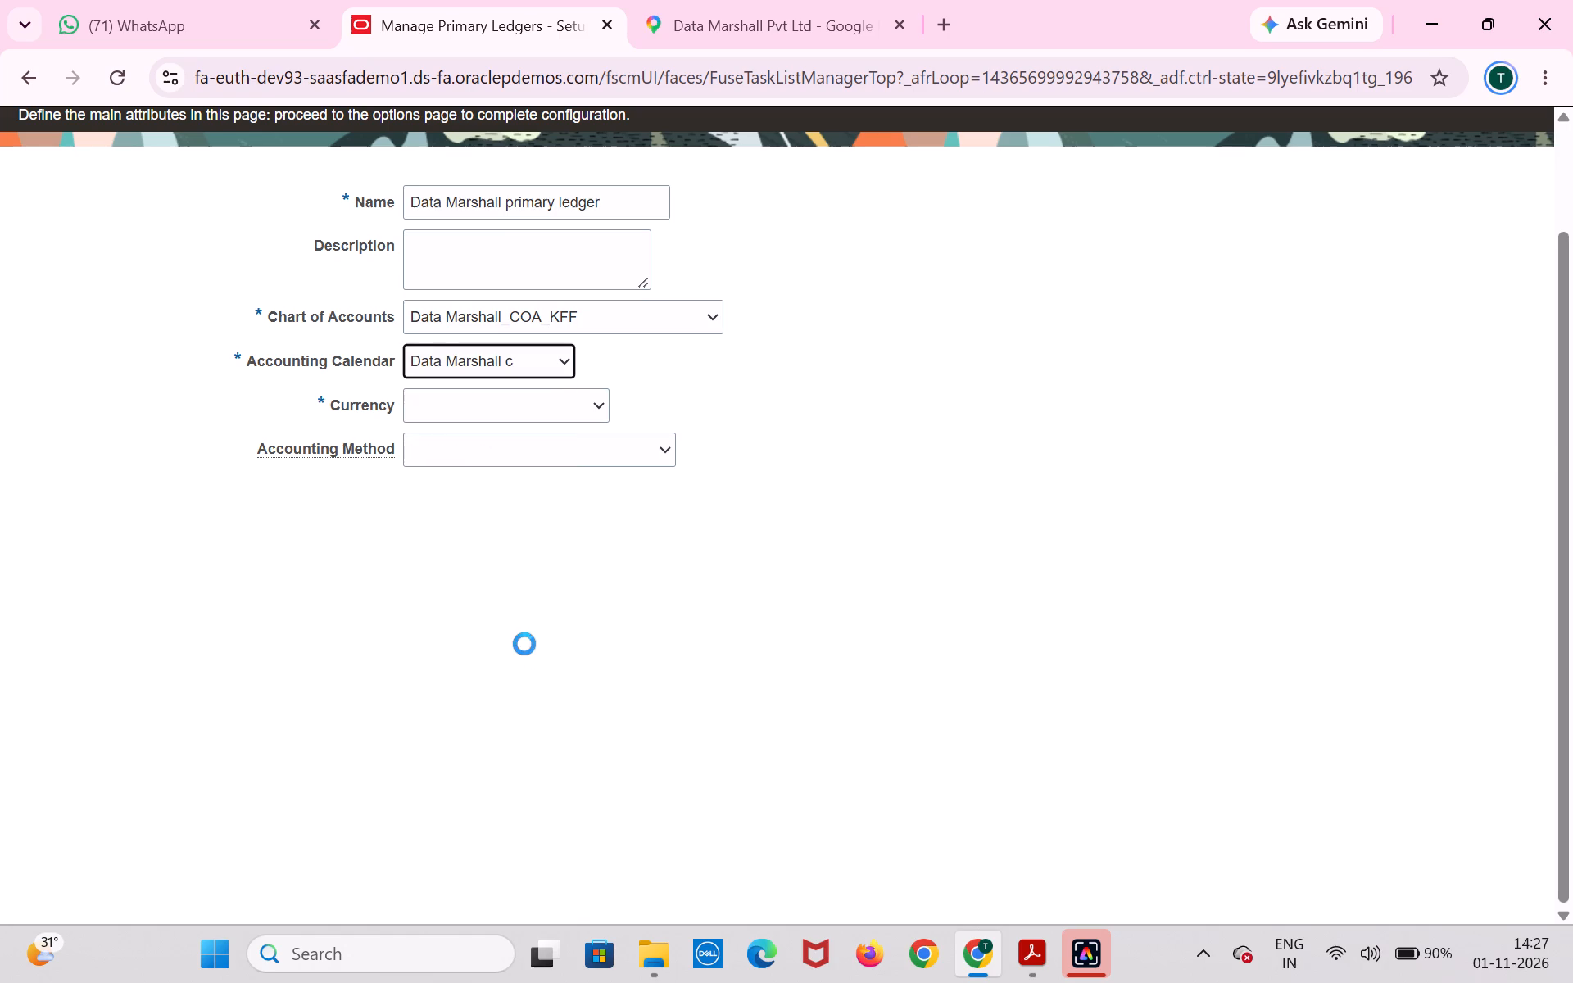
Set the new primary ledger's currency to INR - Indian Rupee.
click(530, 412)
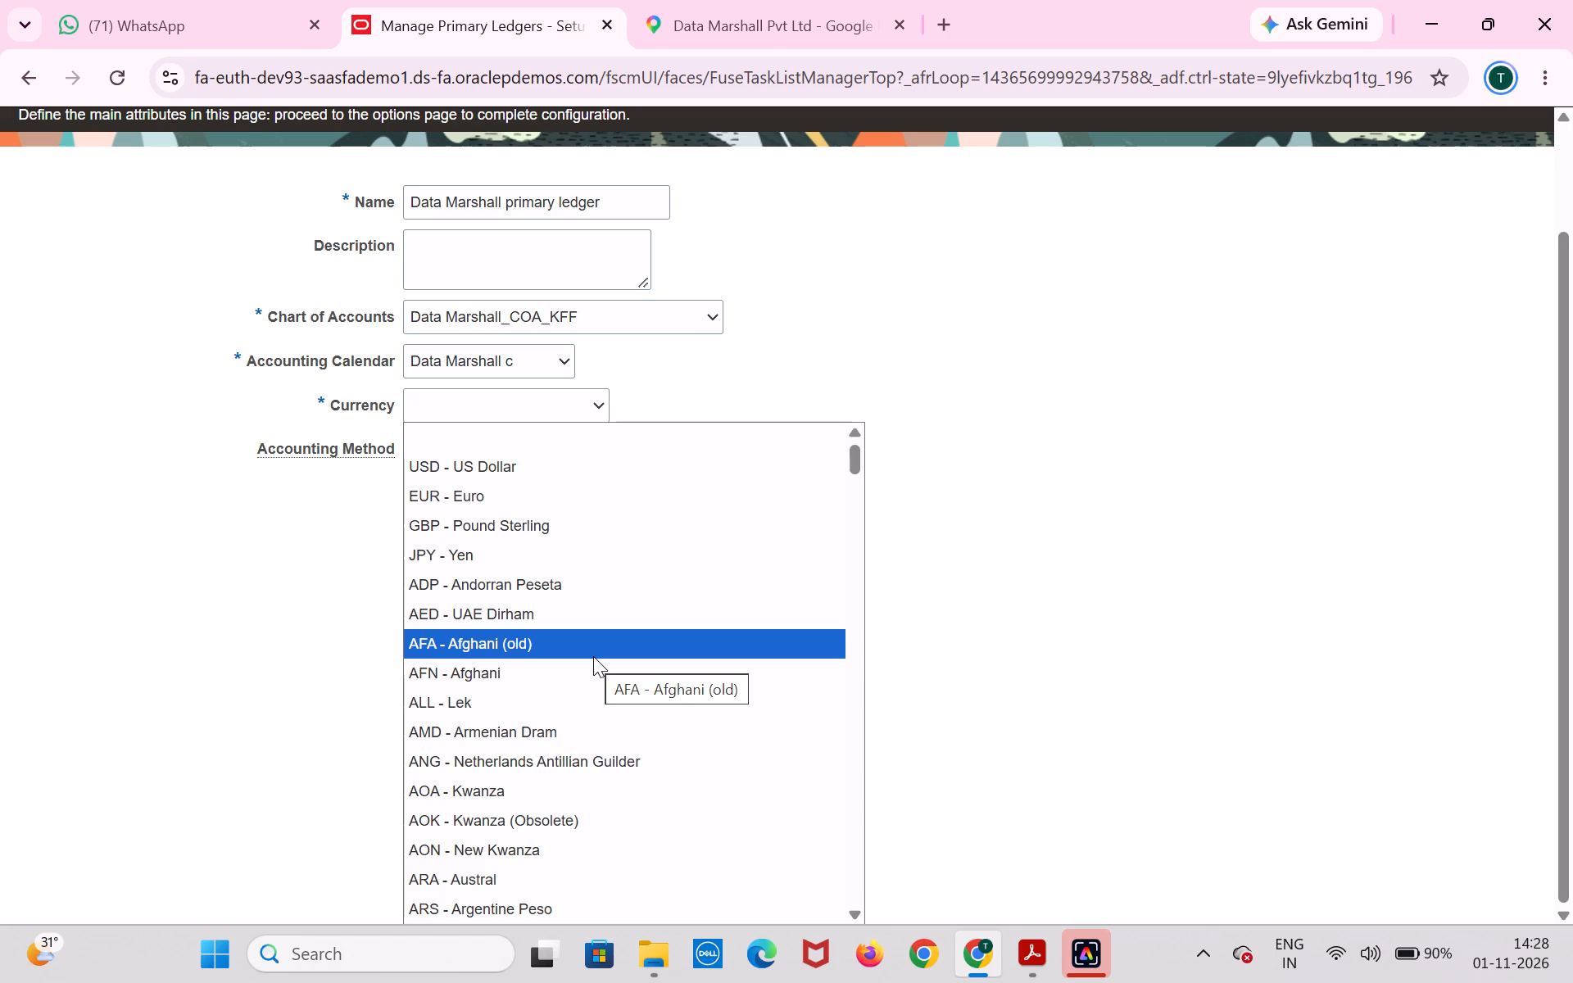
scroll(593, 656, down, 3)
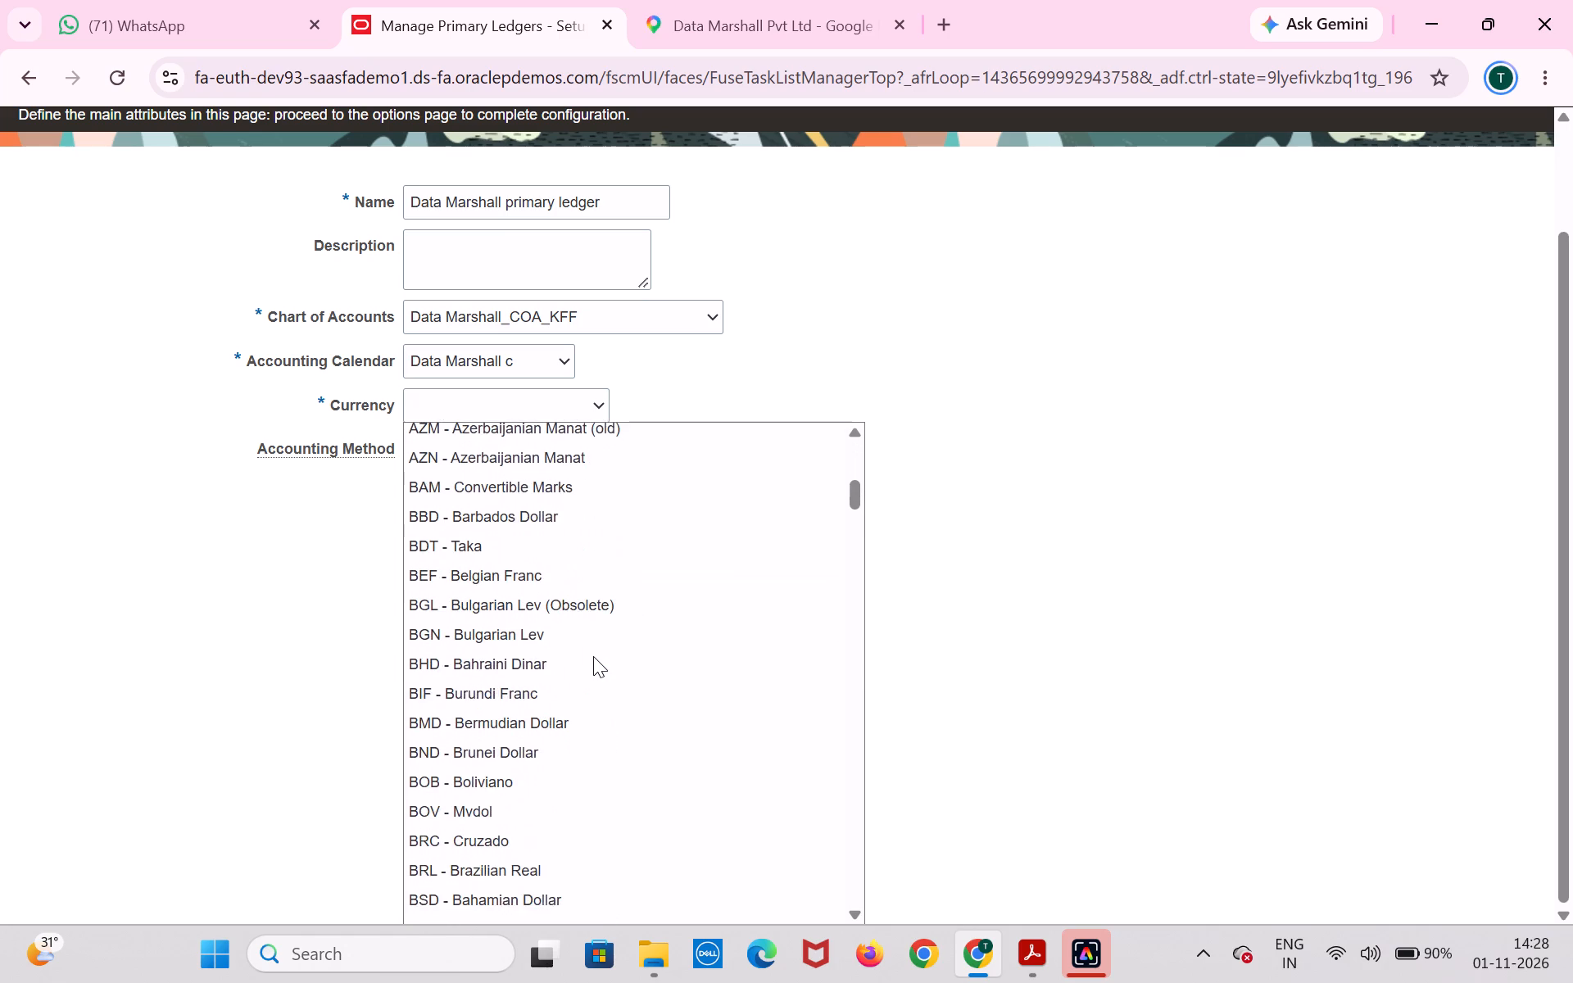
scroll(593, 656, down, 2)
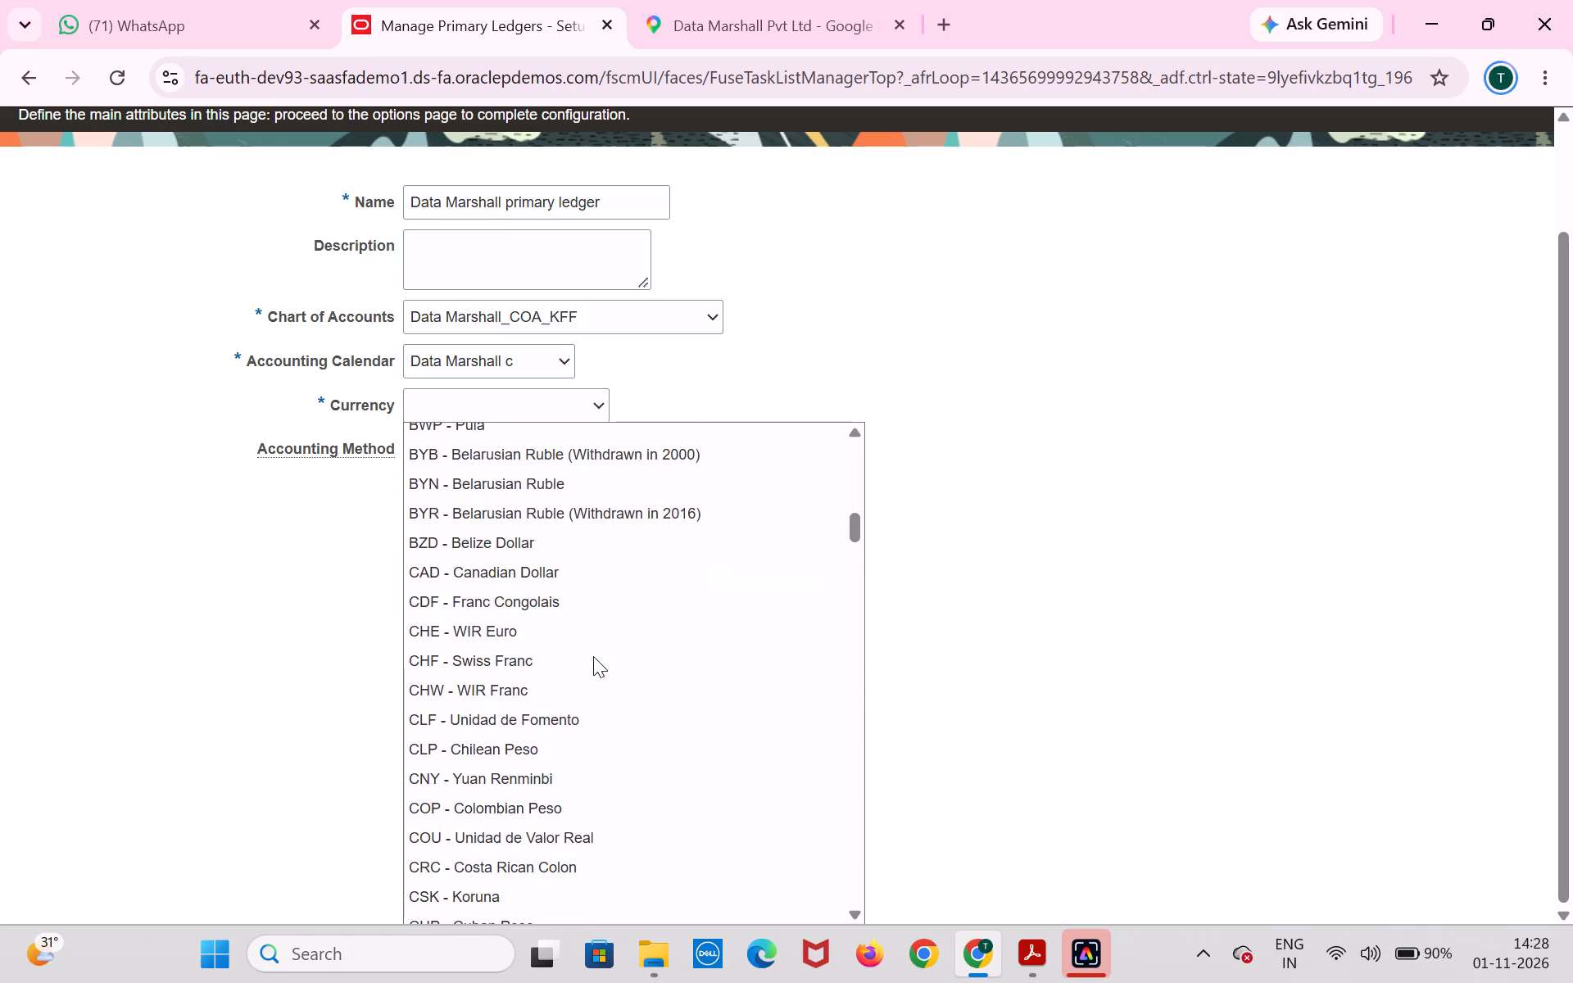
scroll(593, 656, down, 4)
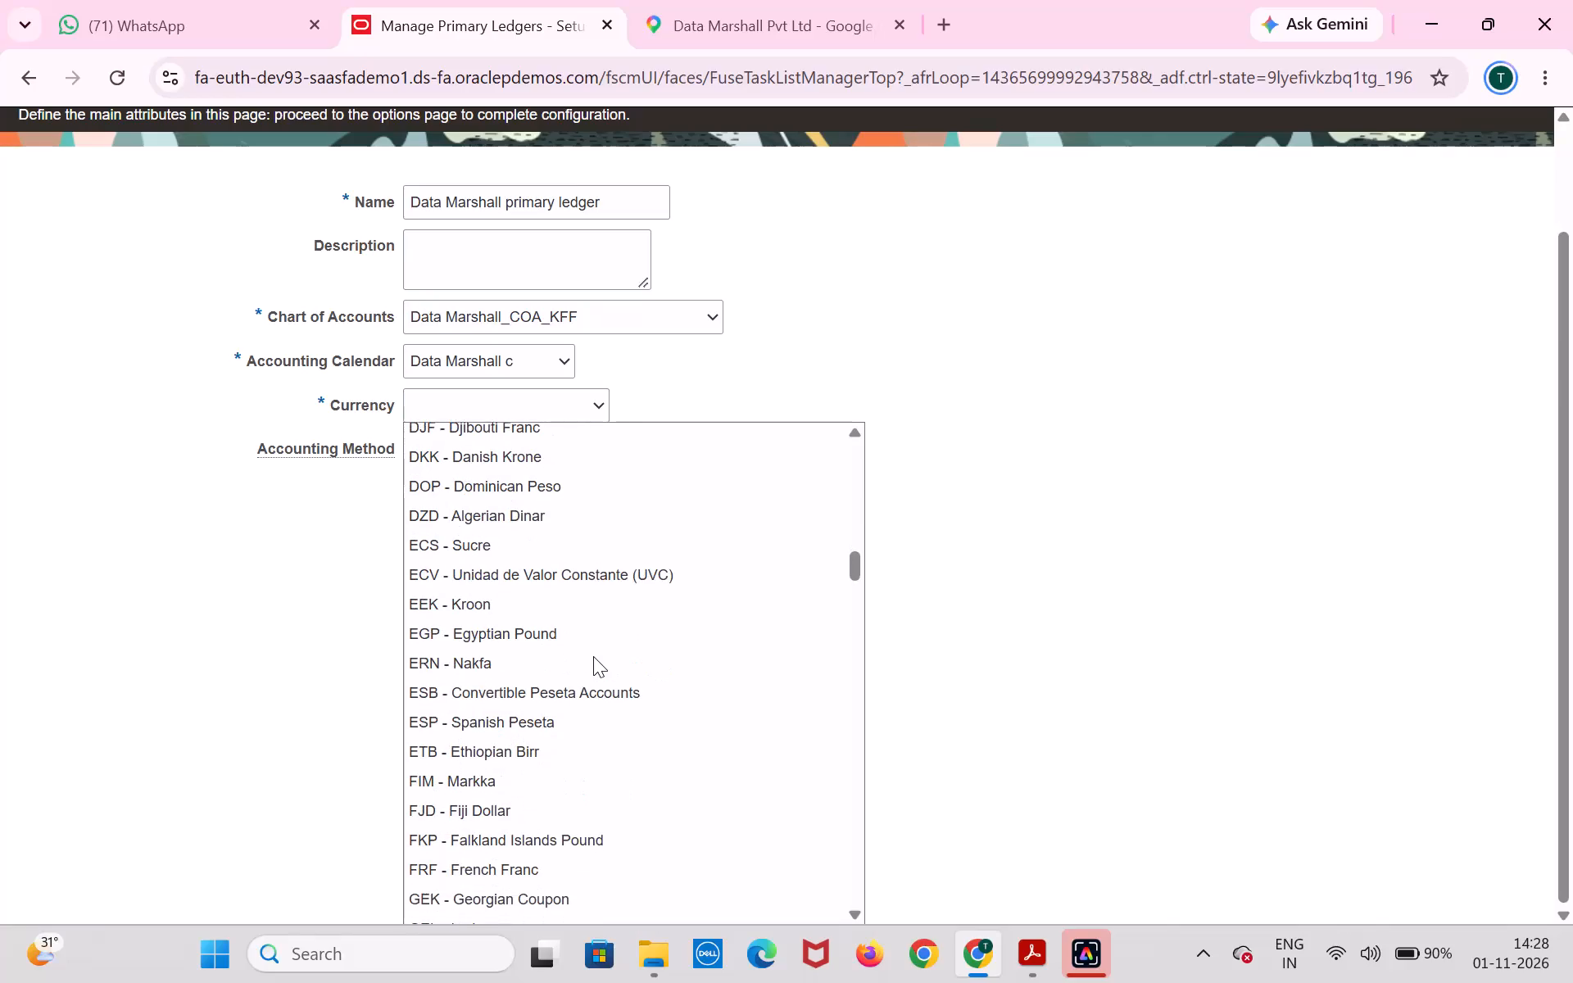
scroll(593, 656, down, 2)
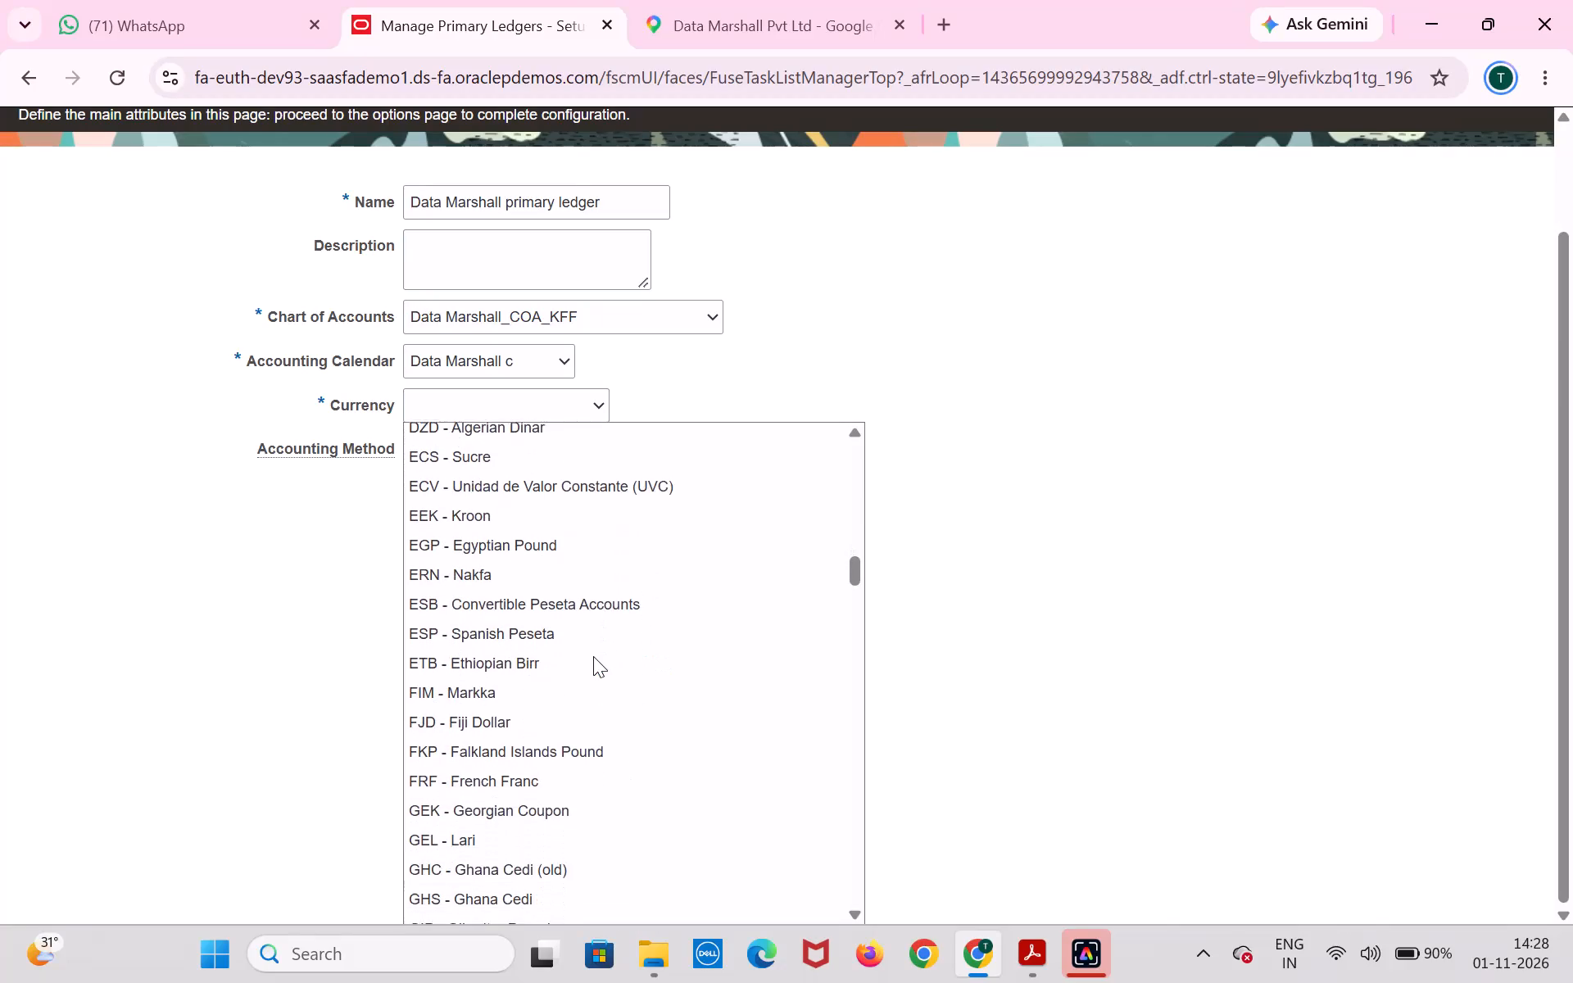
scroll(593, 656, down, 3)
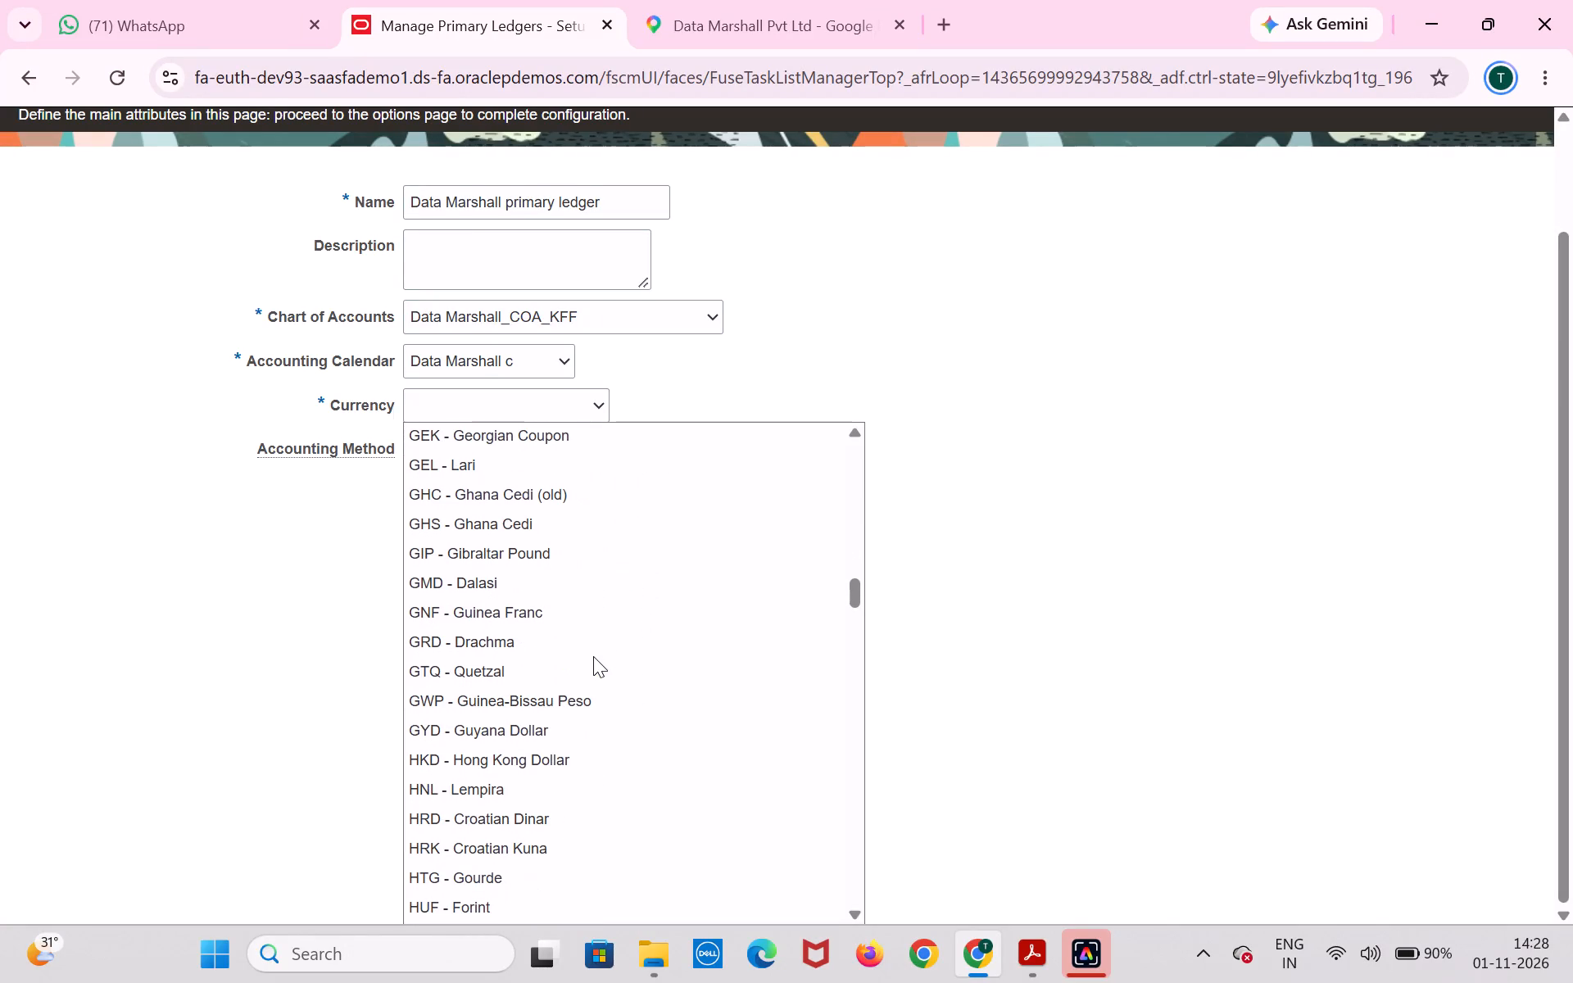
scroll(593, 656, down, 2)
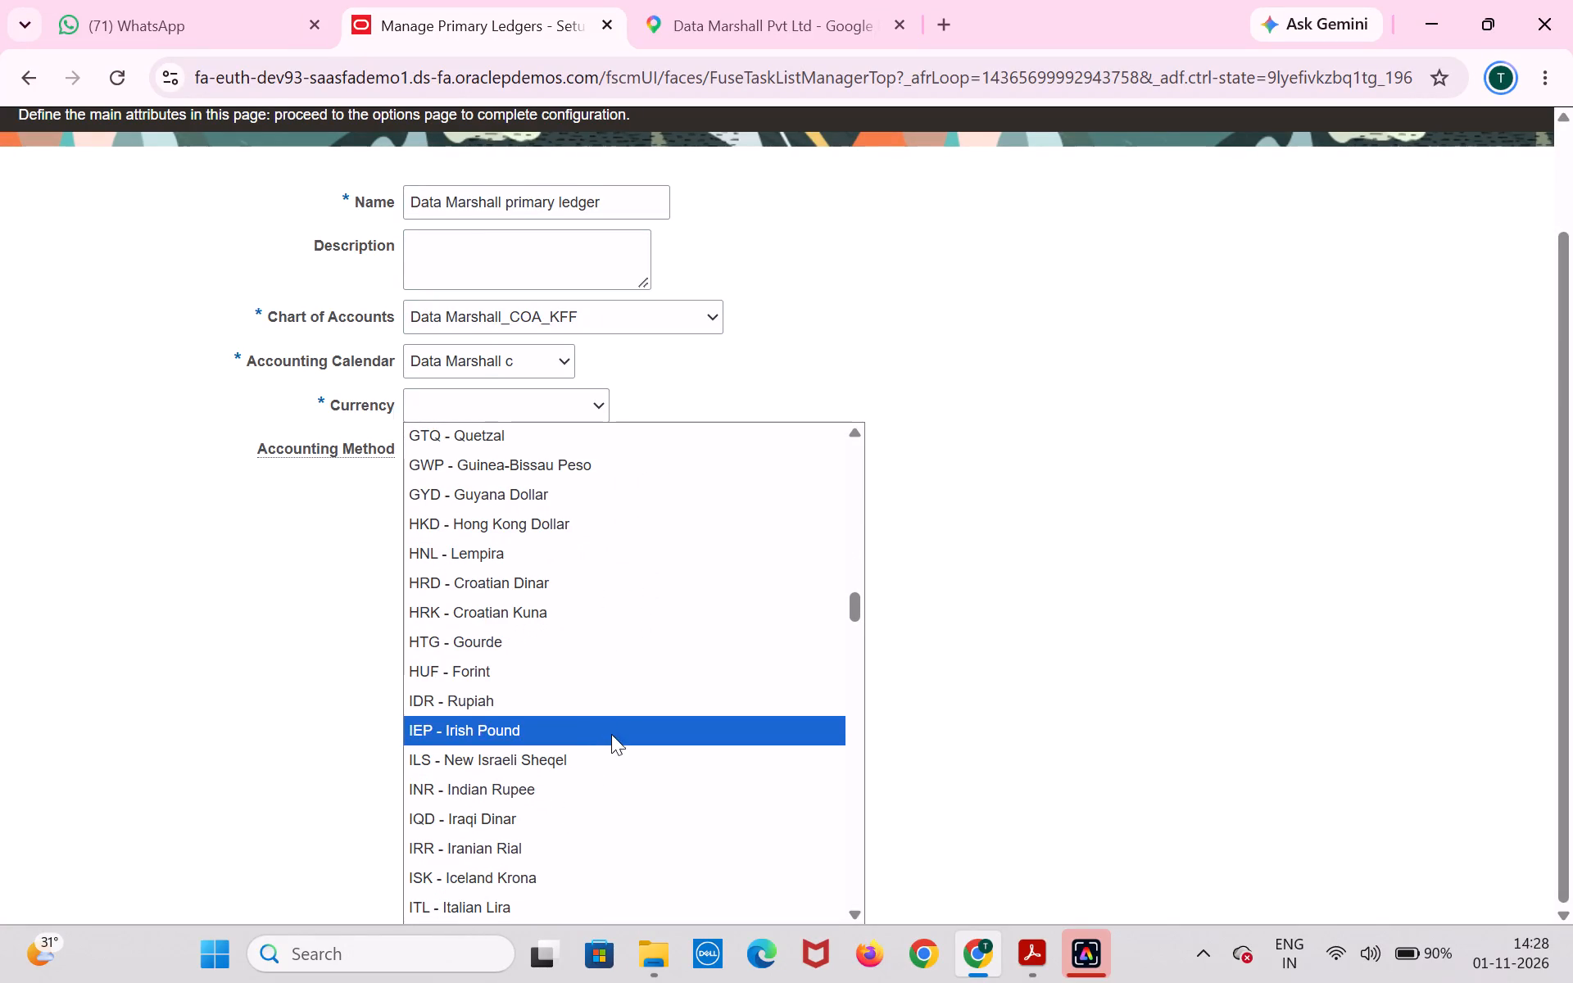
click(639, 802)
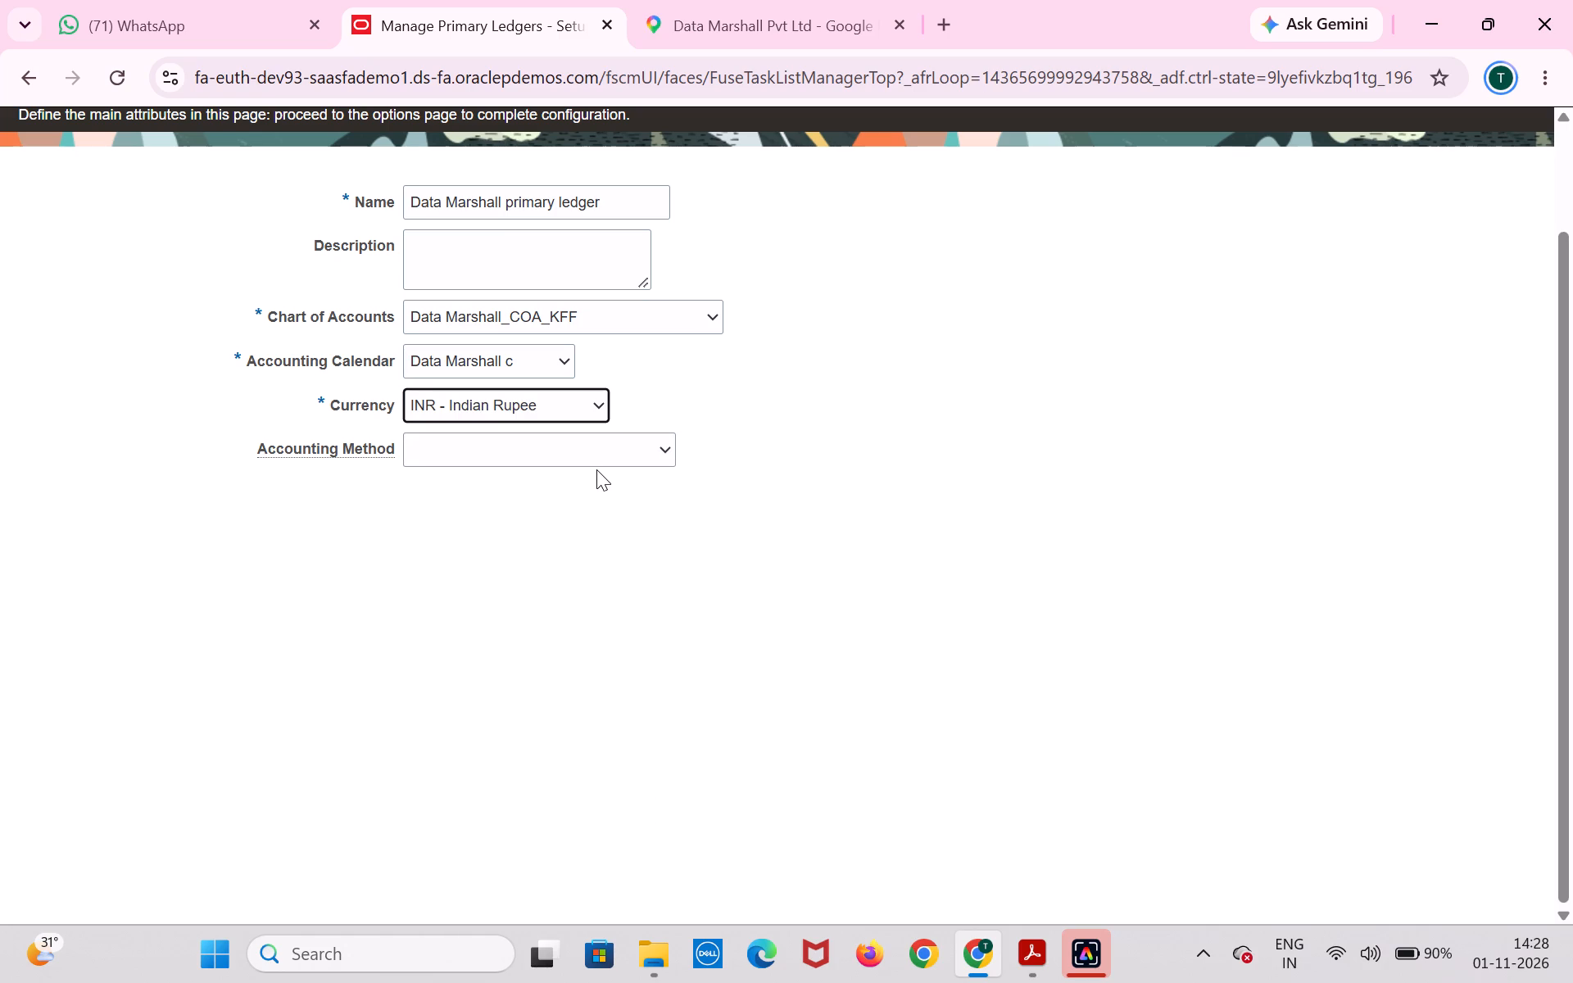
Set the new primary ledger's accounting method to Standard Accrual.
click(610, 459)
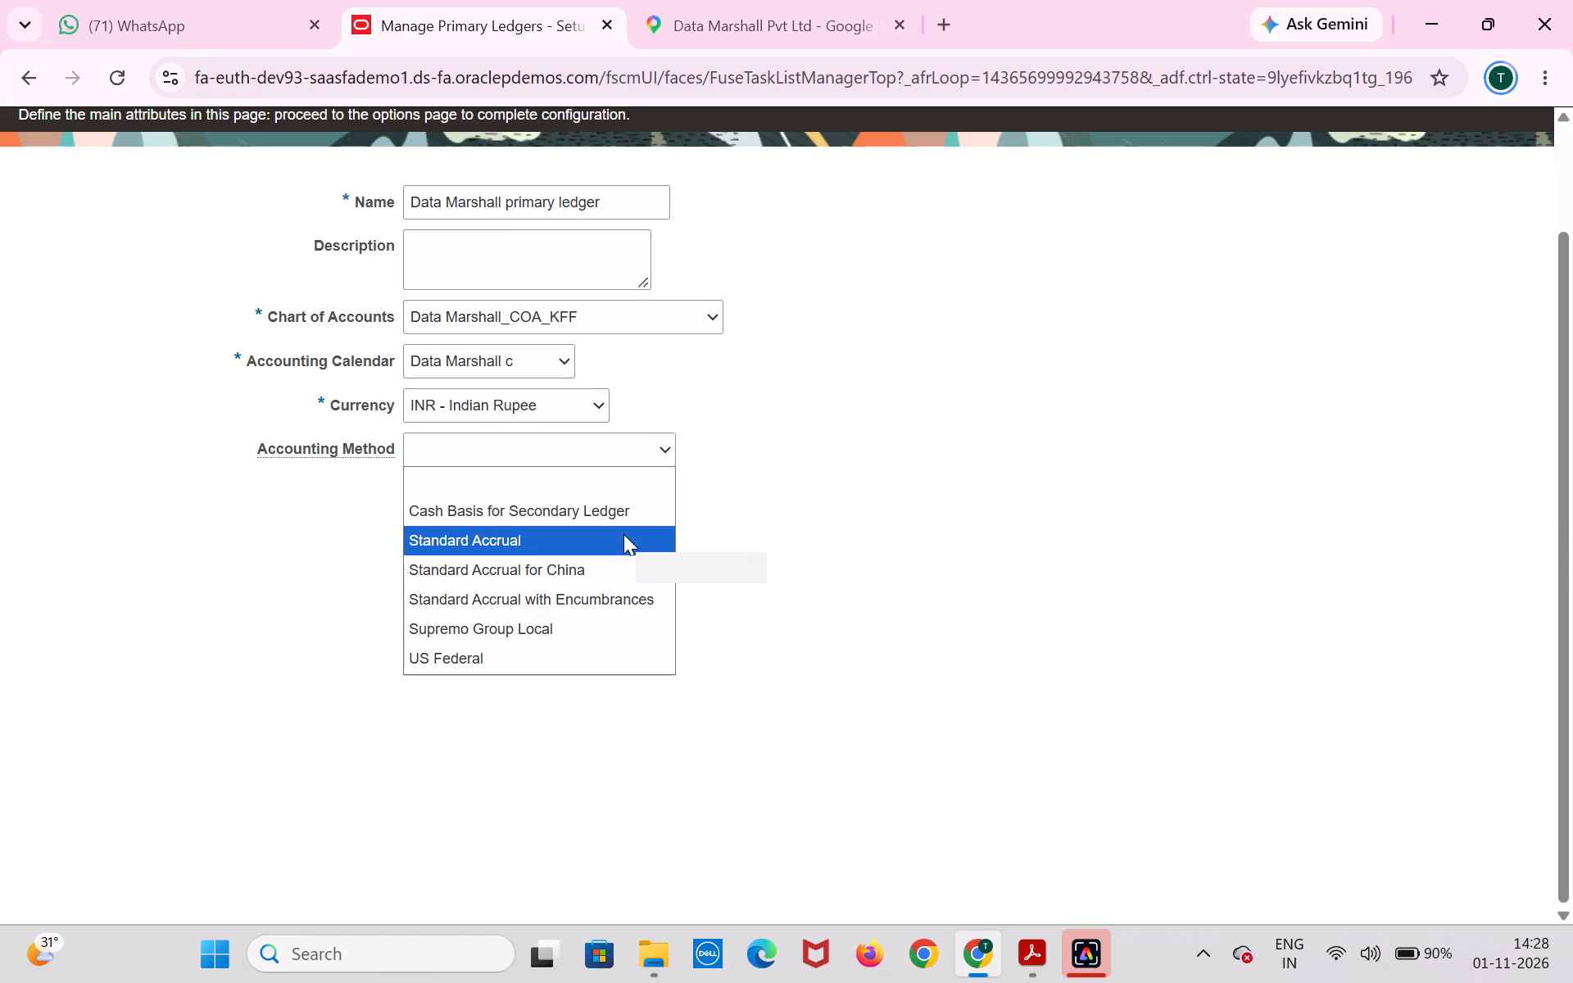
click(623, 534)
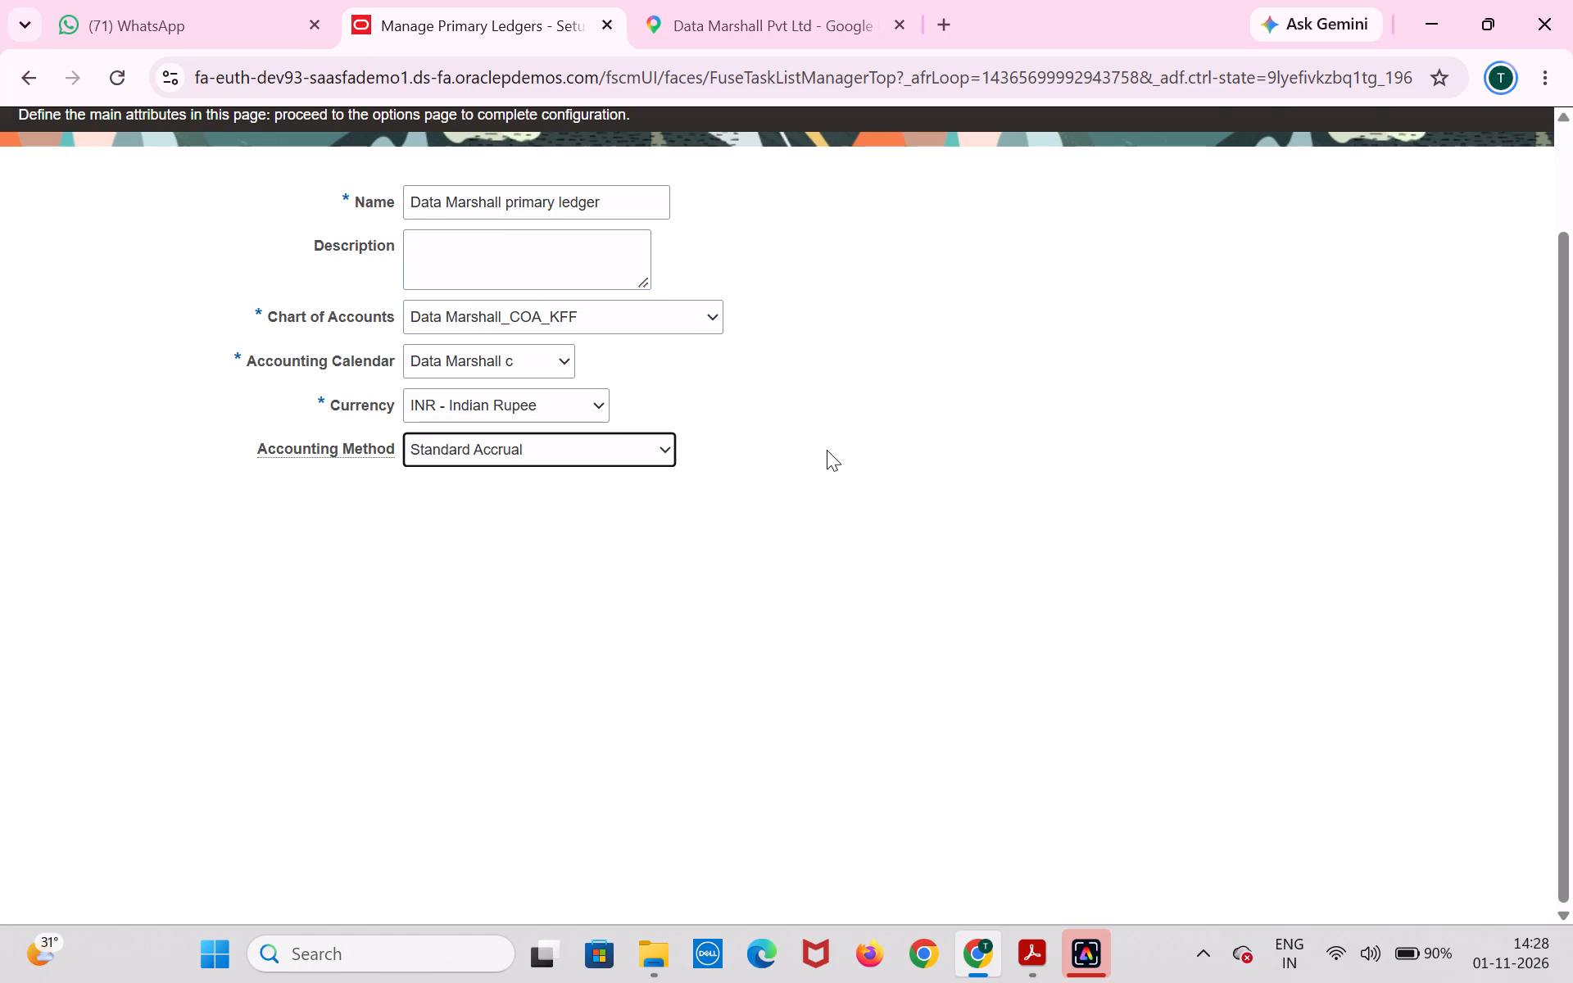
Close the Adobe Express window, and save and close the new primary ledger.
scroll(827, 450, up, 2)
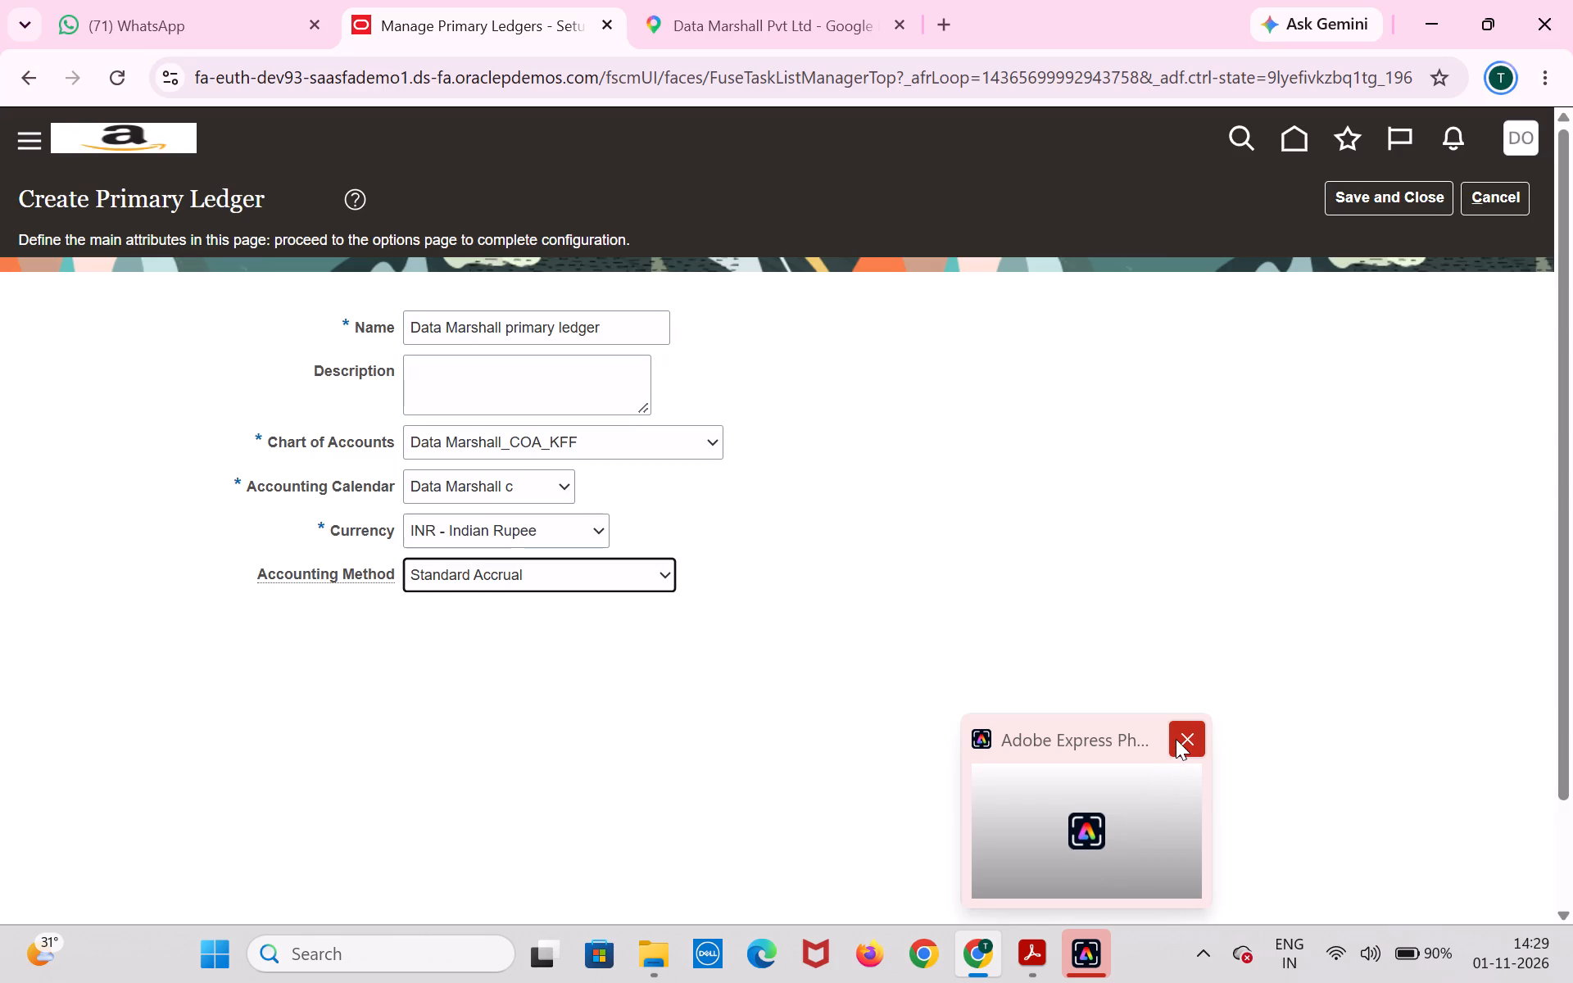
click(1176, 739)
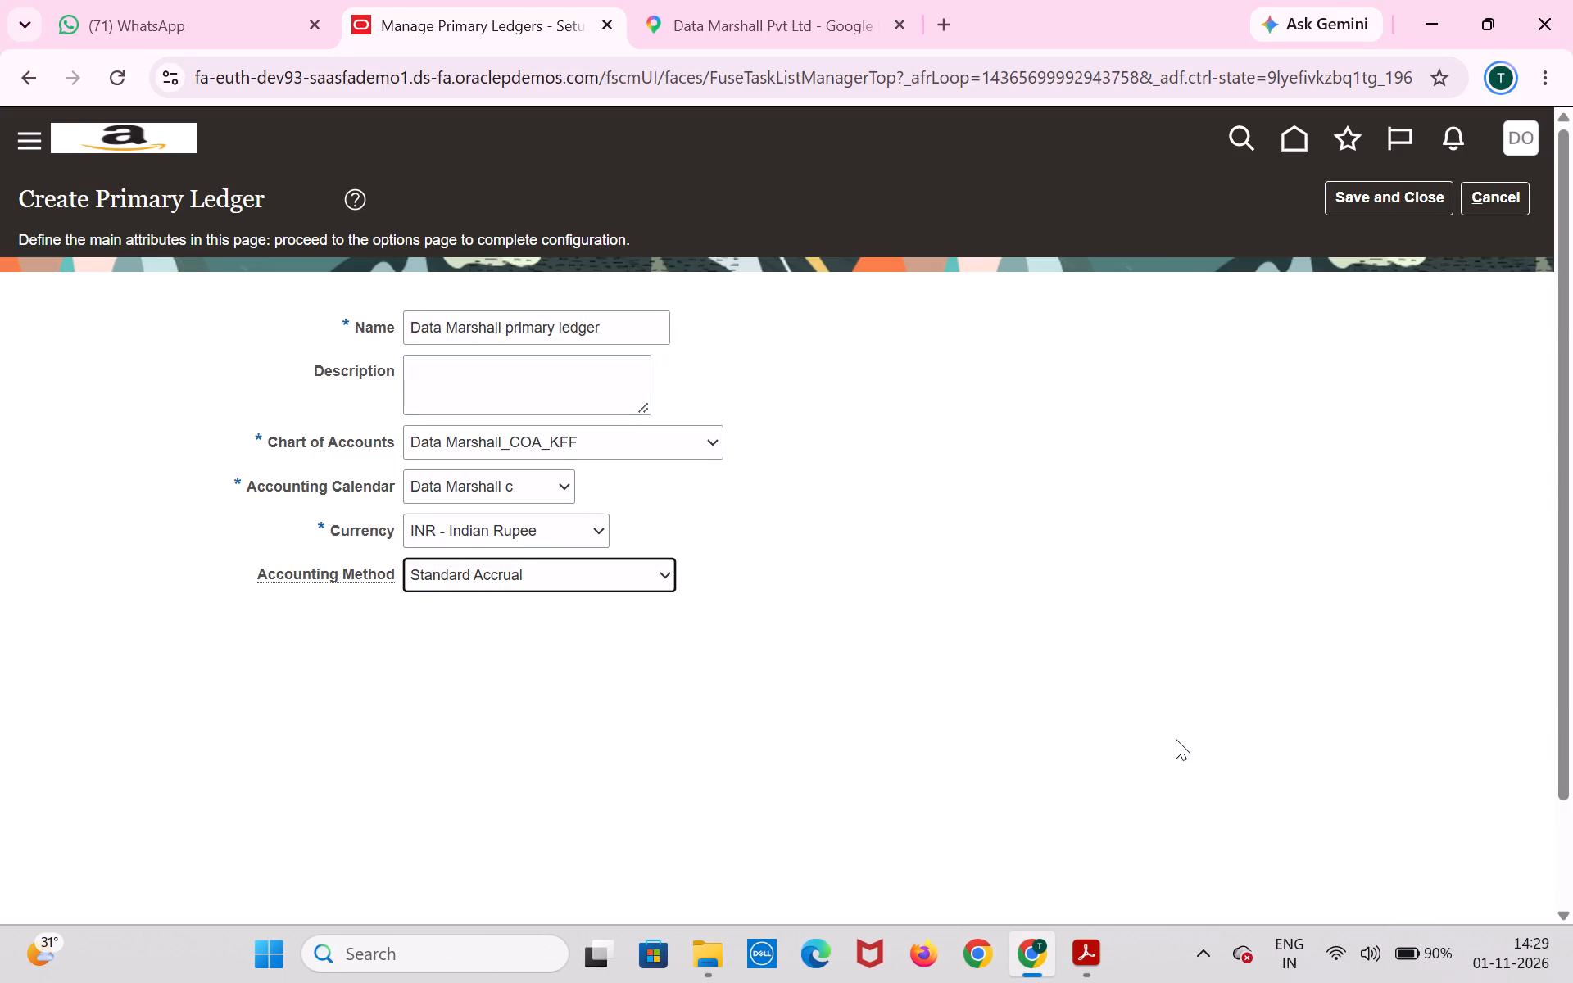
click(1358, 210)
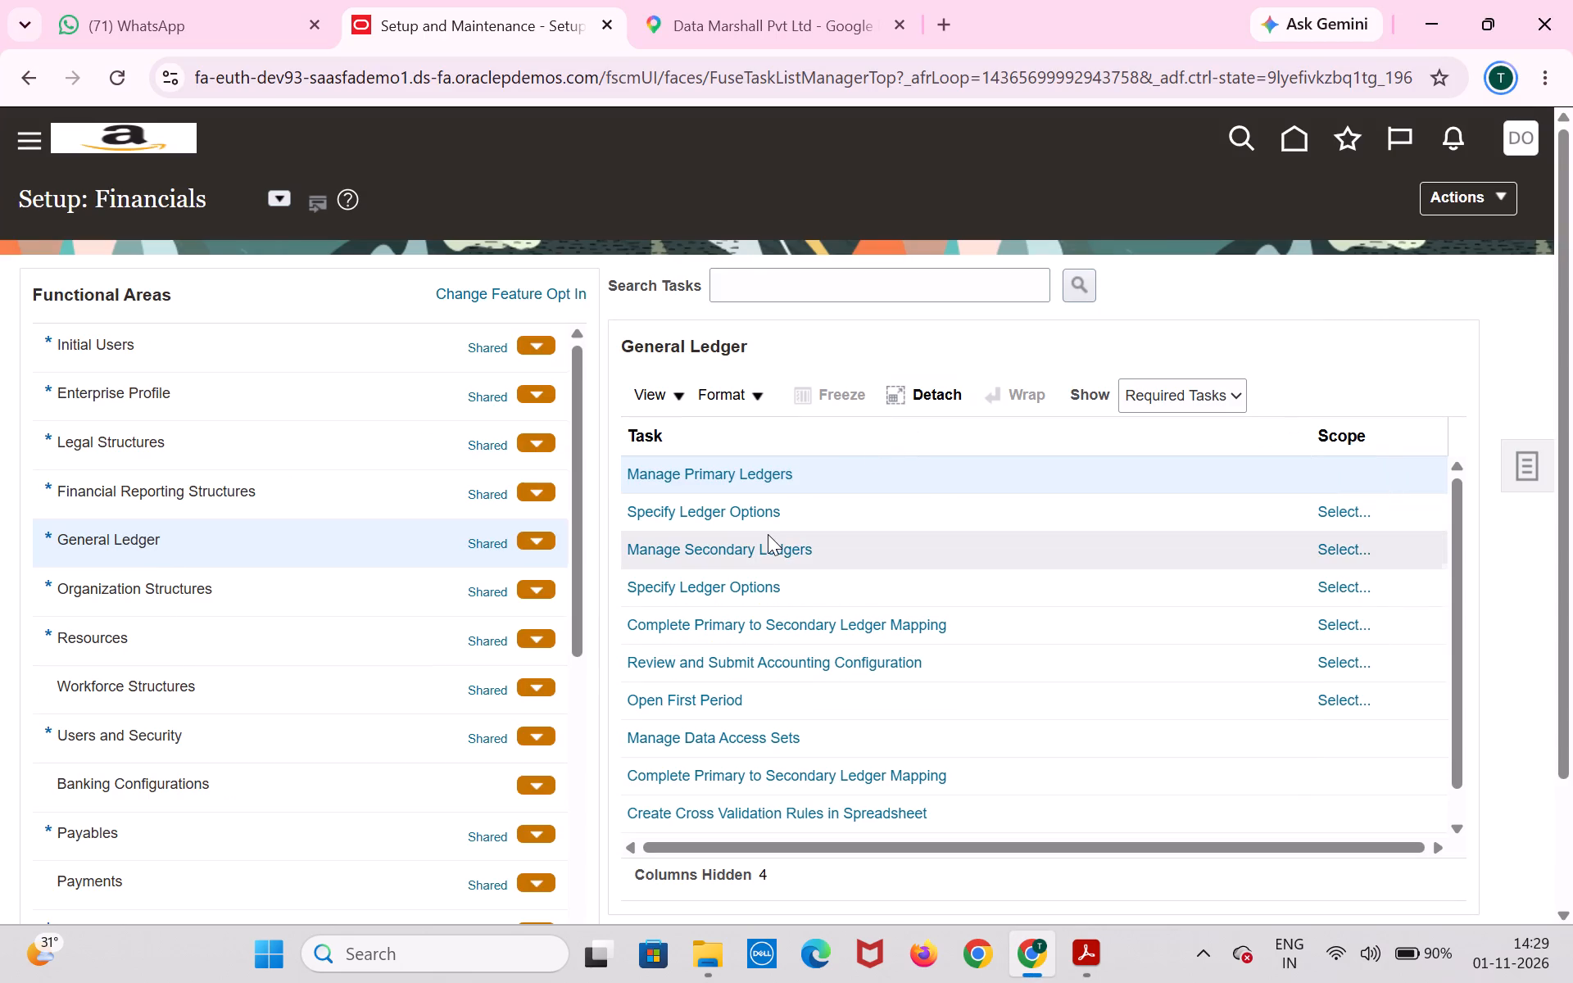
Start the Specify Ledger Options task under General Ledger, choosing to select and add an existing primary ledger as its scope.
click(768, 518)
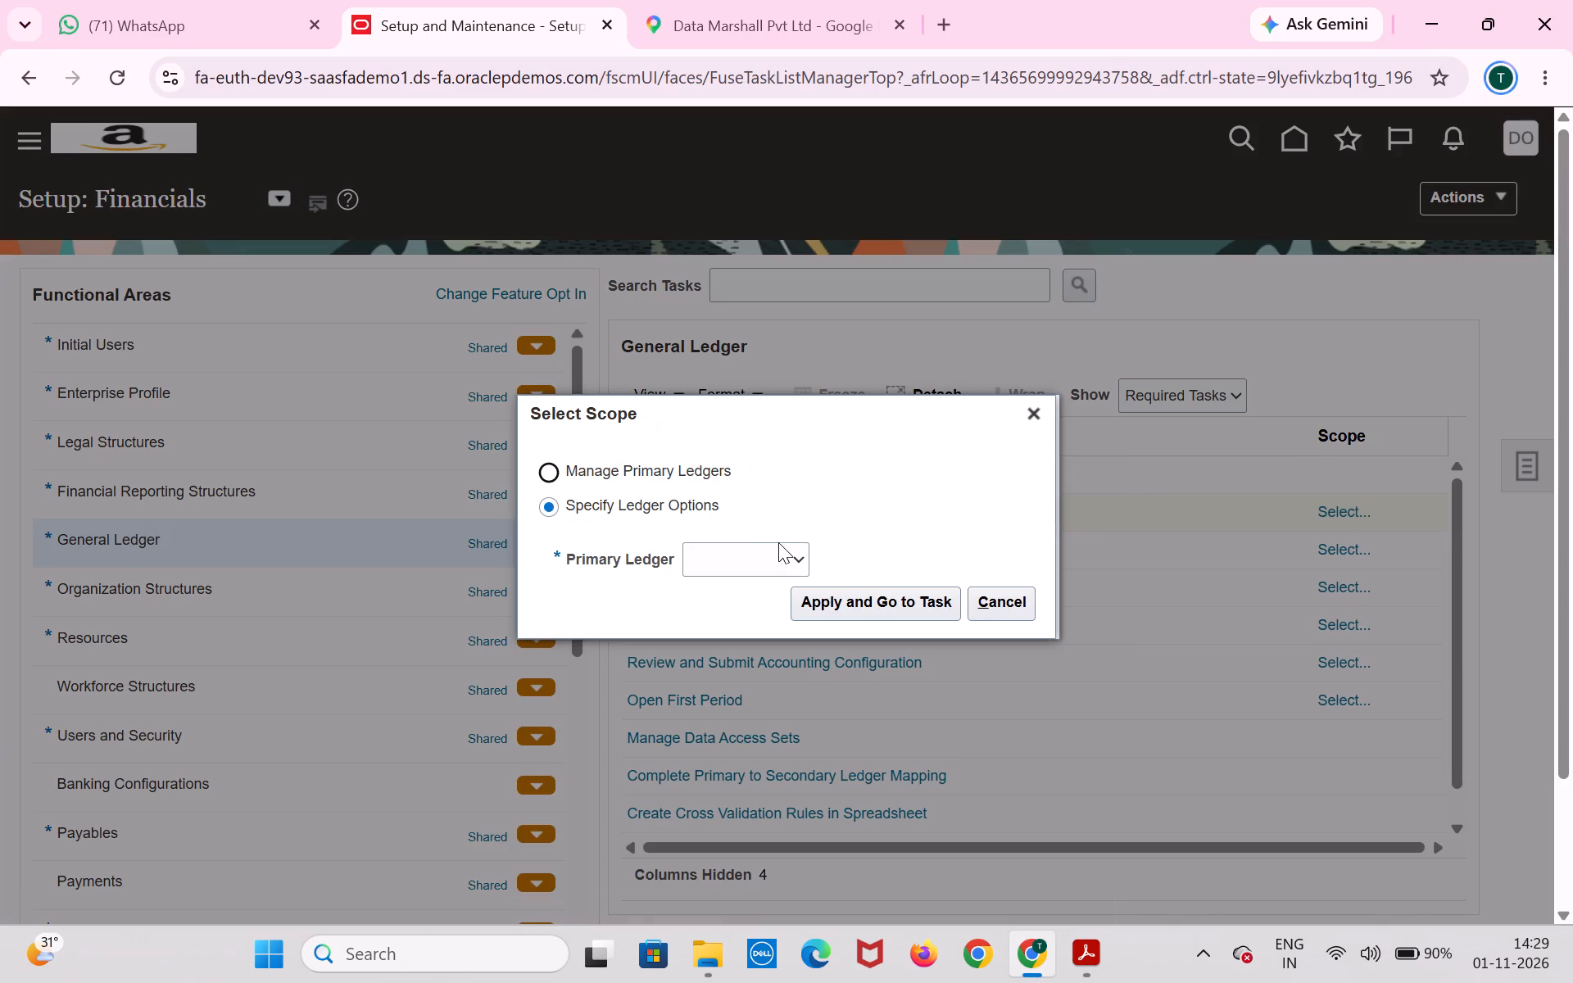
click(780, 546)
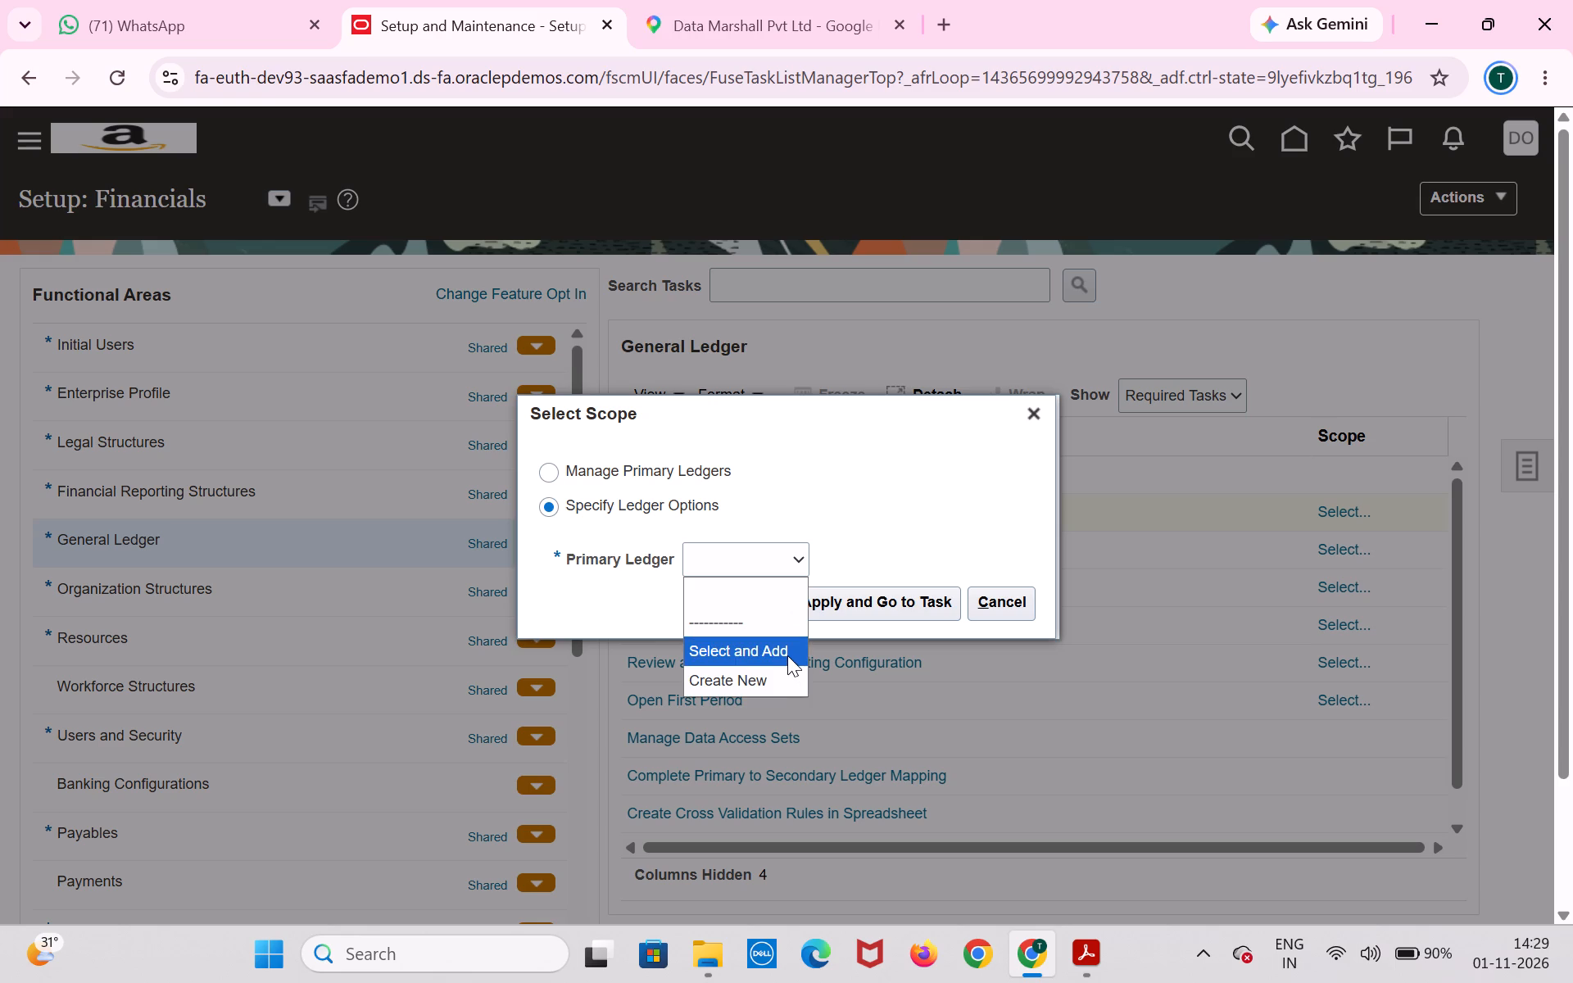
click(787, 655)
click(852, 607)
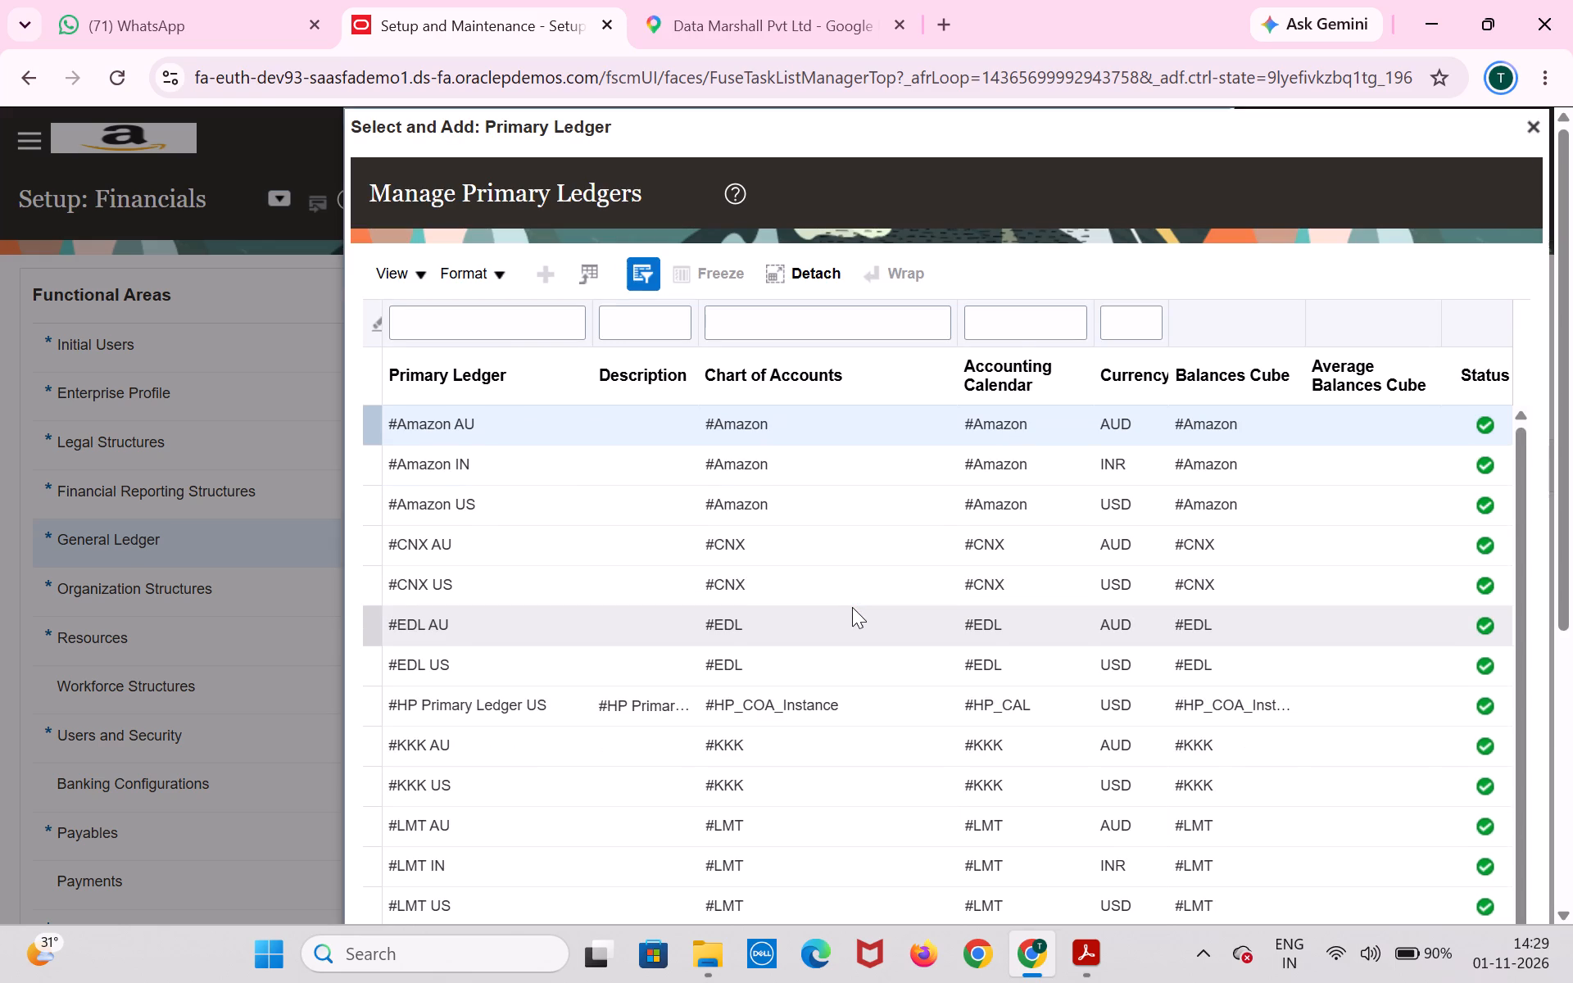
Filter the primary ledgers by Data Marshall and save Data Marshall primary ledger as the scope for specifying ledger options.
click(527, 315)
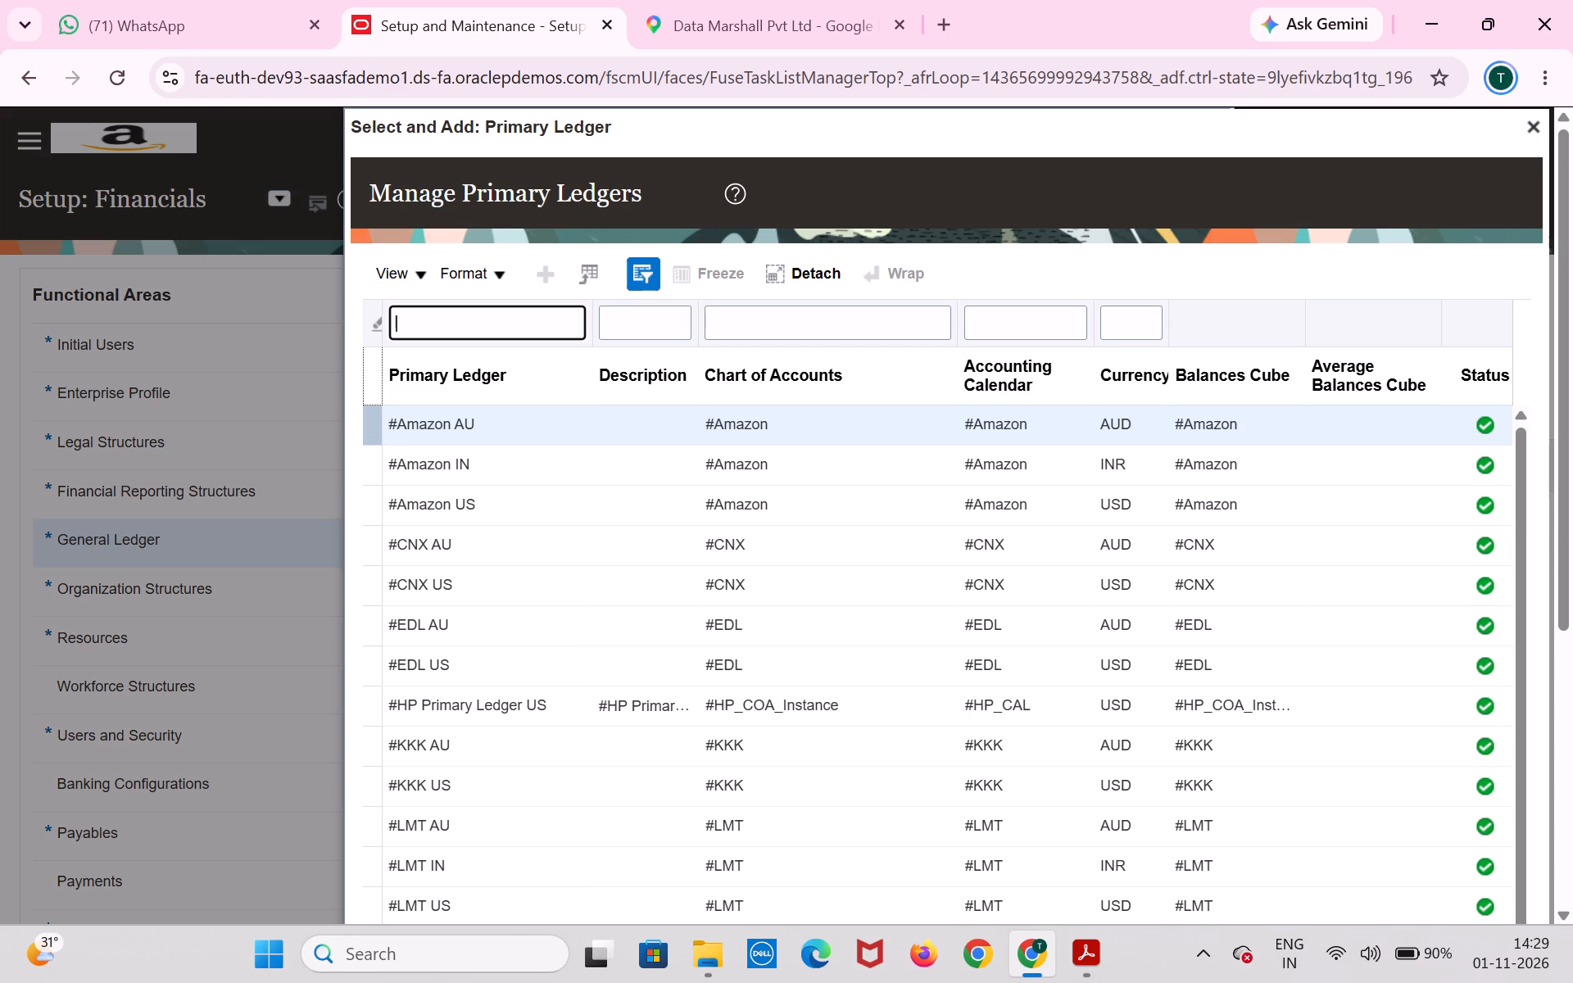
text(dA)
key(BackSpace)
key(BackSpace)
text(Da)
text(ta)
key(space)
text(Mar)
text(hal)
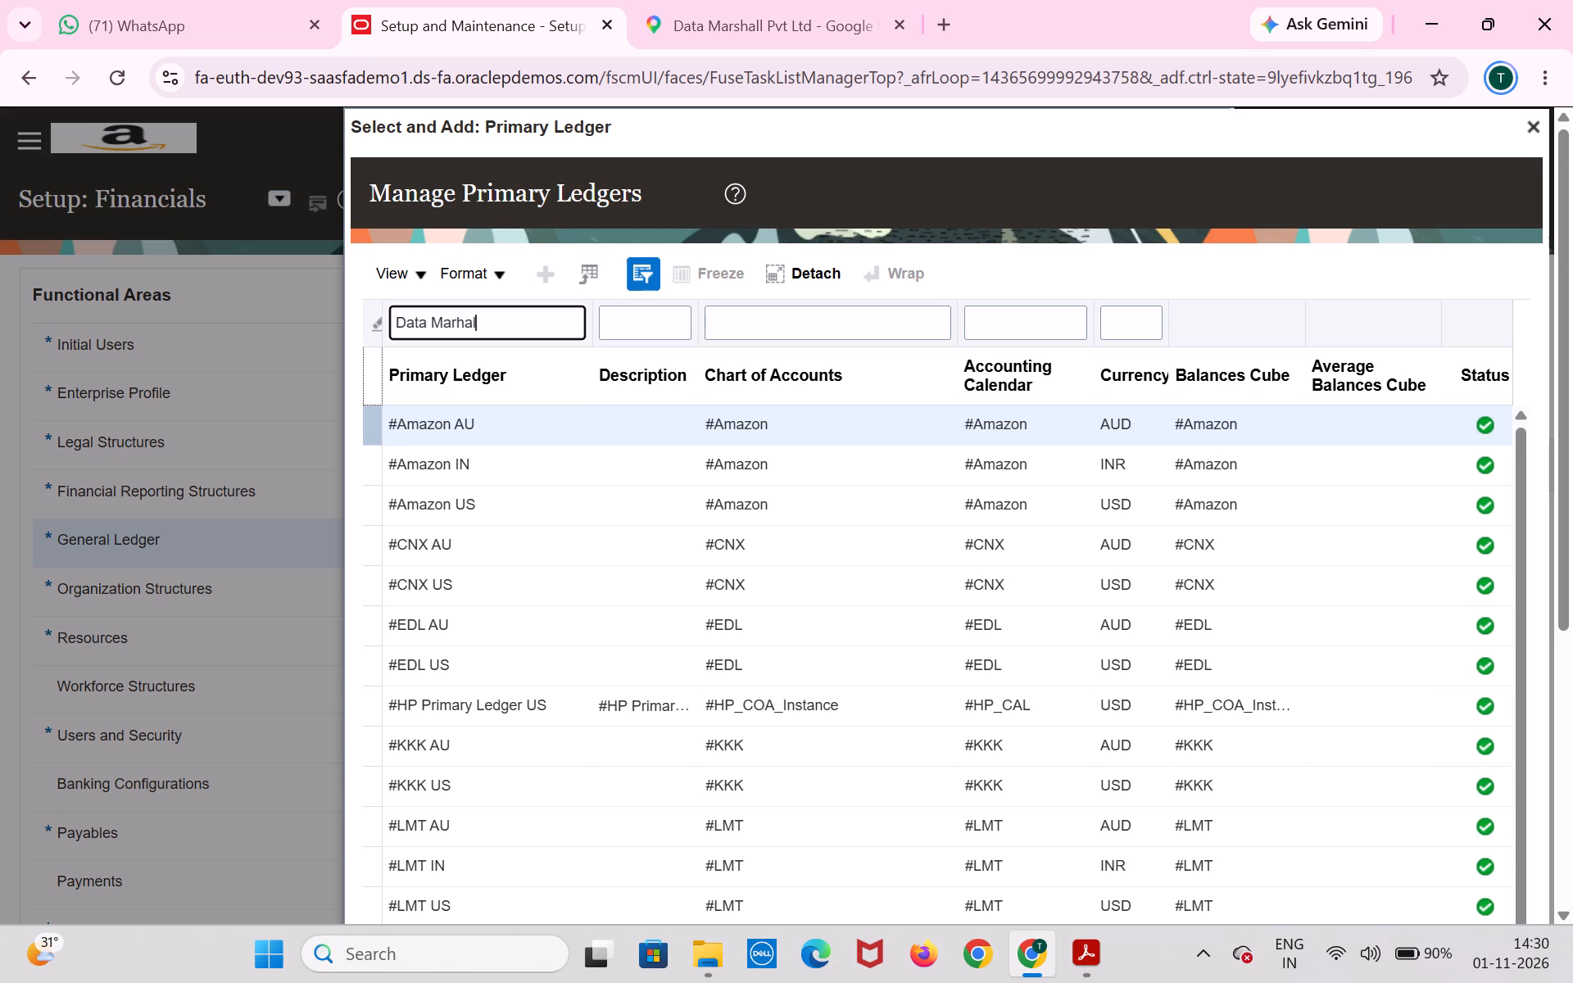
key(BackSpace)
key(BackSpace)
key(BackSpace)
text(sha)
text(ll)
key(space)
key(Return)
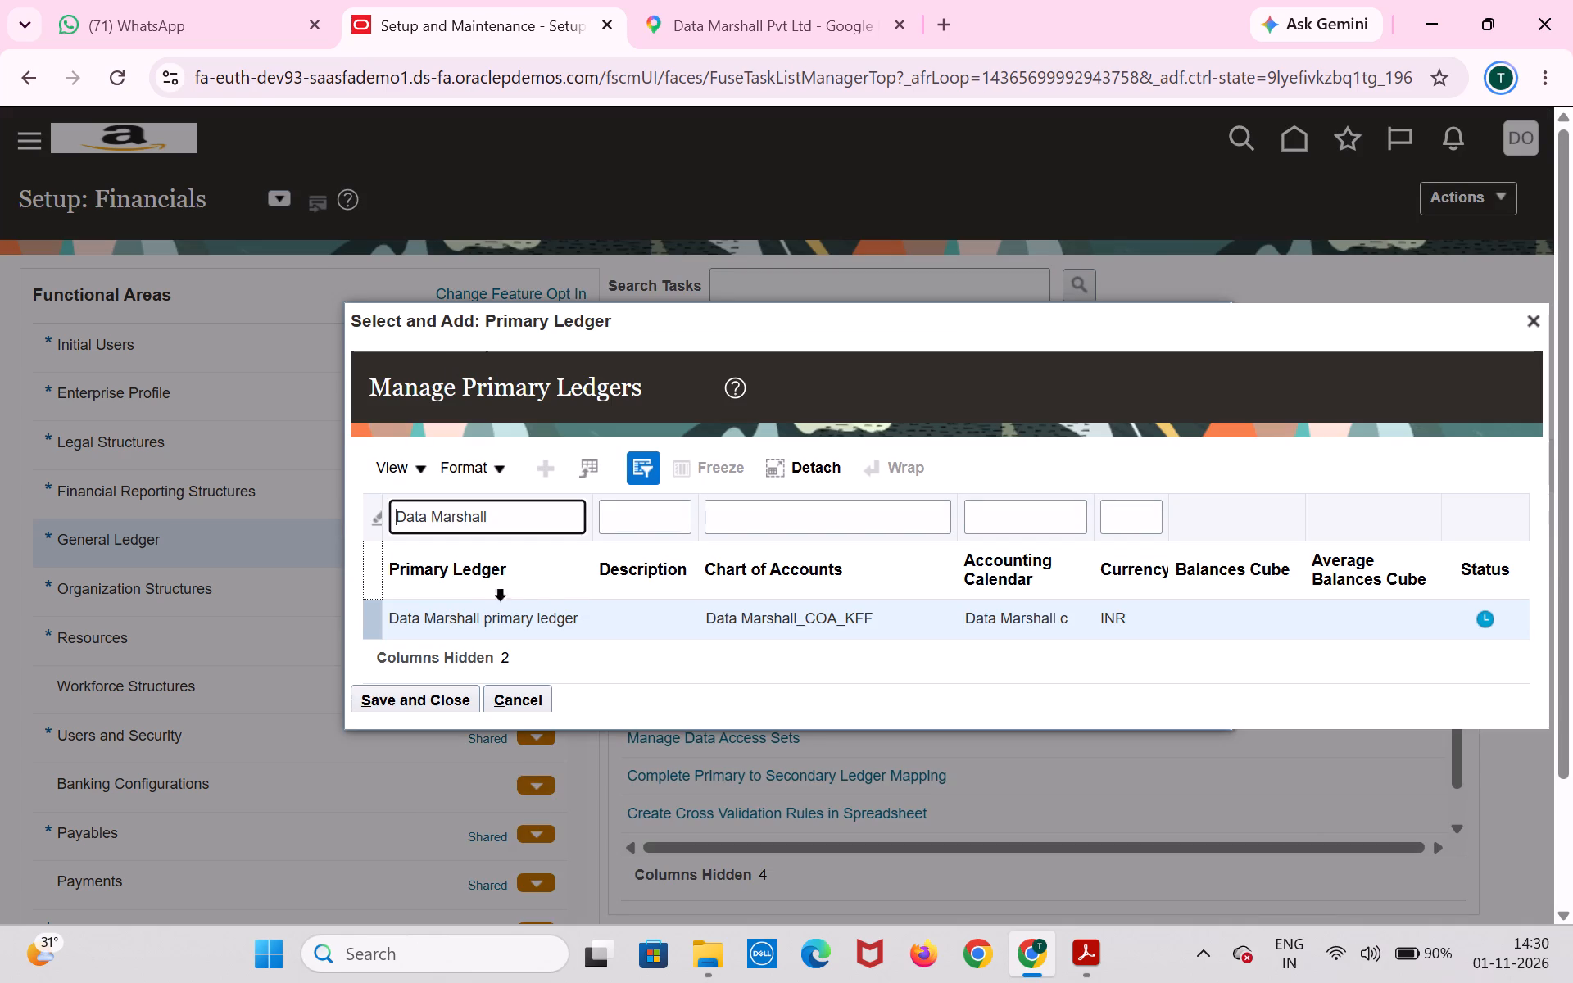
click(614, 613)
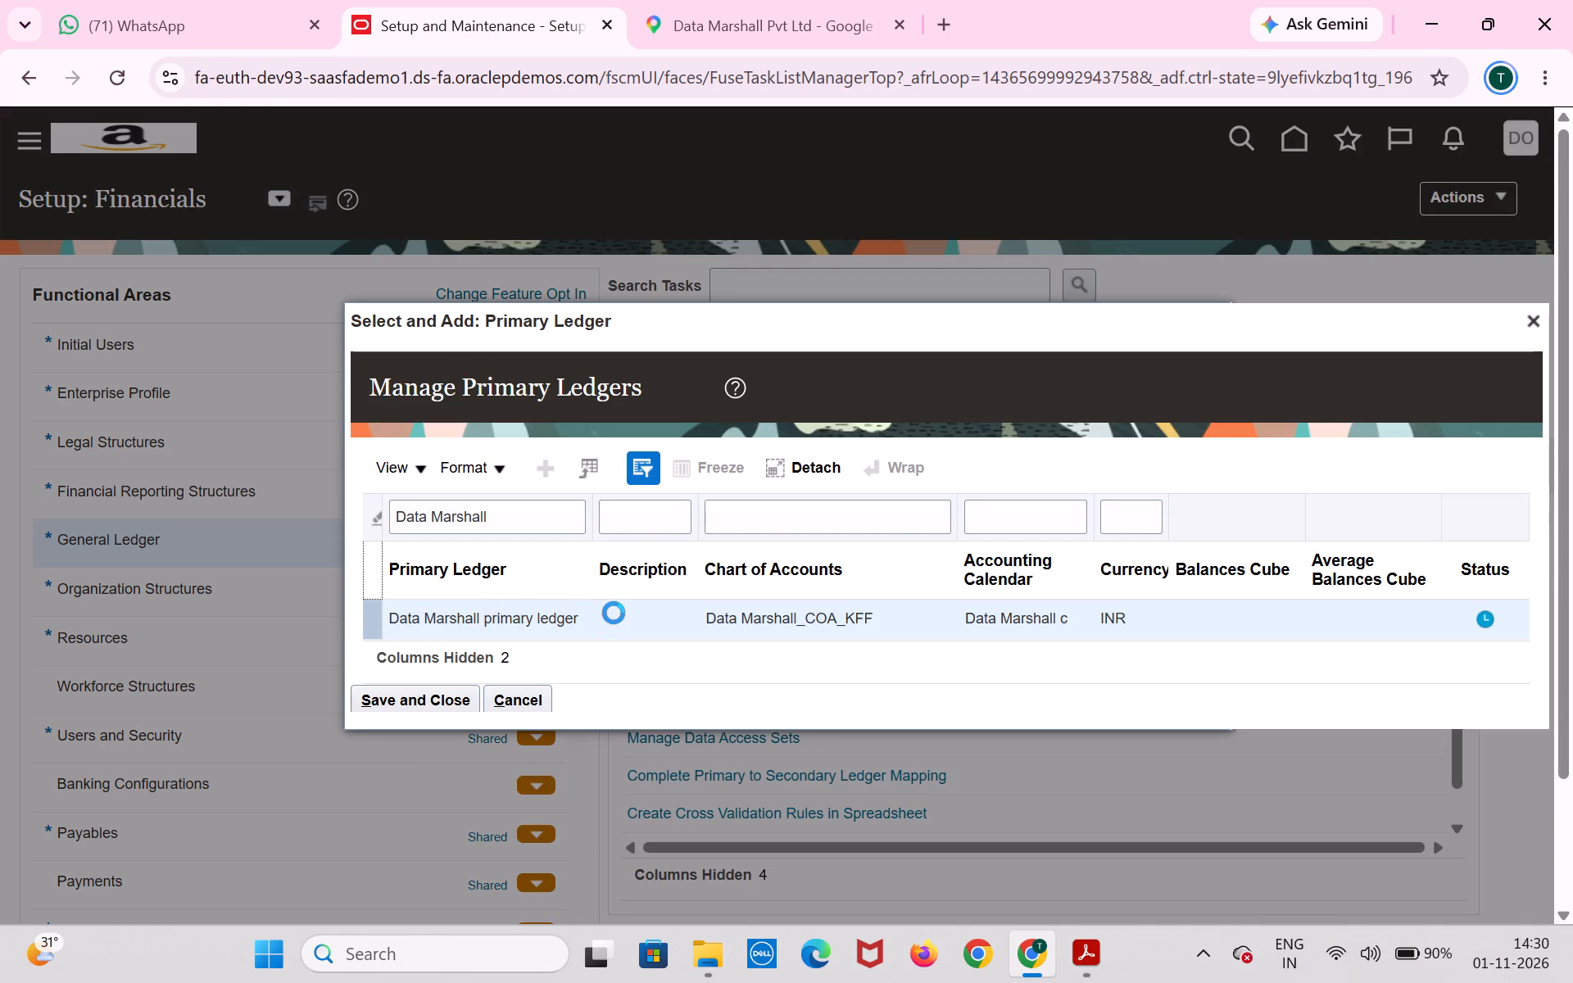
click(426, 691)
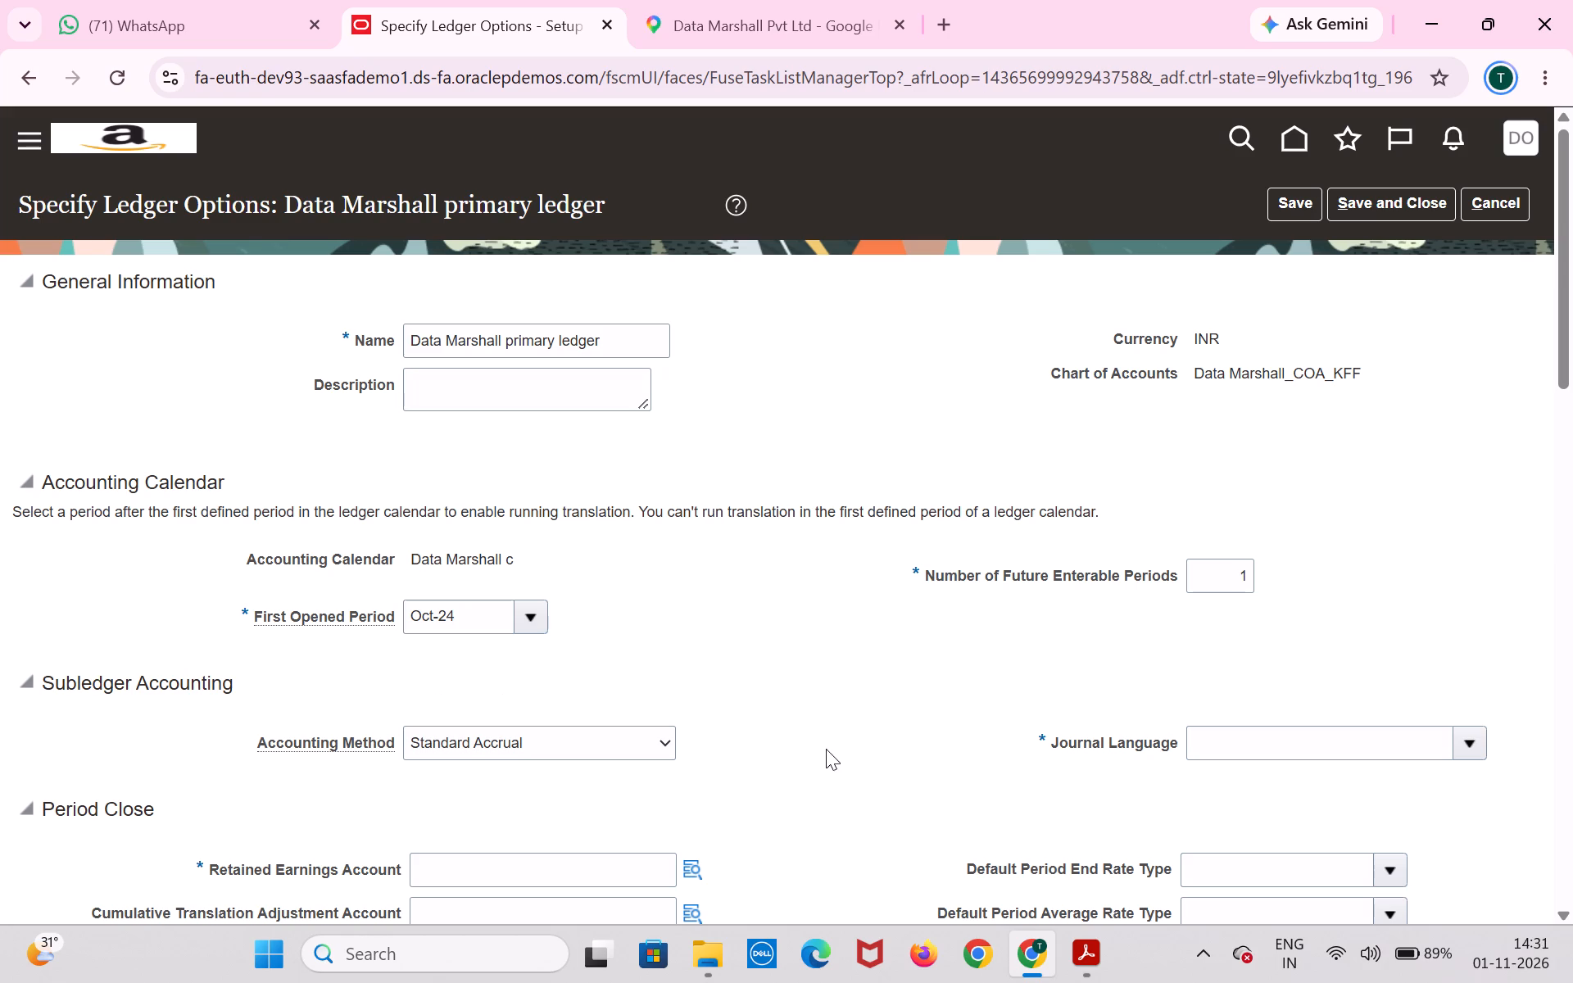
Look through the available Journal Language choices under Subledger Accounting for the Data Marshall primary ledger.
click(1479, 746)
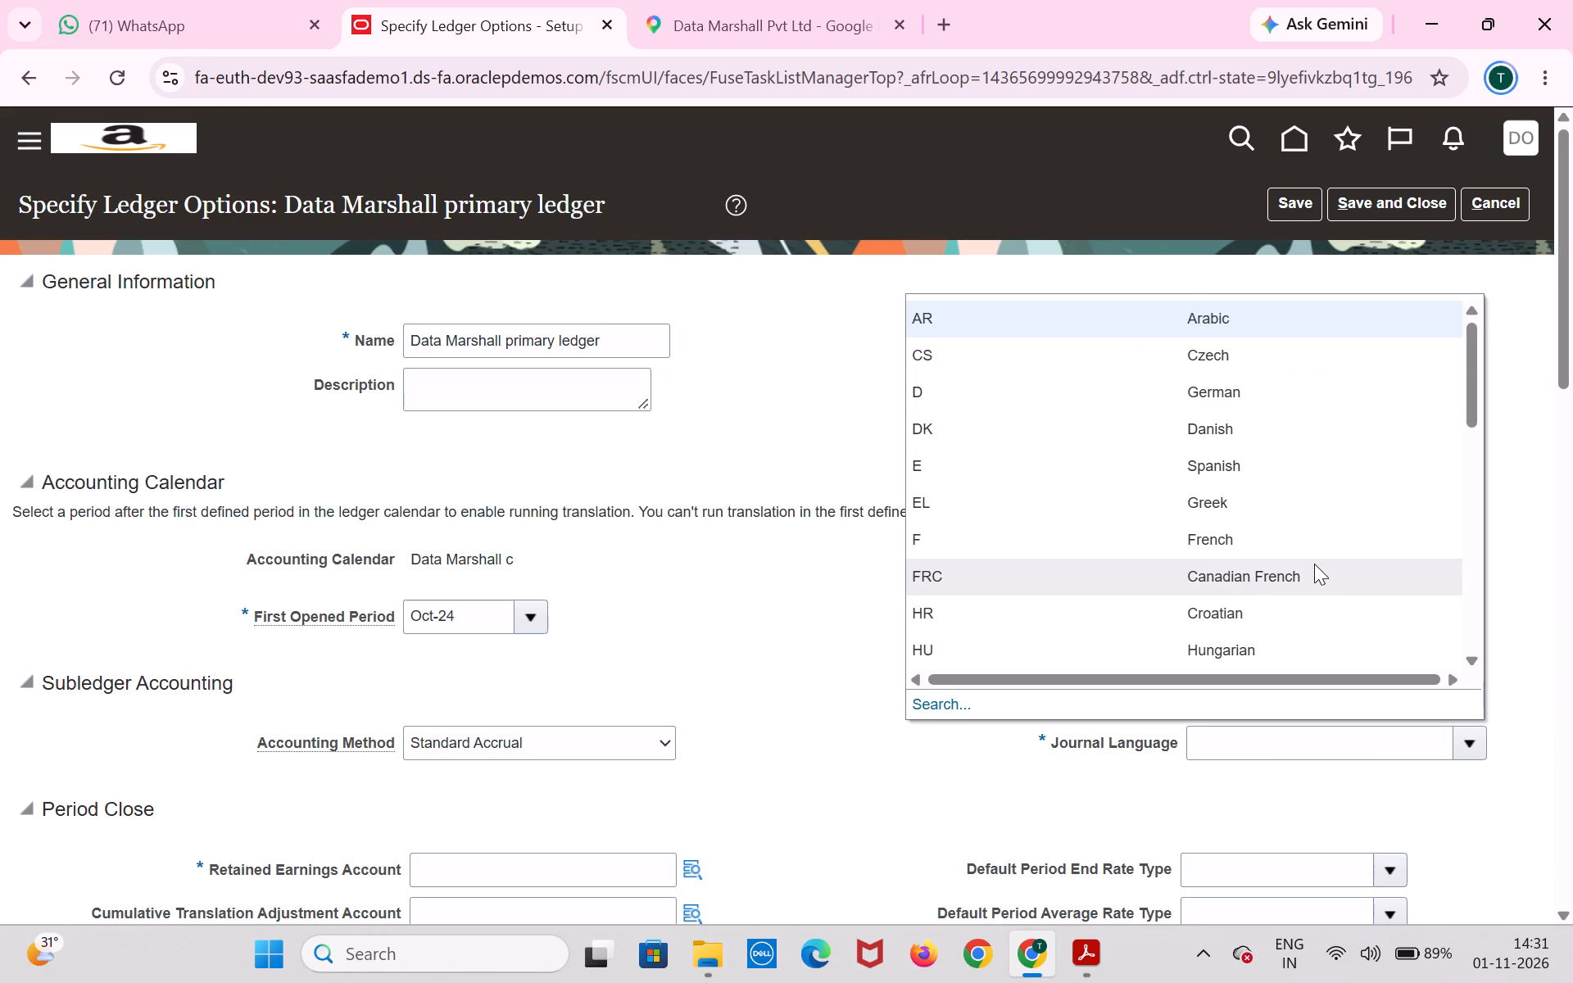
scroll(1314, 564, down, 2)
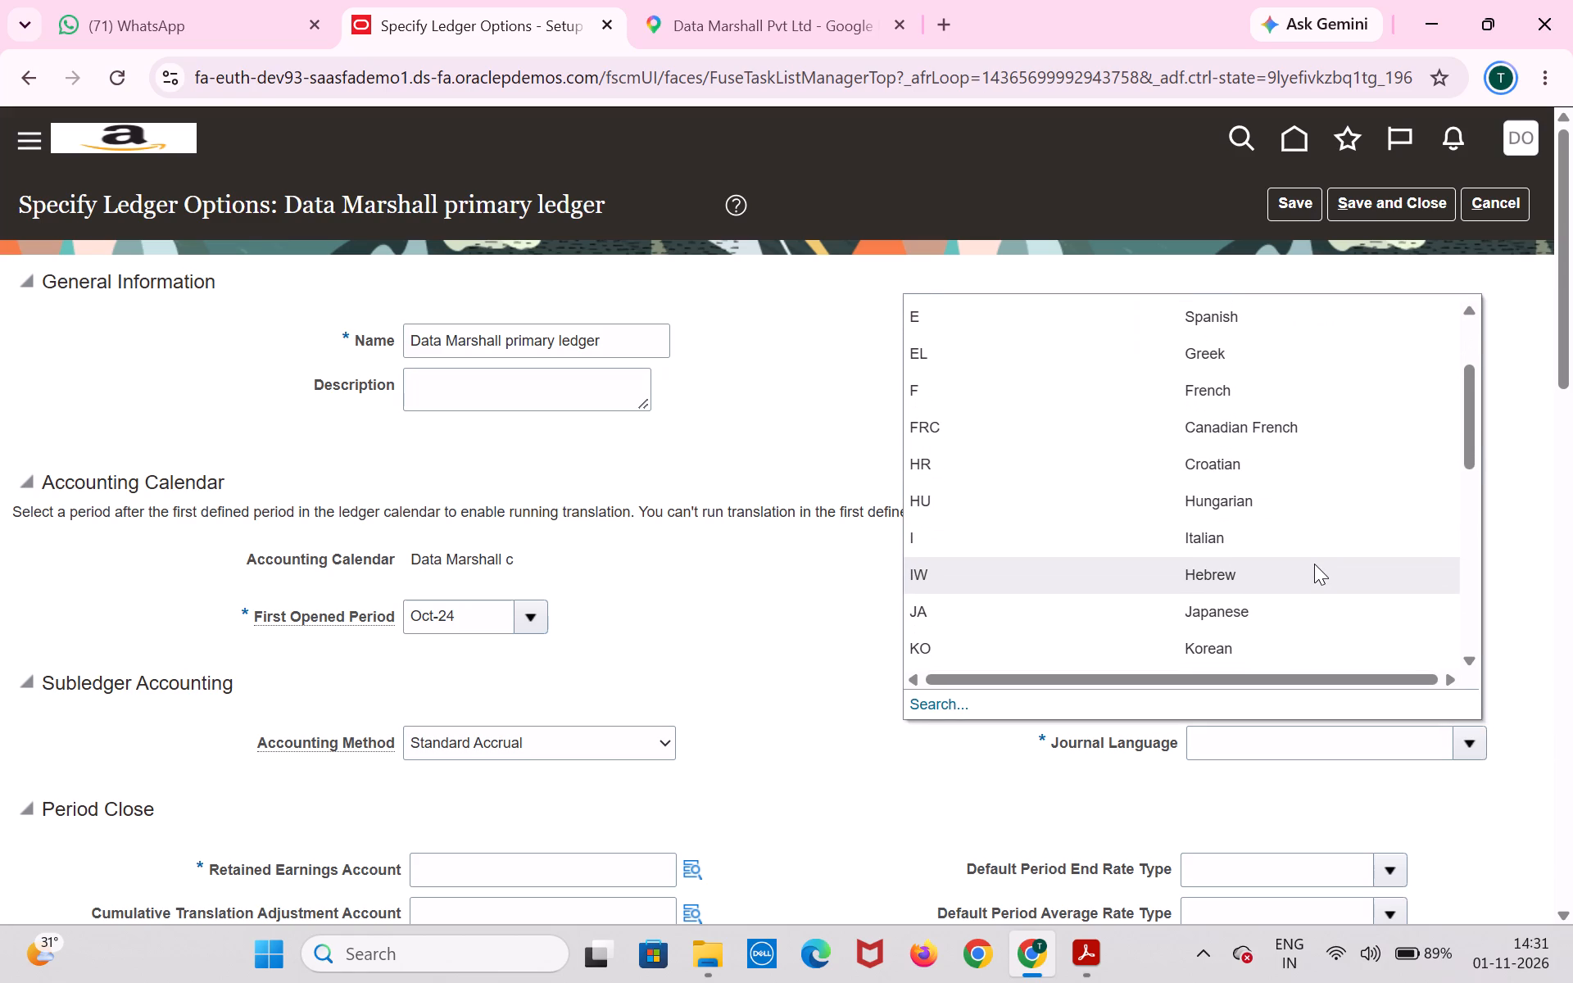
scroll(1314, 564, down, 2)
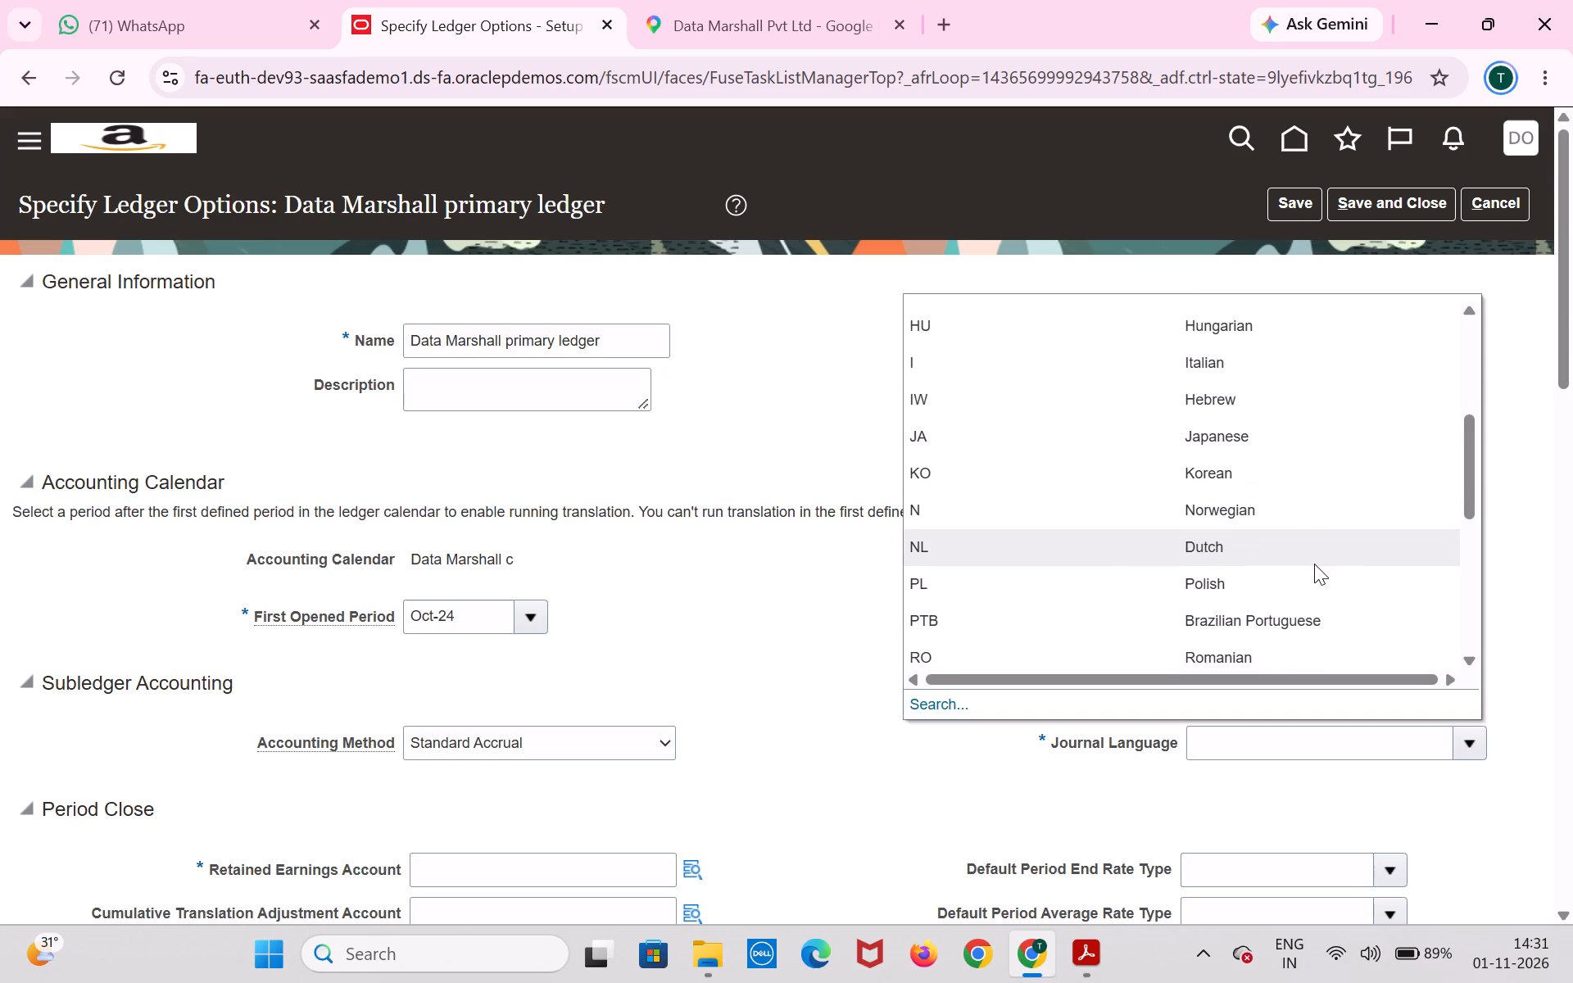
scroll(1314, 564, down, 4)
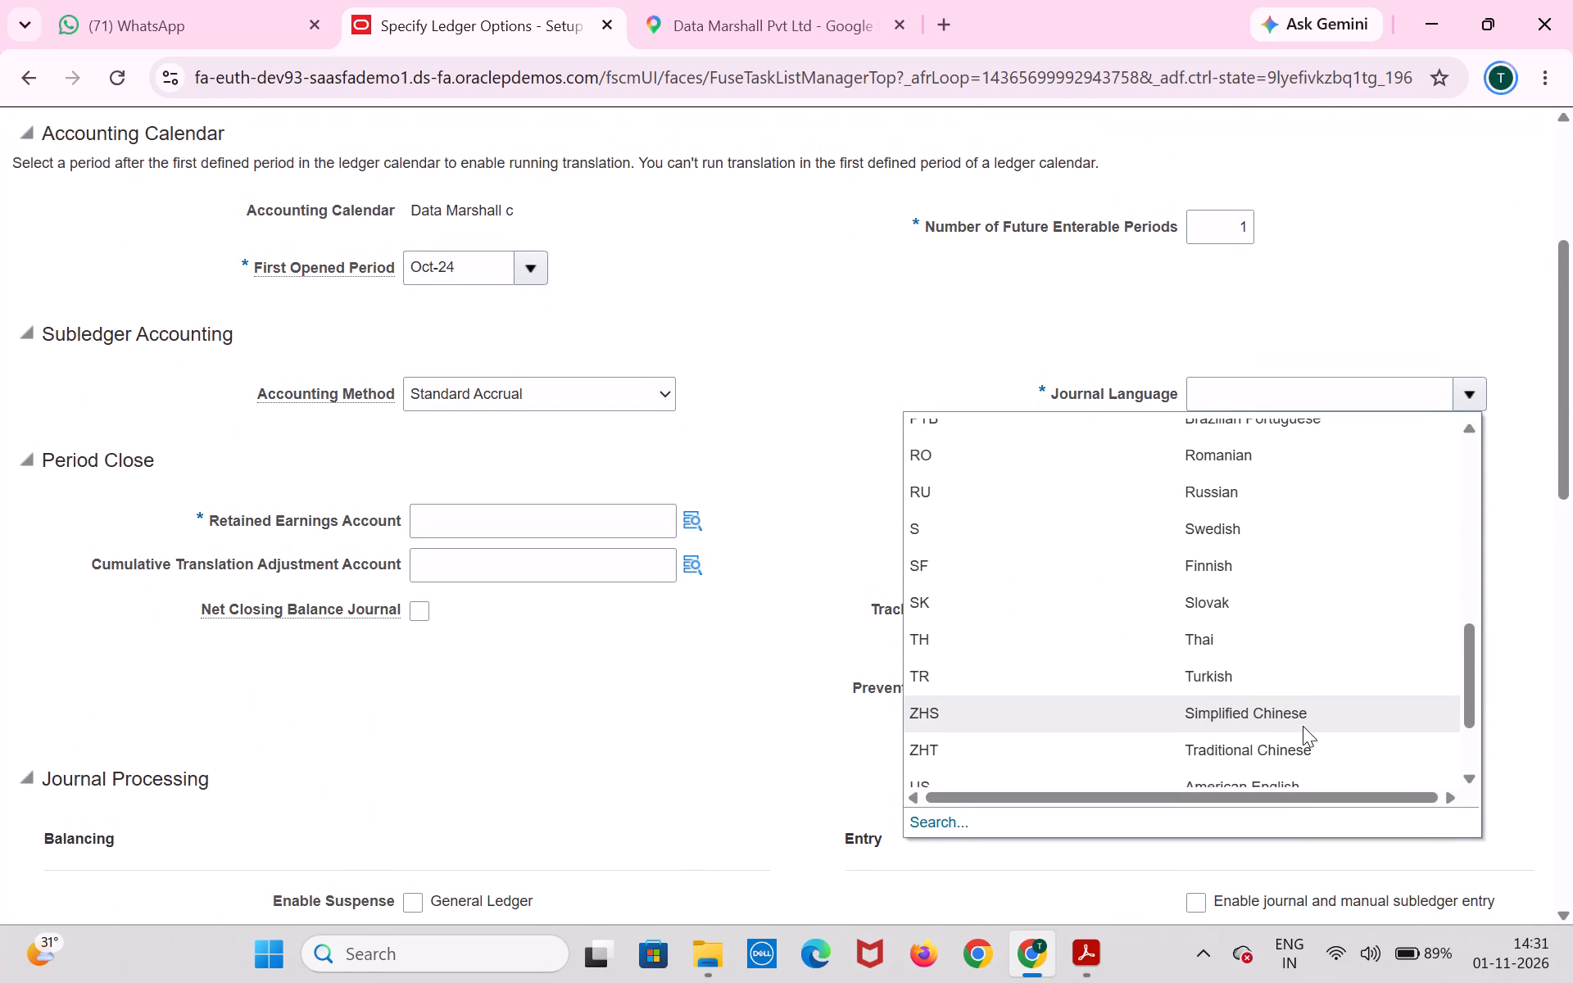
scroll(1303, 726, down, 3)
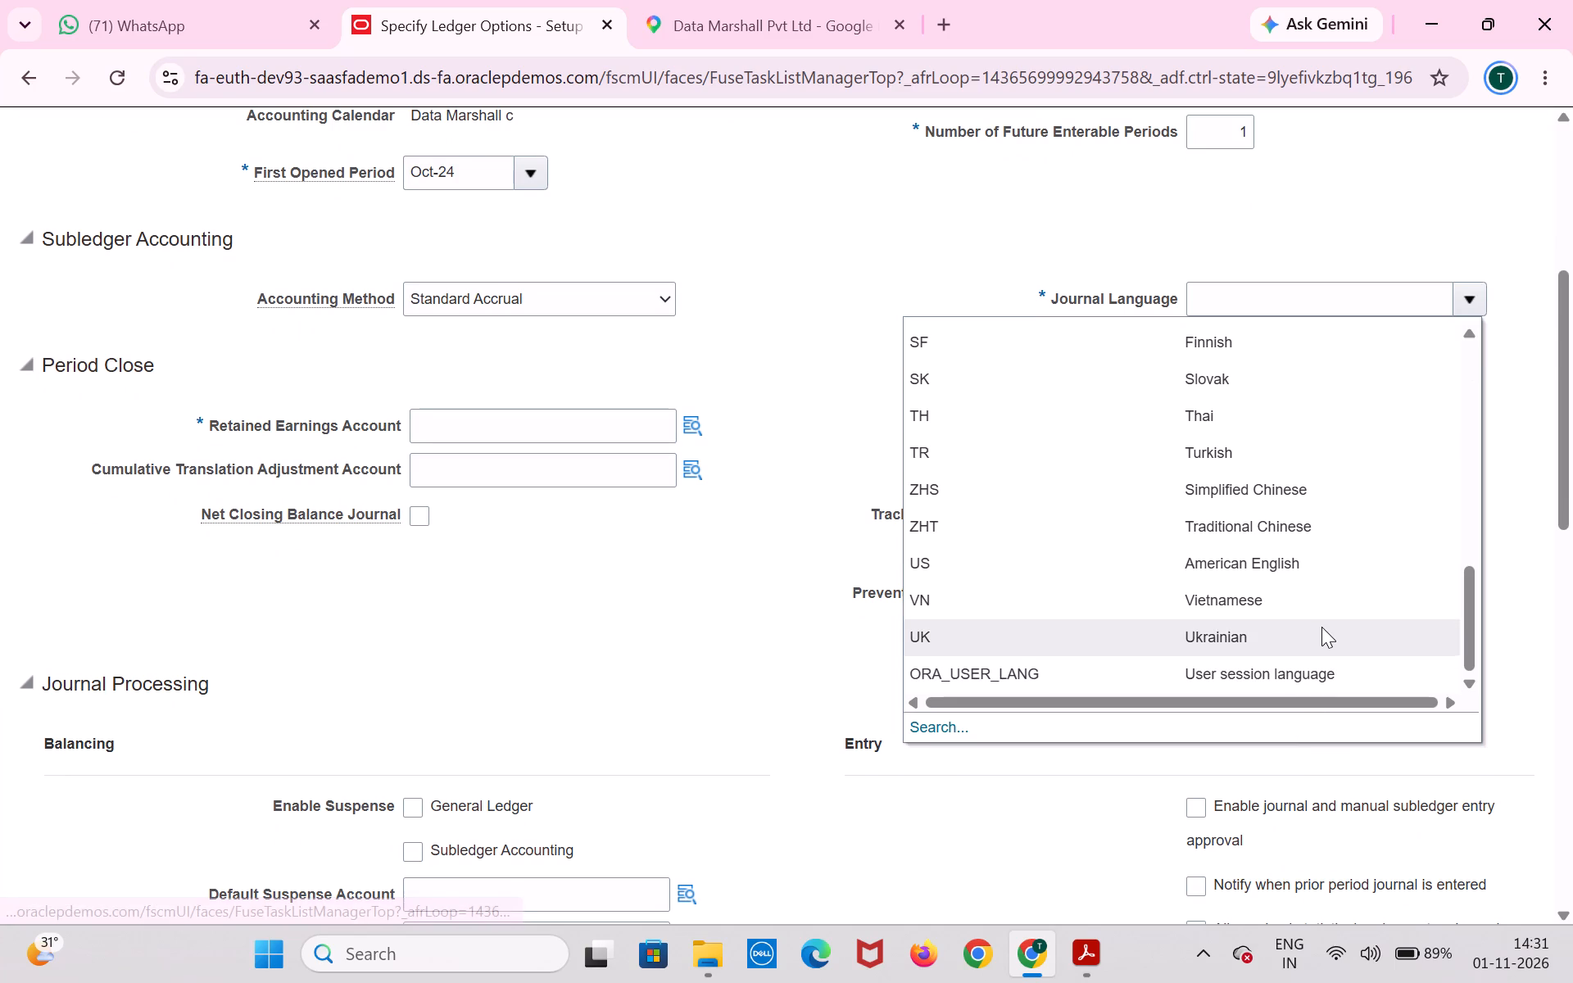
scroll(1321, 627, up, 3)
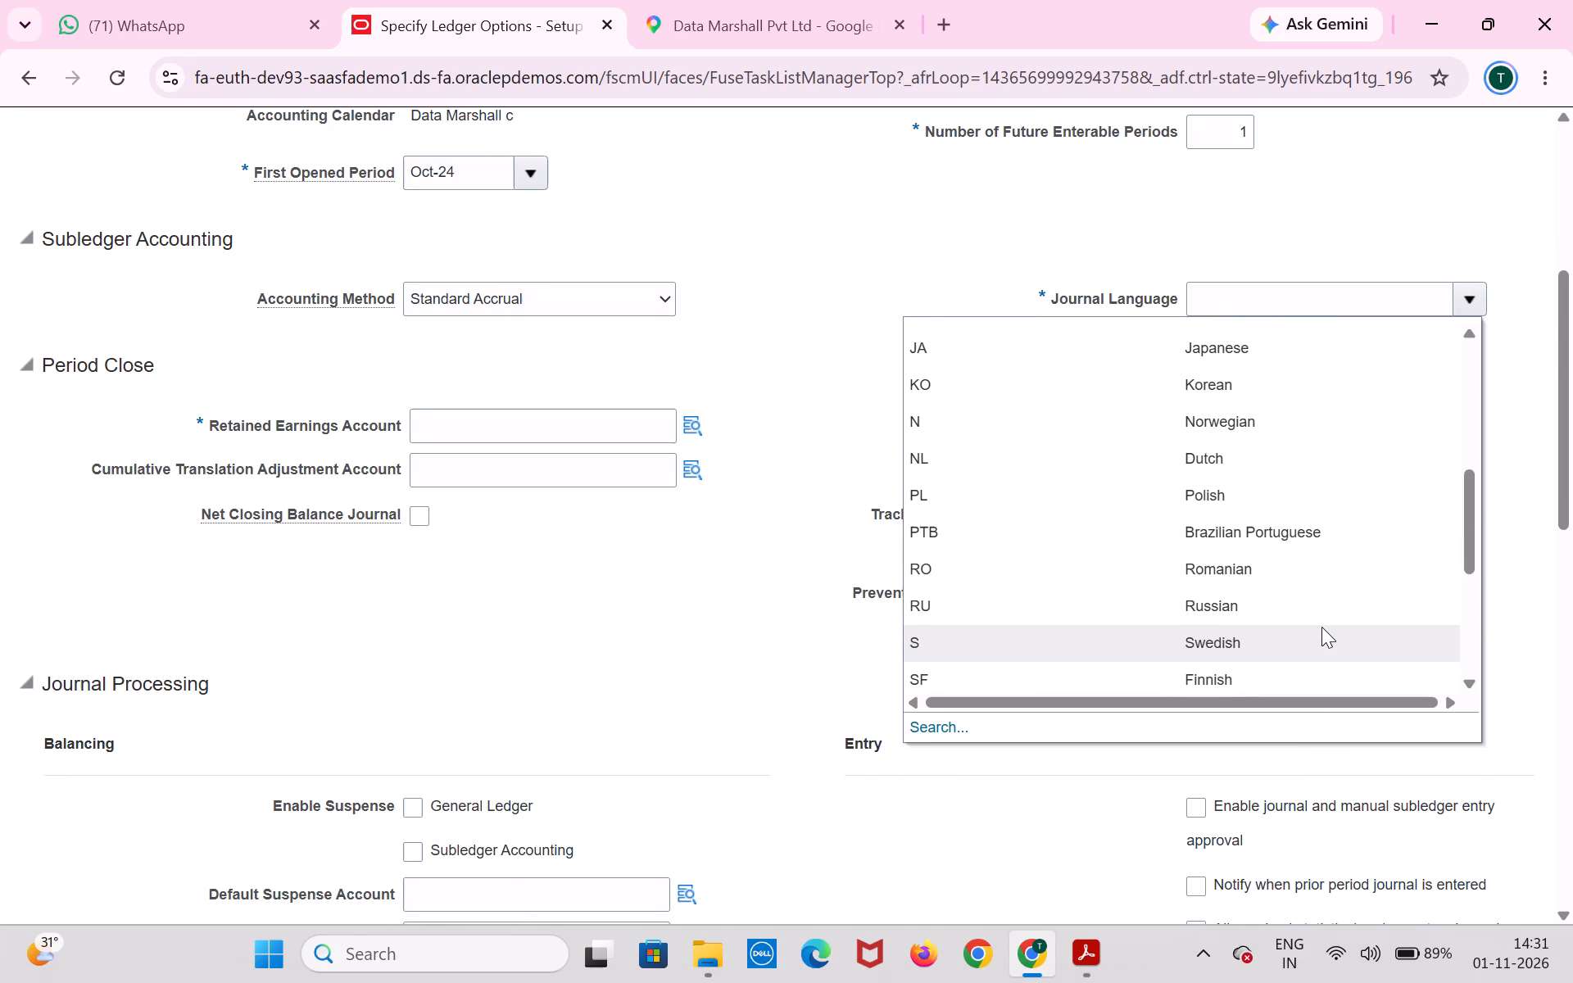
scroll(1321, 627, up, 2)
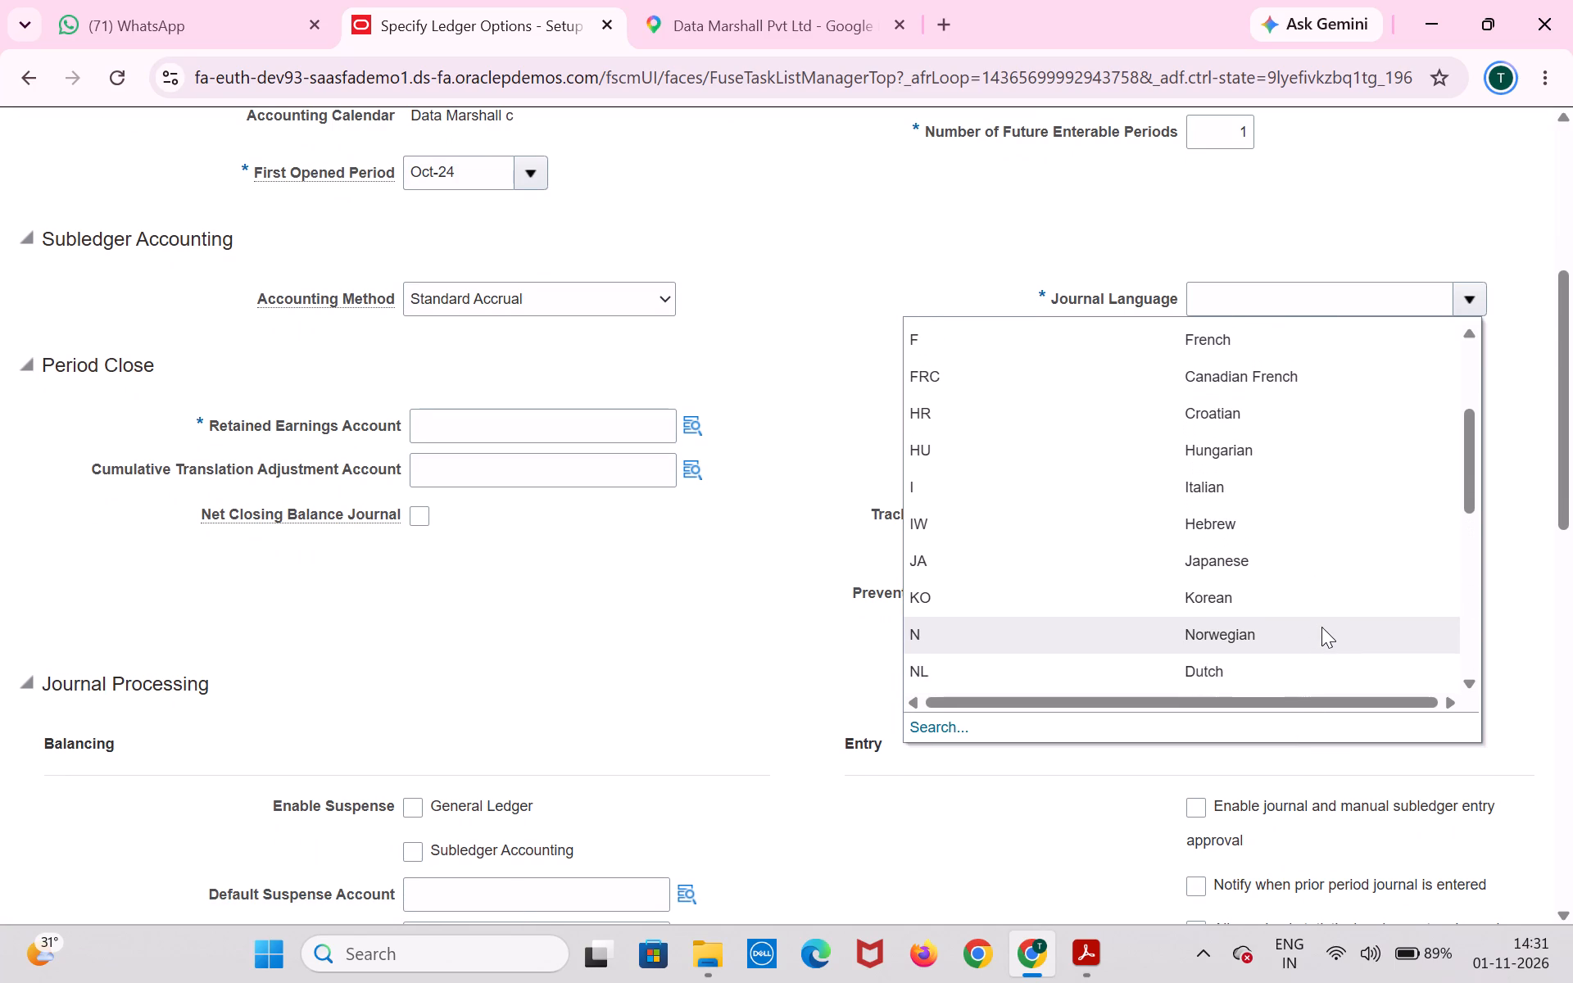
scroll(1321, 627, up, 4)
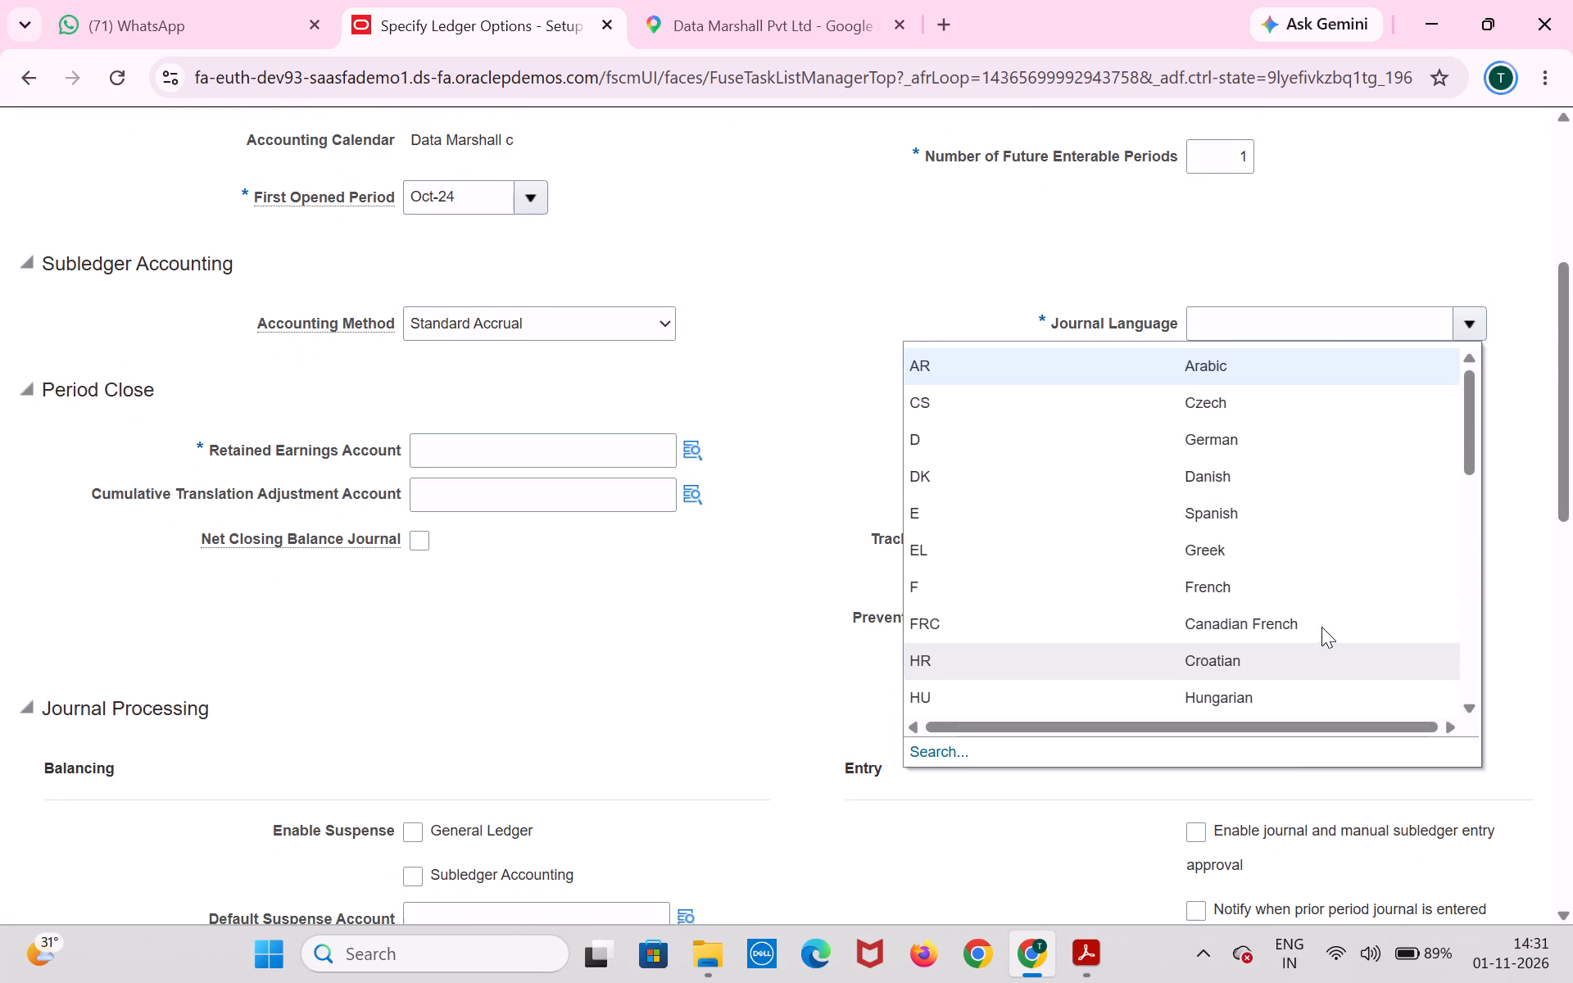
scroll(1321, 627, up, 2)
scroll(1321, 627, down, 2)
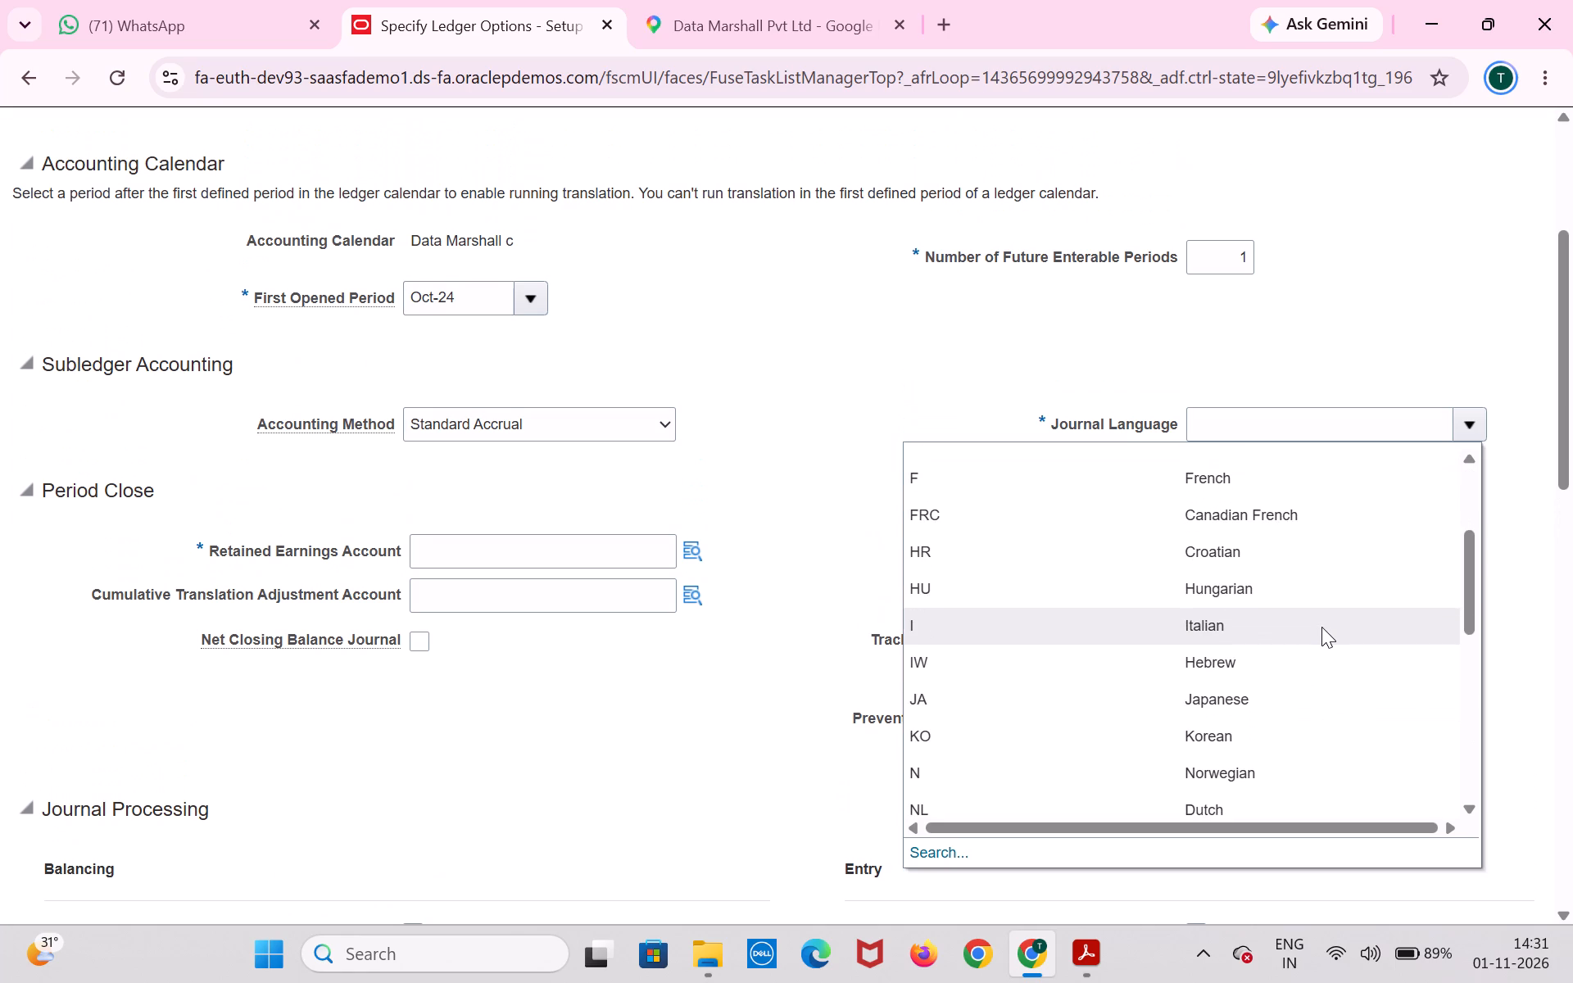
scroll(1321, 627, down, 1)
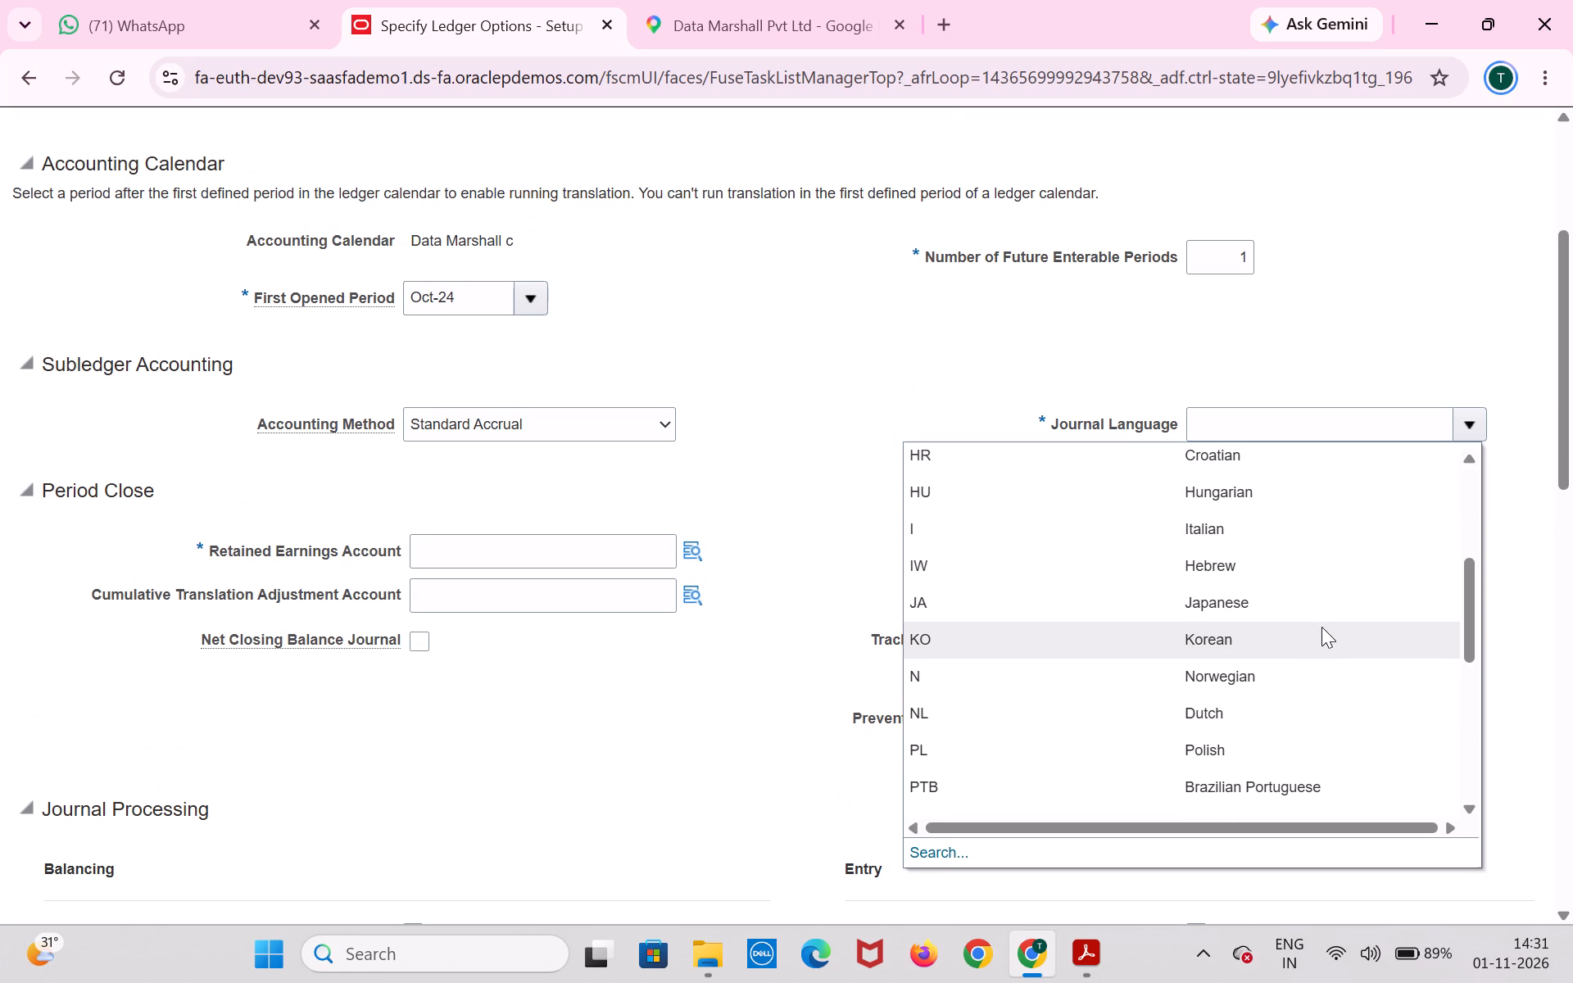
scroll(1321, 627, down, 5)
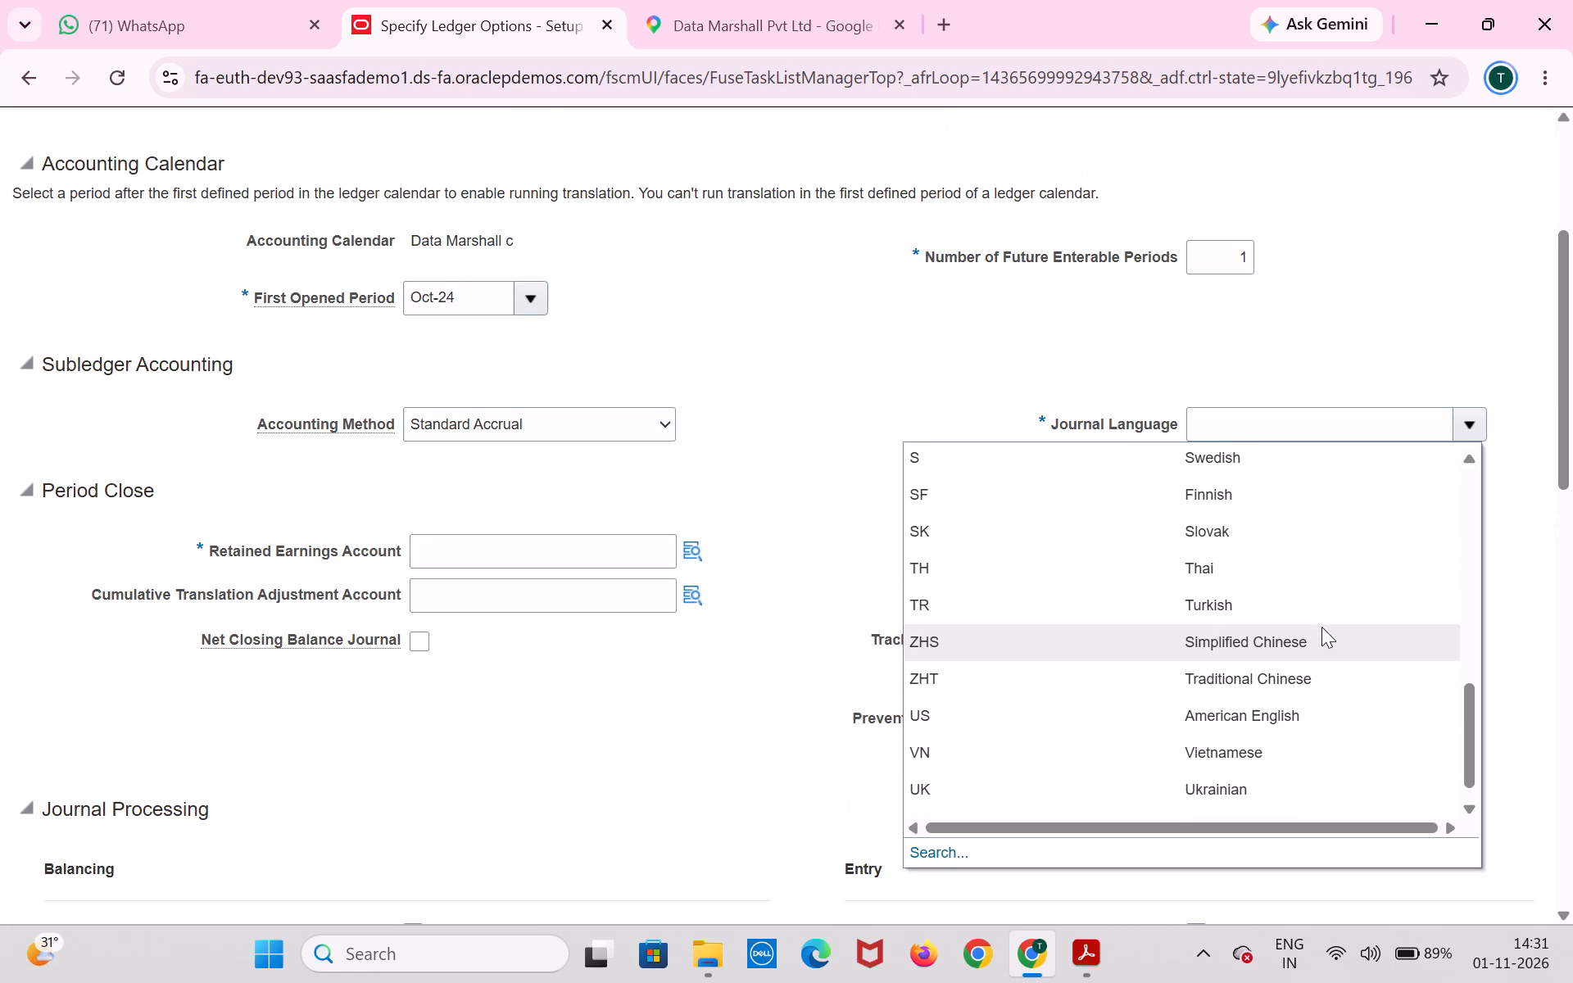
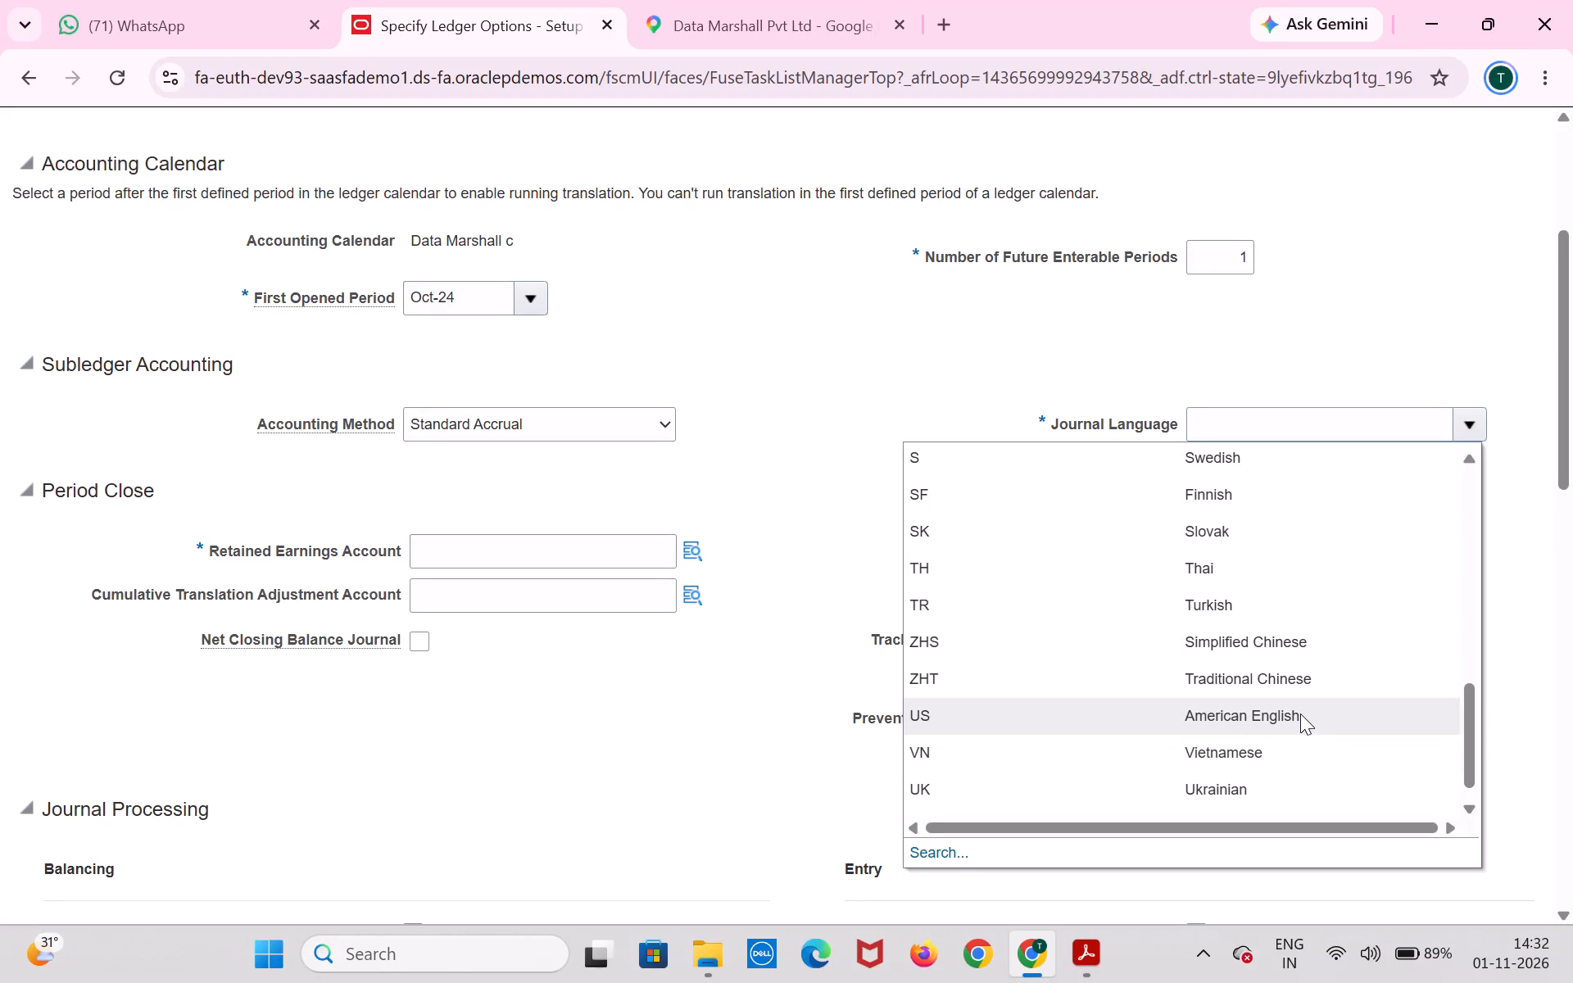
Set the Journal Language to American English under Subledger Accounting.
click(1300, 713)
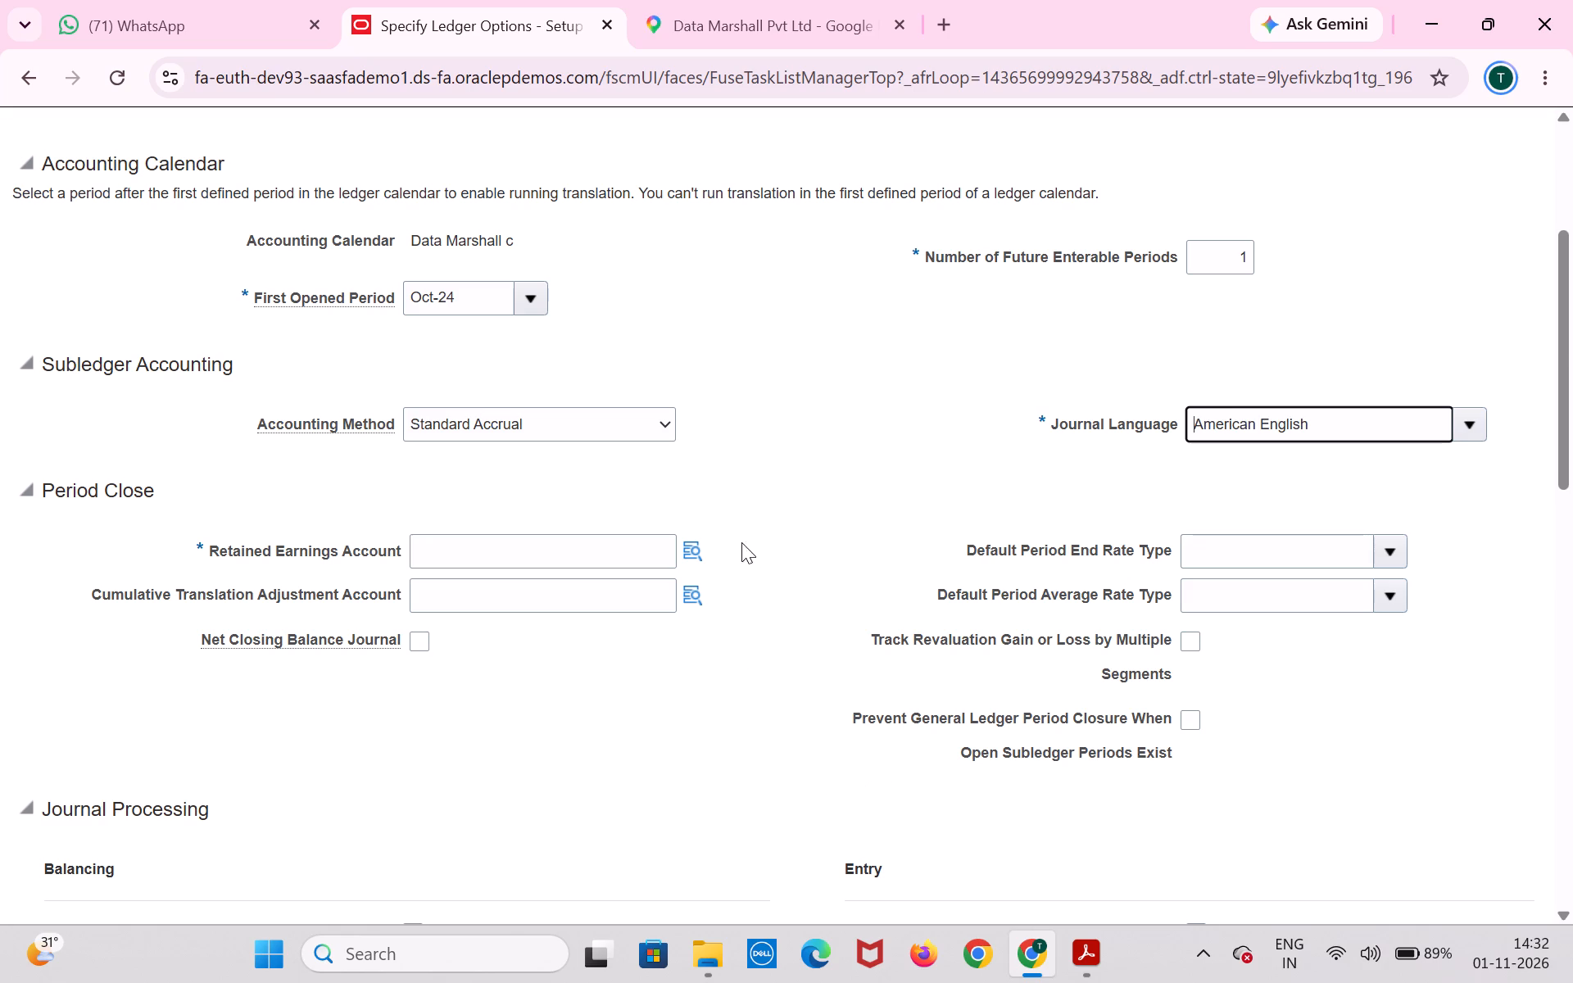
Check which company segment values are available for the Retained Earnings Account, and close the account selection without choosing one.
click(696, 559)
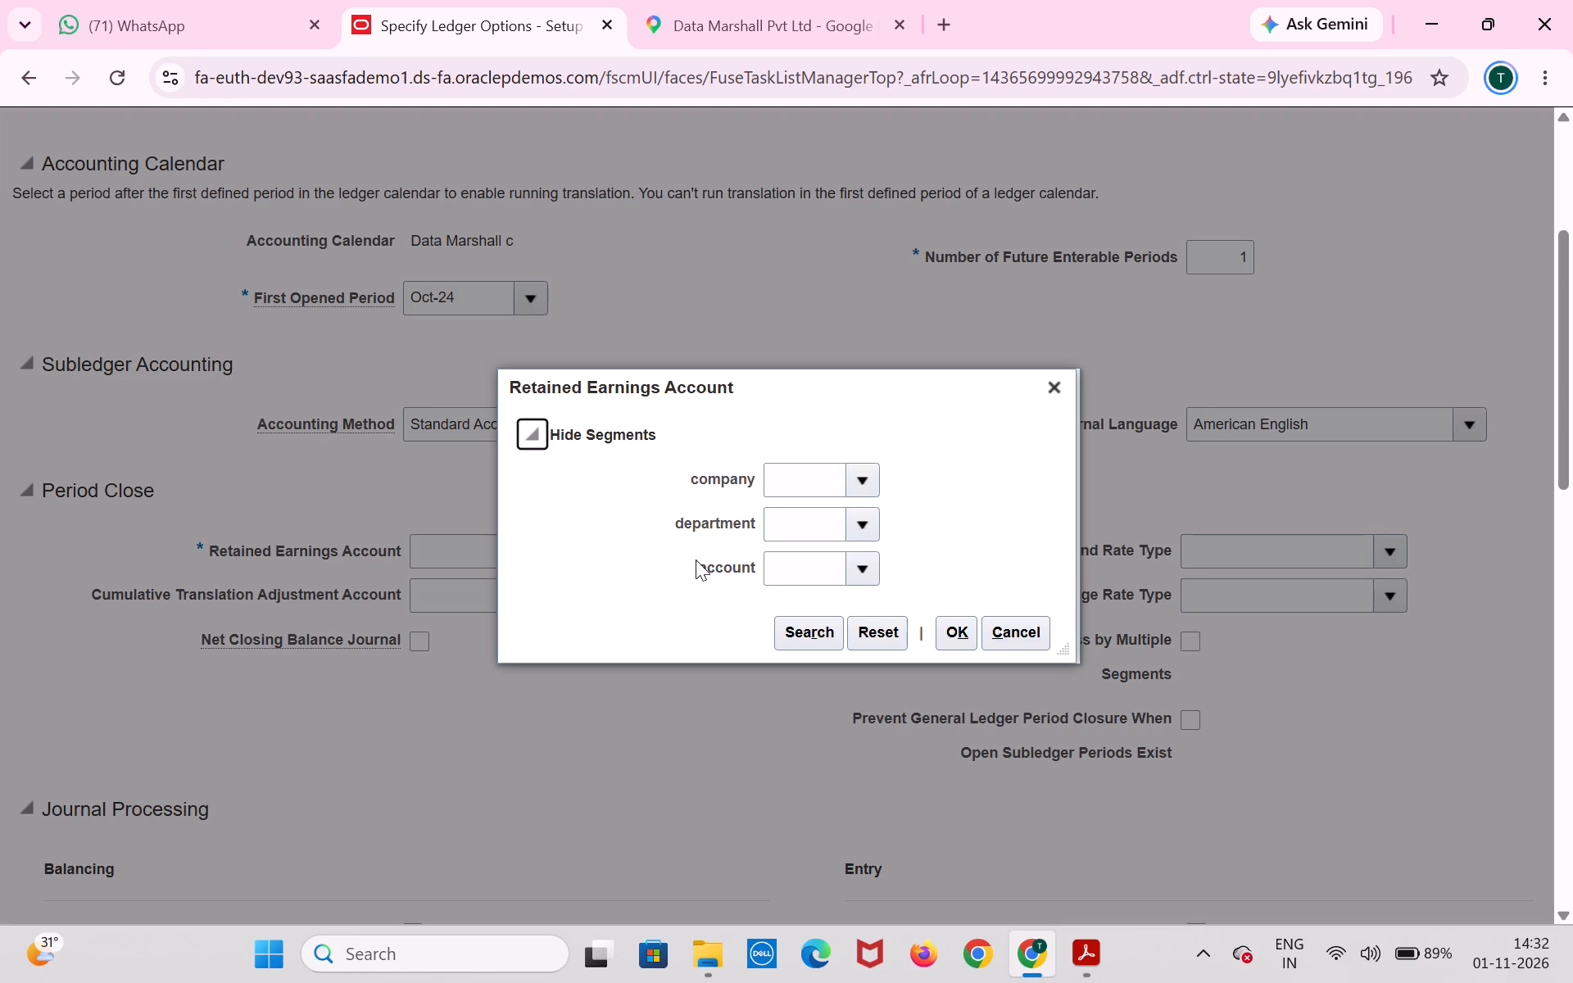
click(863, 487)
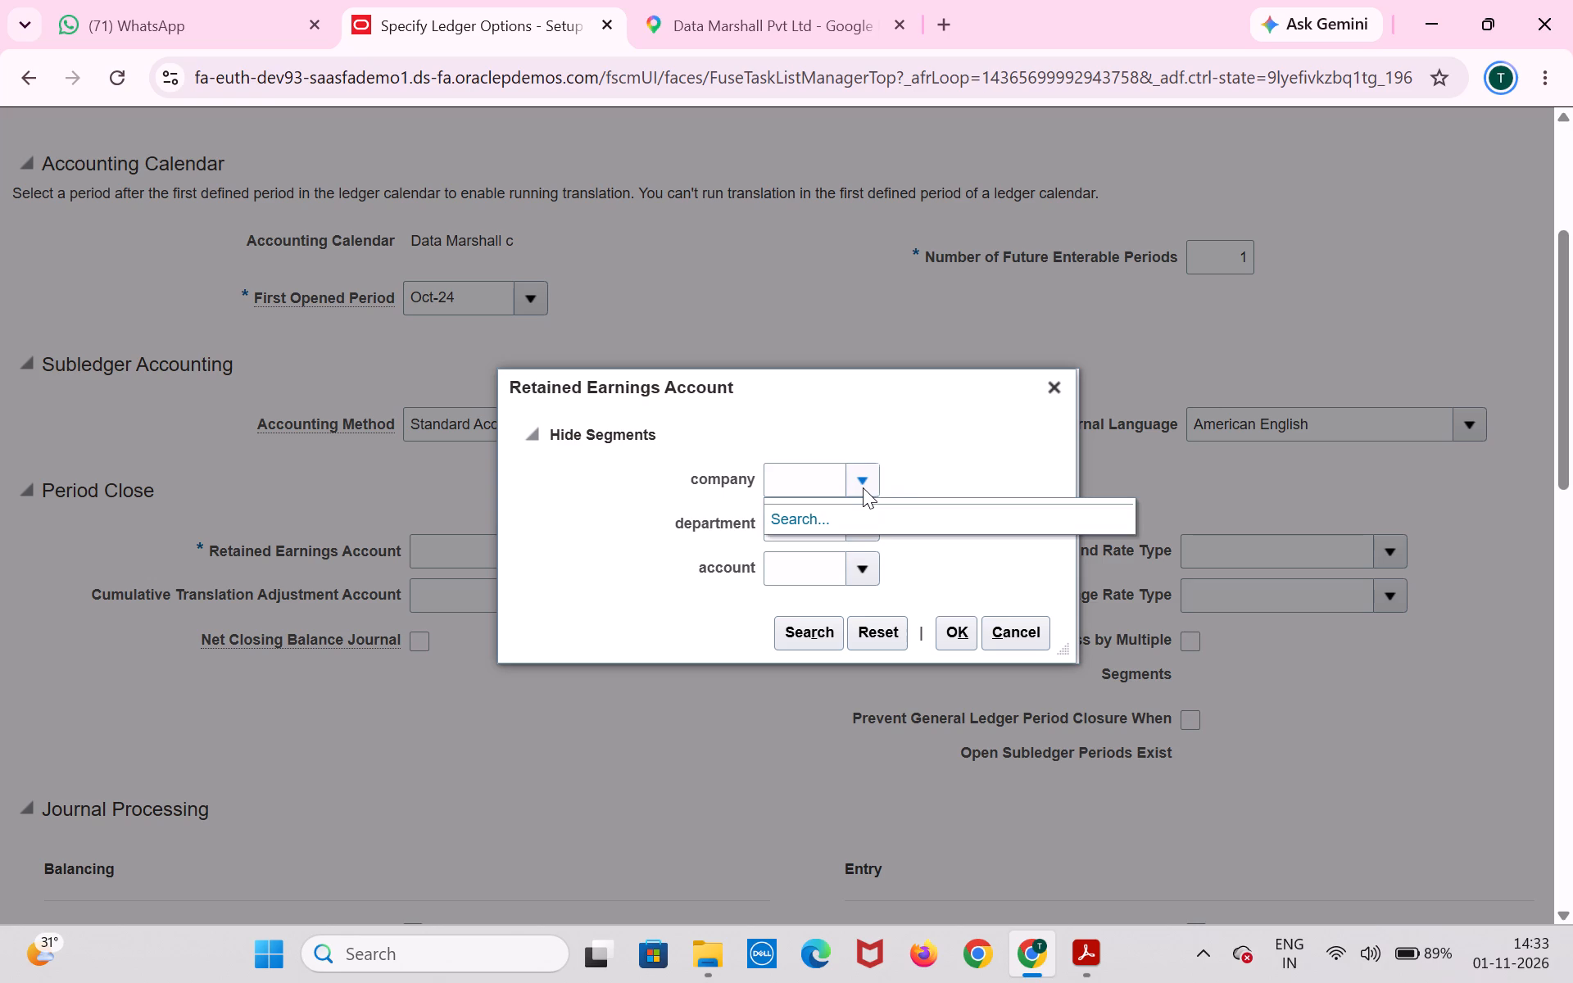
click(926, 446)
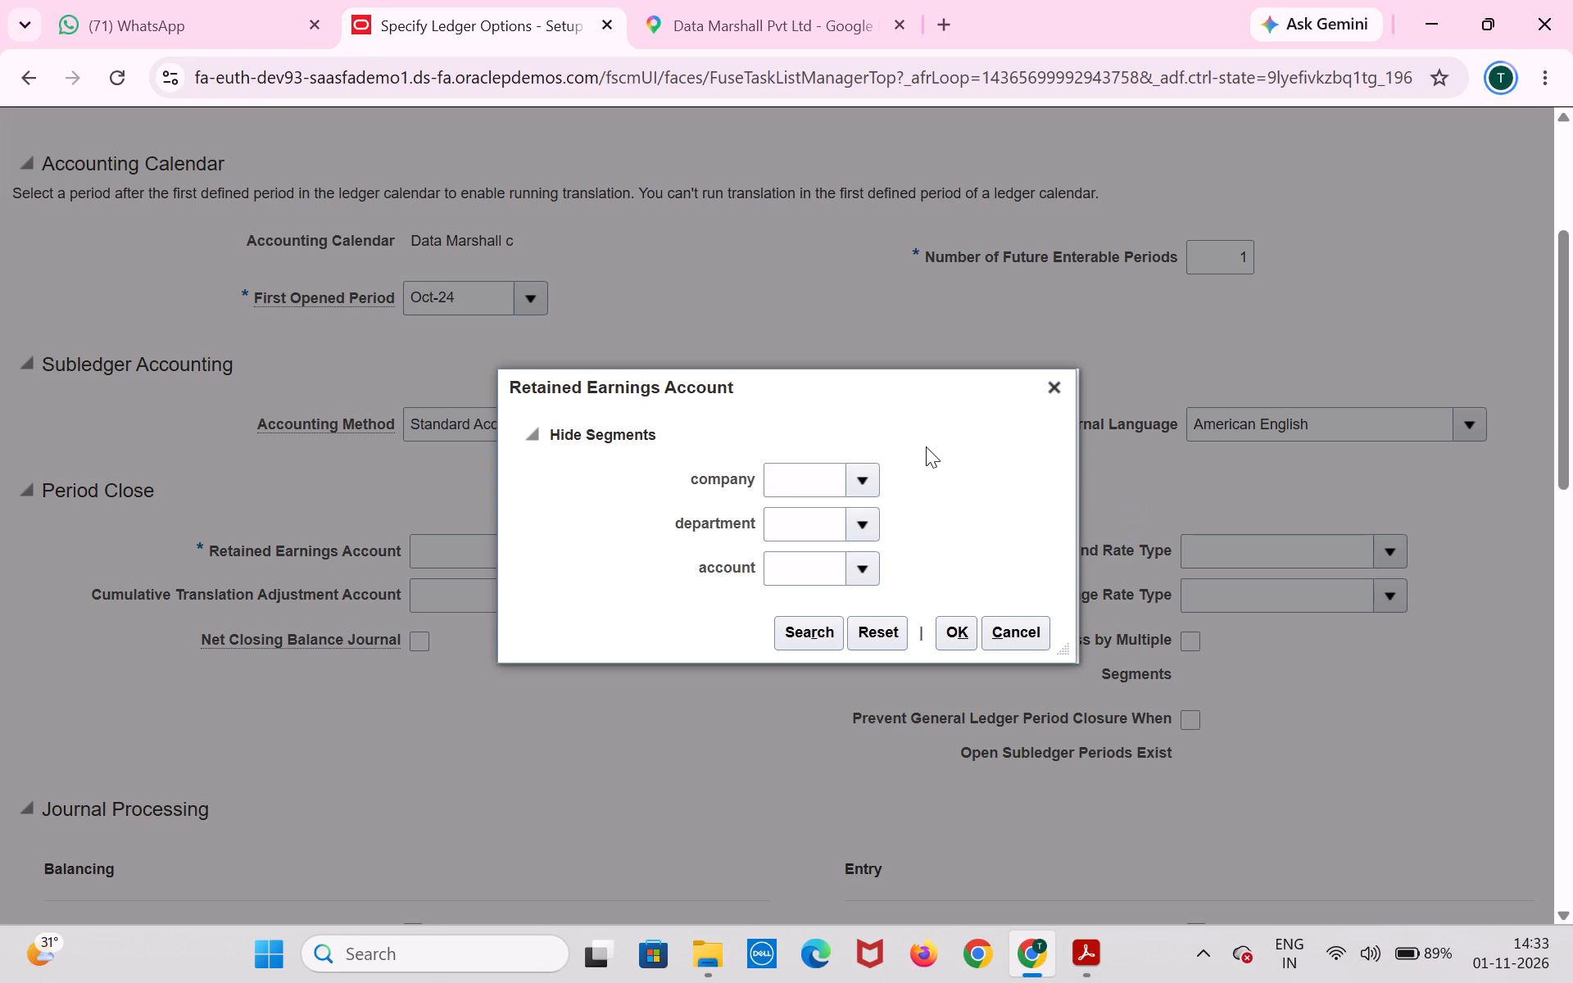
click(852, 492)
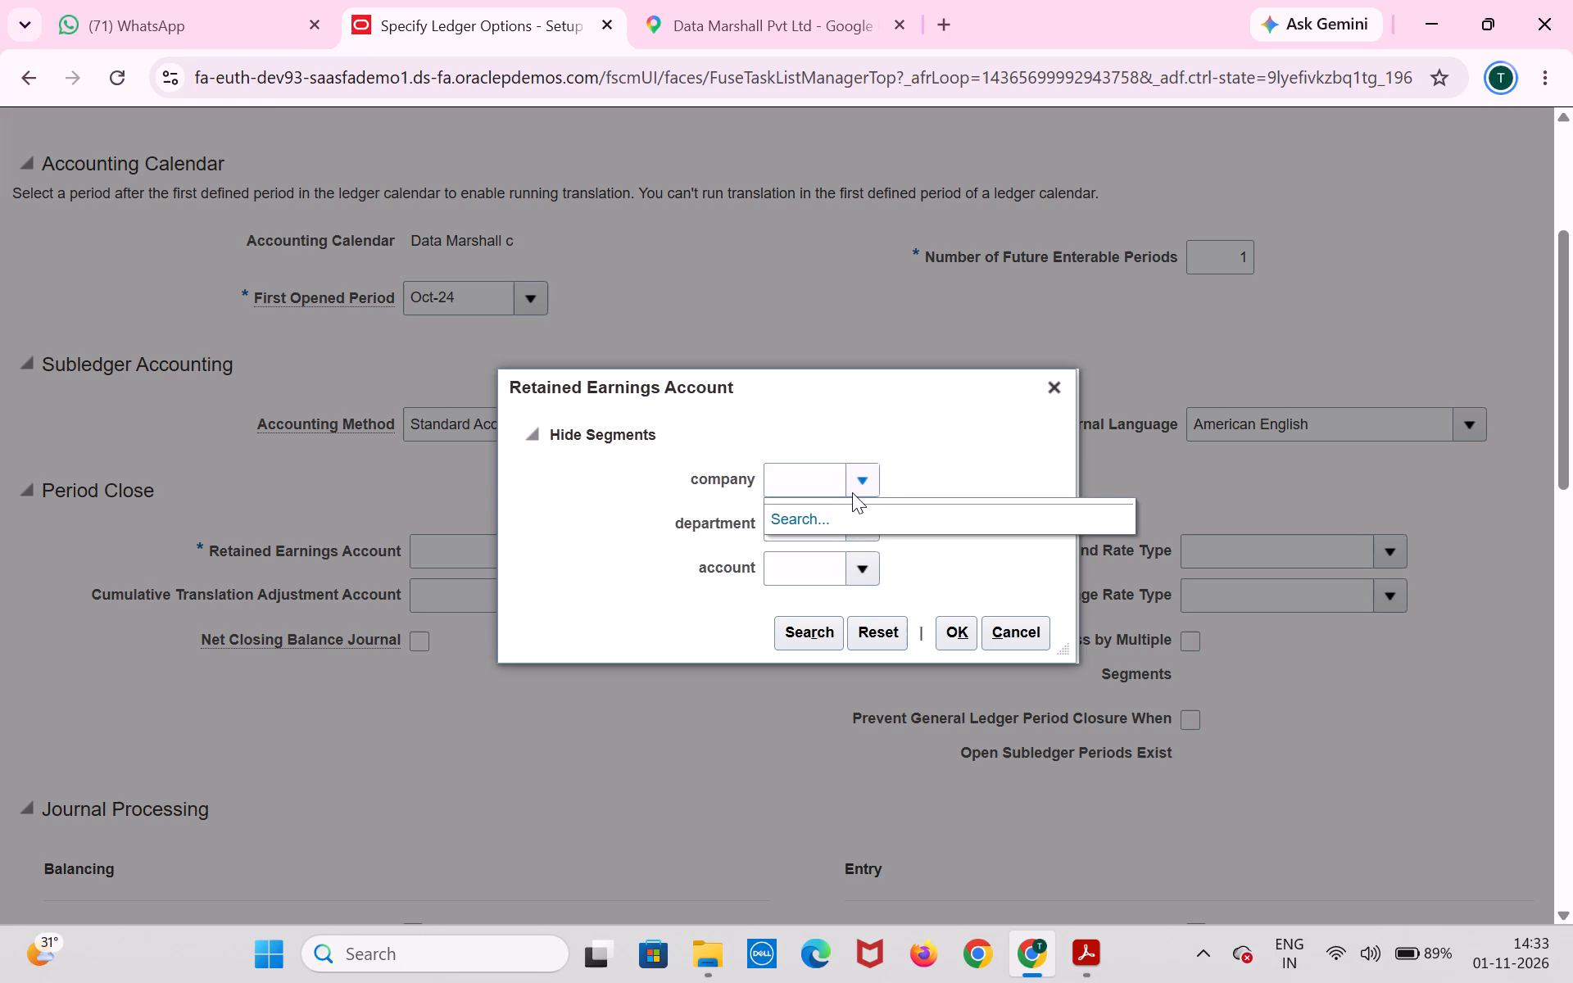
click(1071, 425)
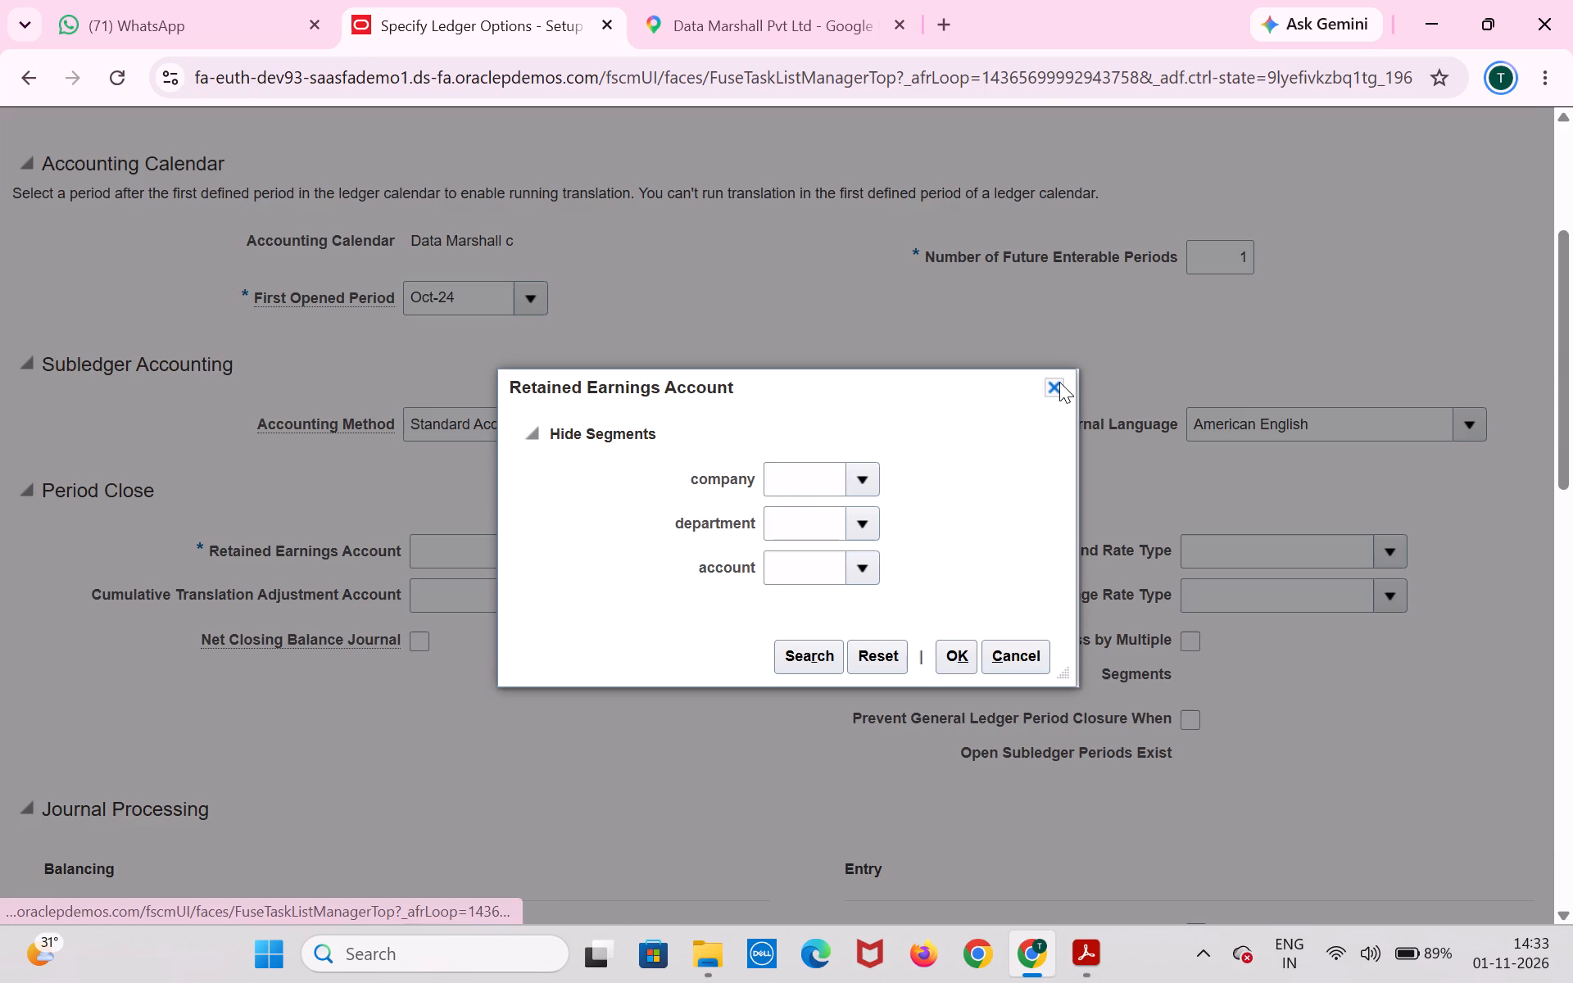
click(1059, 382)
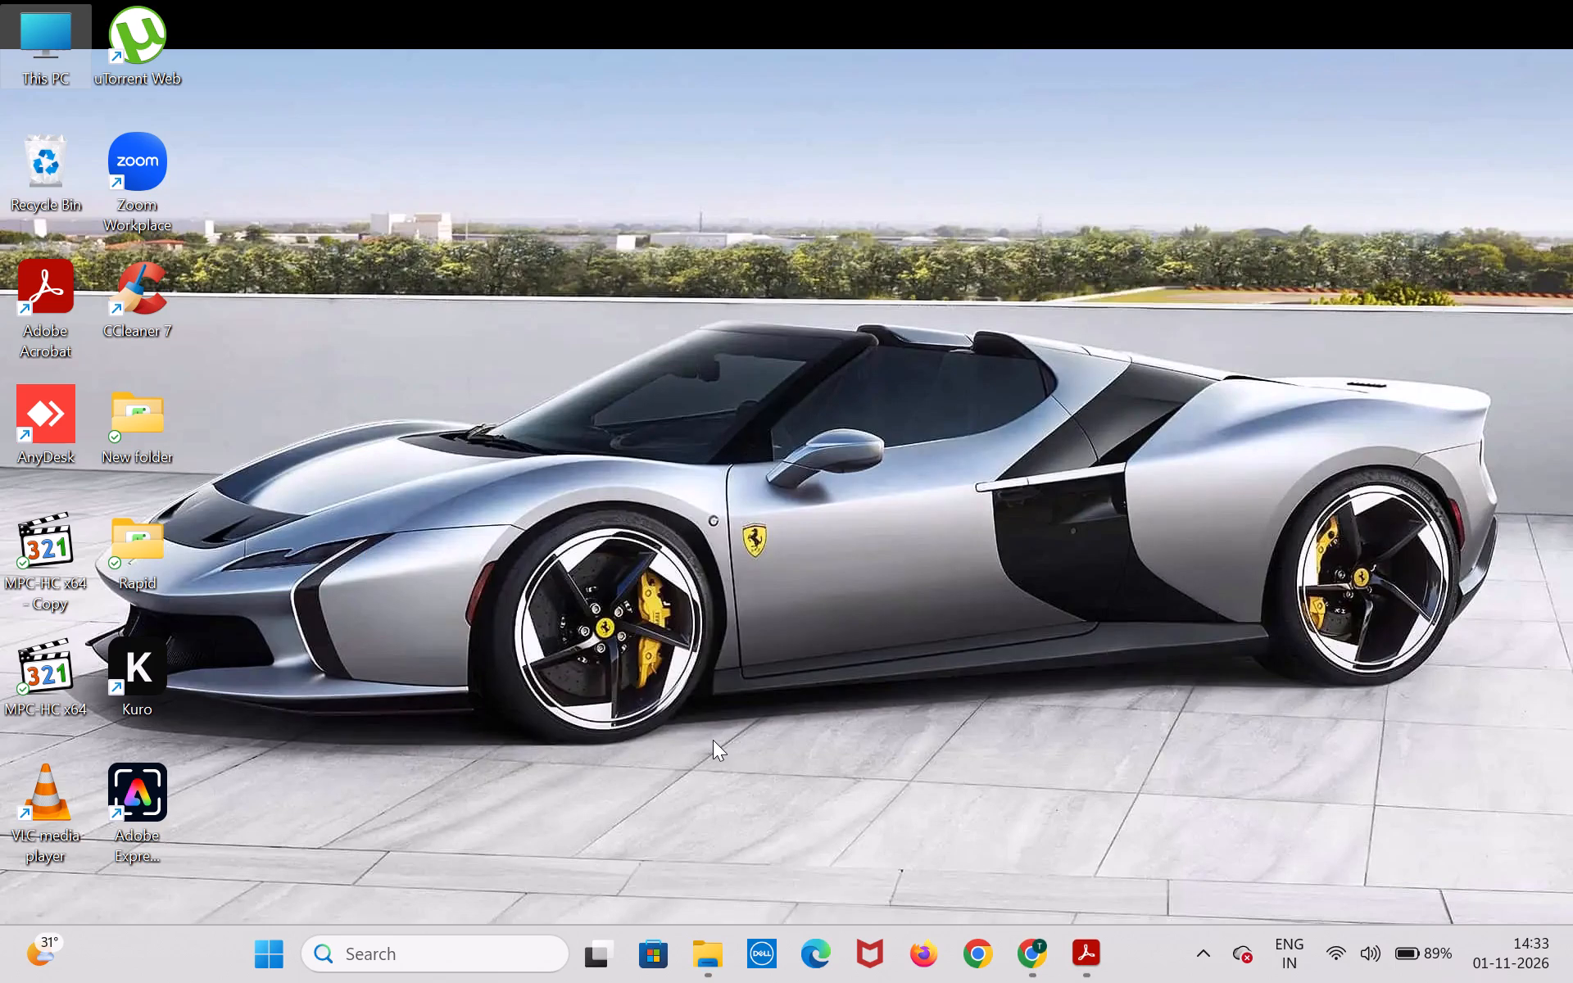
click(670, 650)
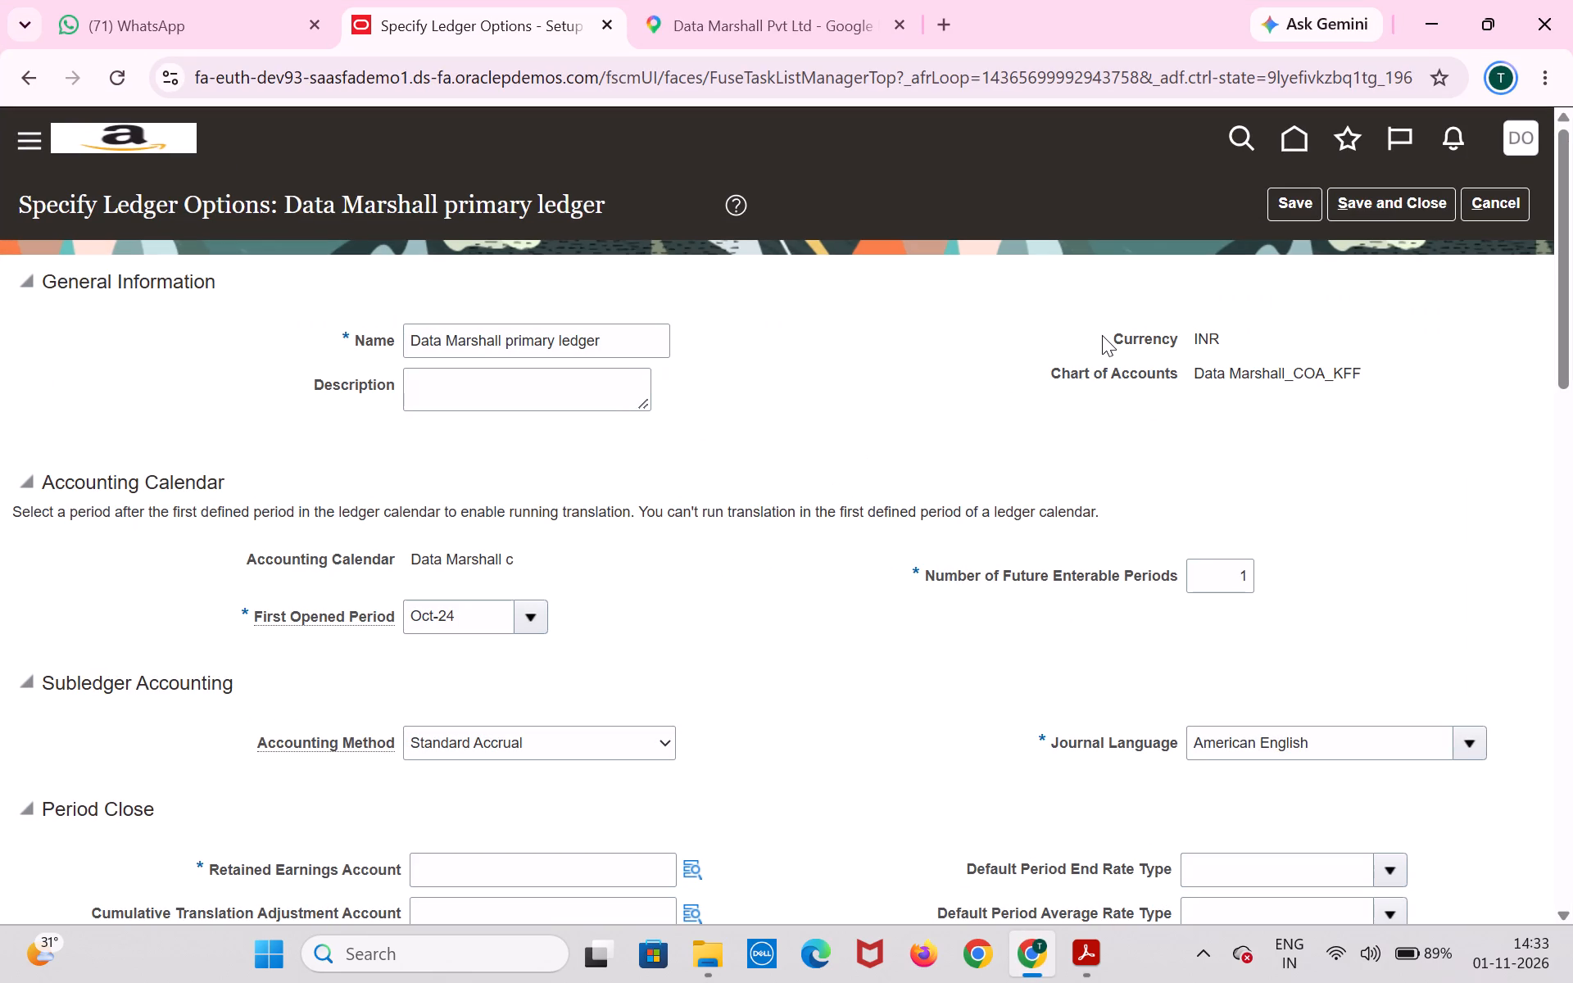
Cancel the ledger options and open the Manage Chart of Accounts Value Set Values task under Financial Reporting Structures.
click(1476, 208)
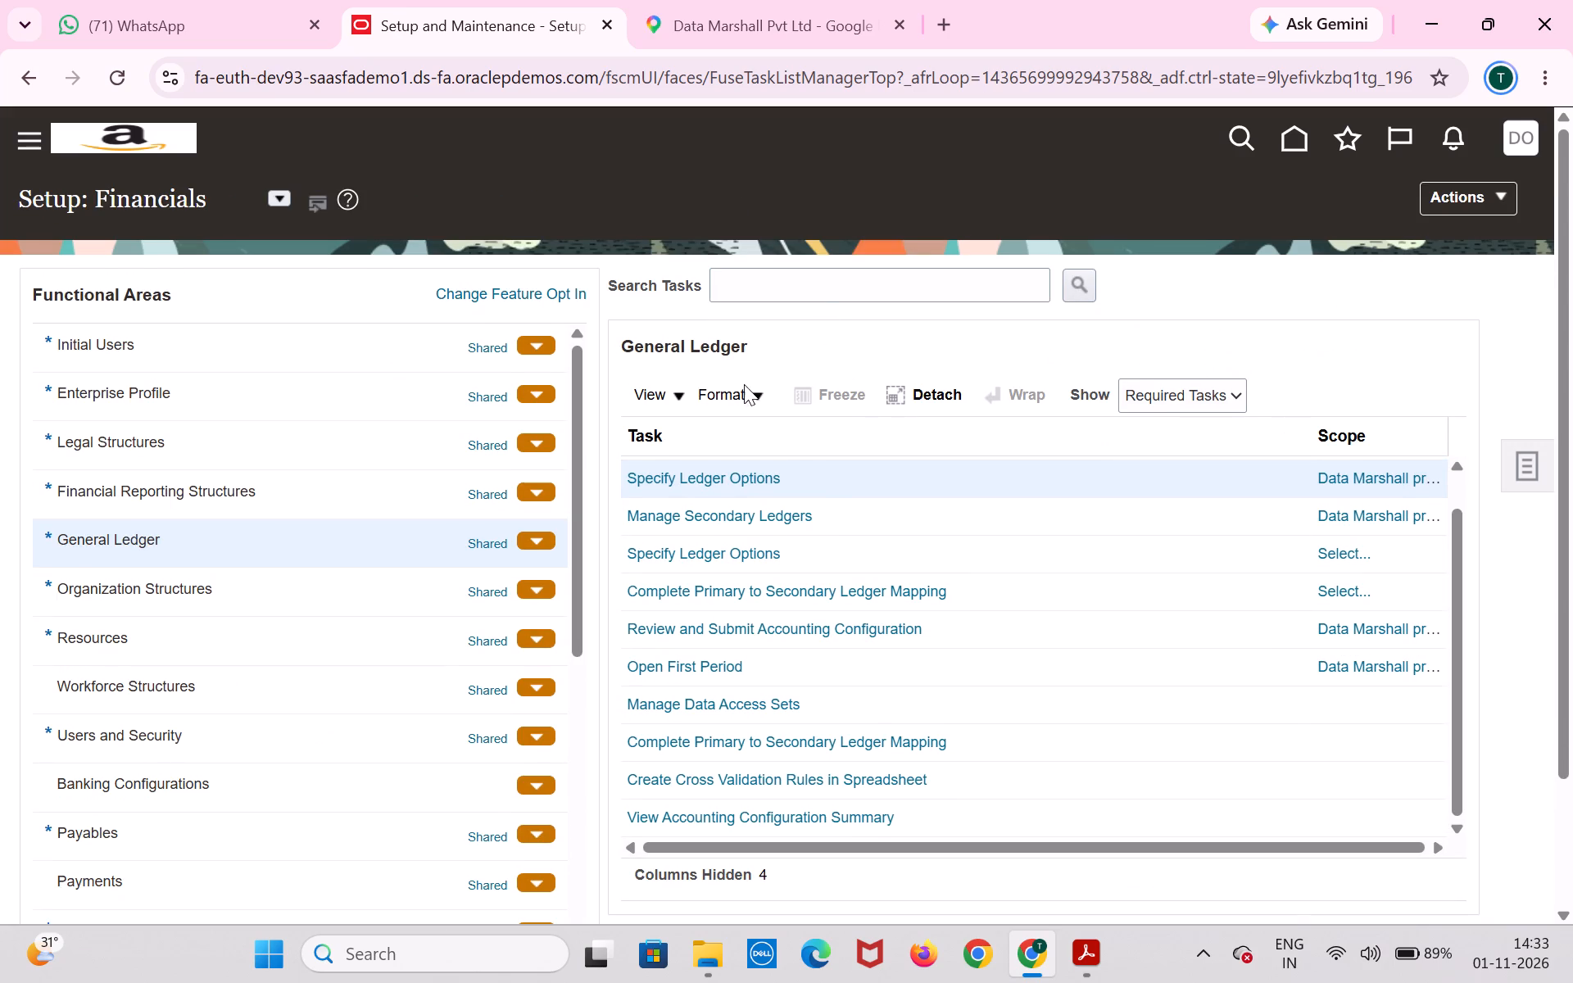
click(315, 499)
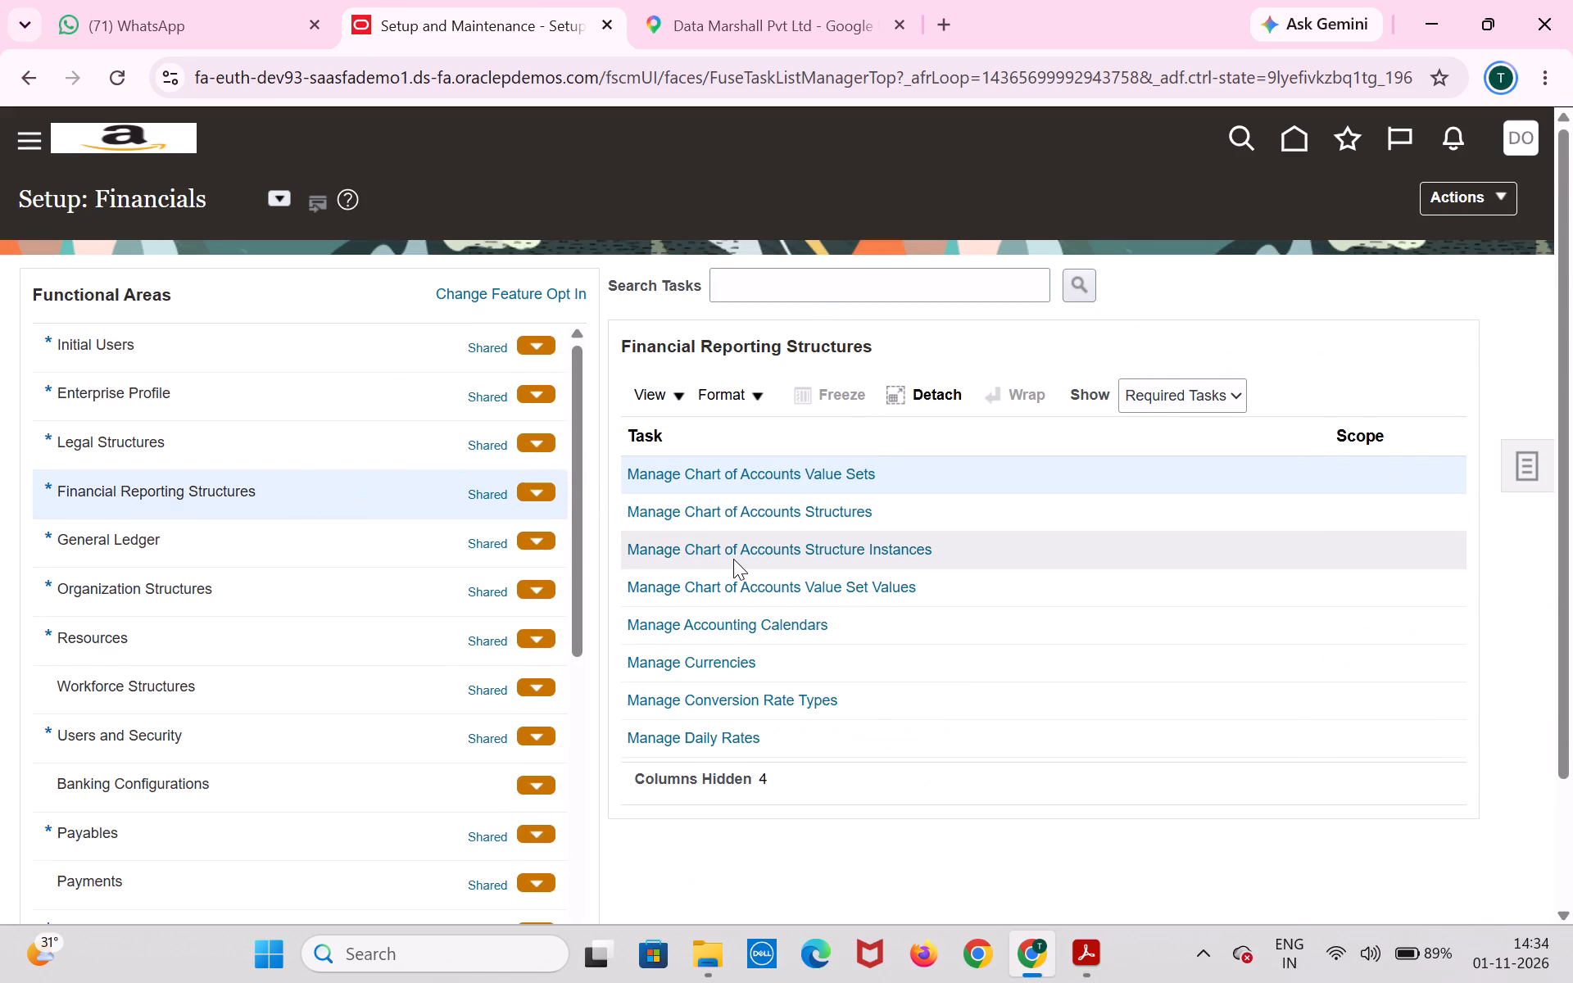
click(739, 583)
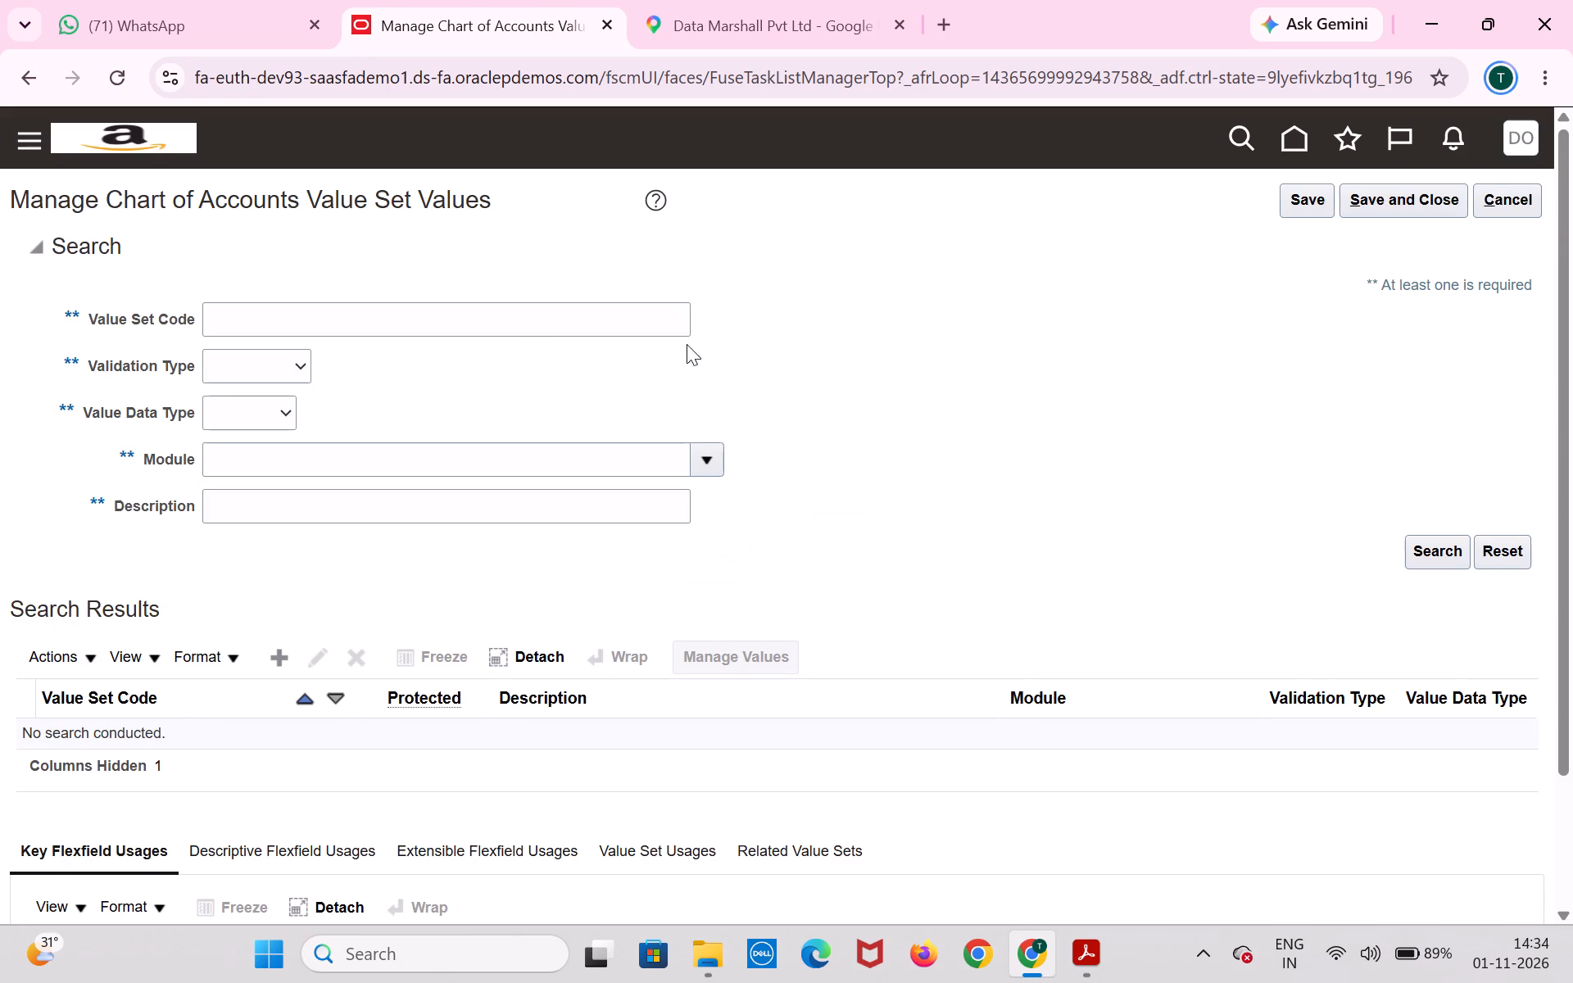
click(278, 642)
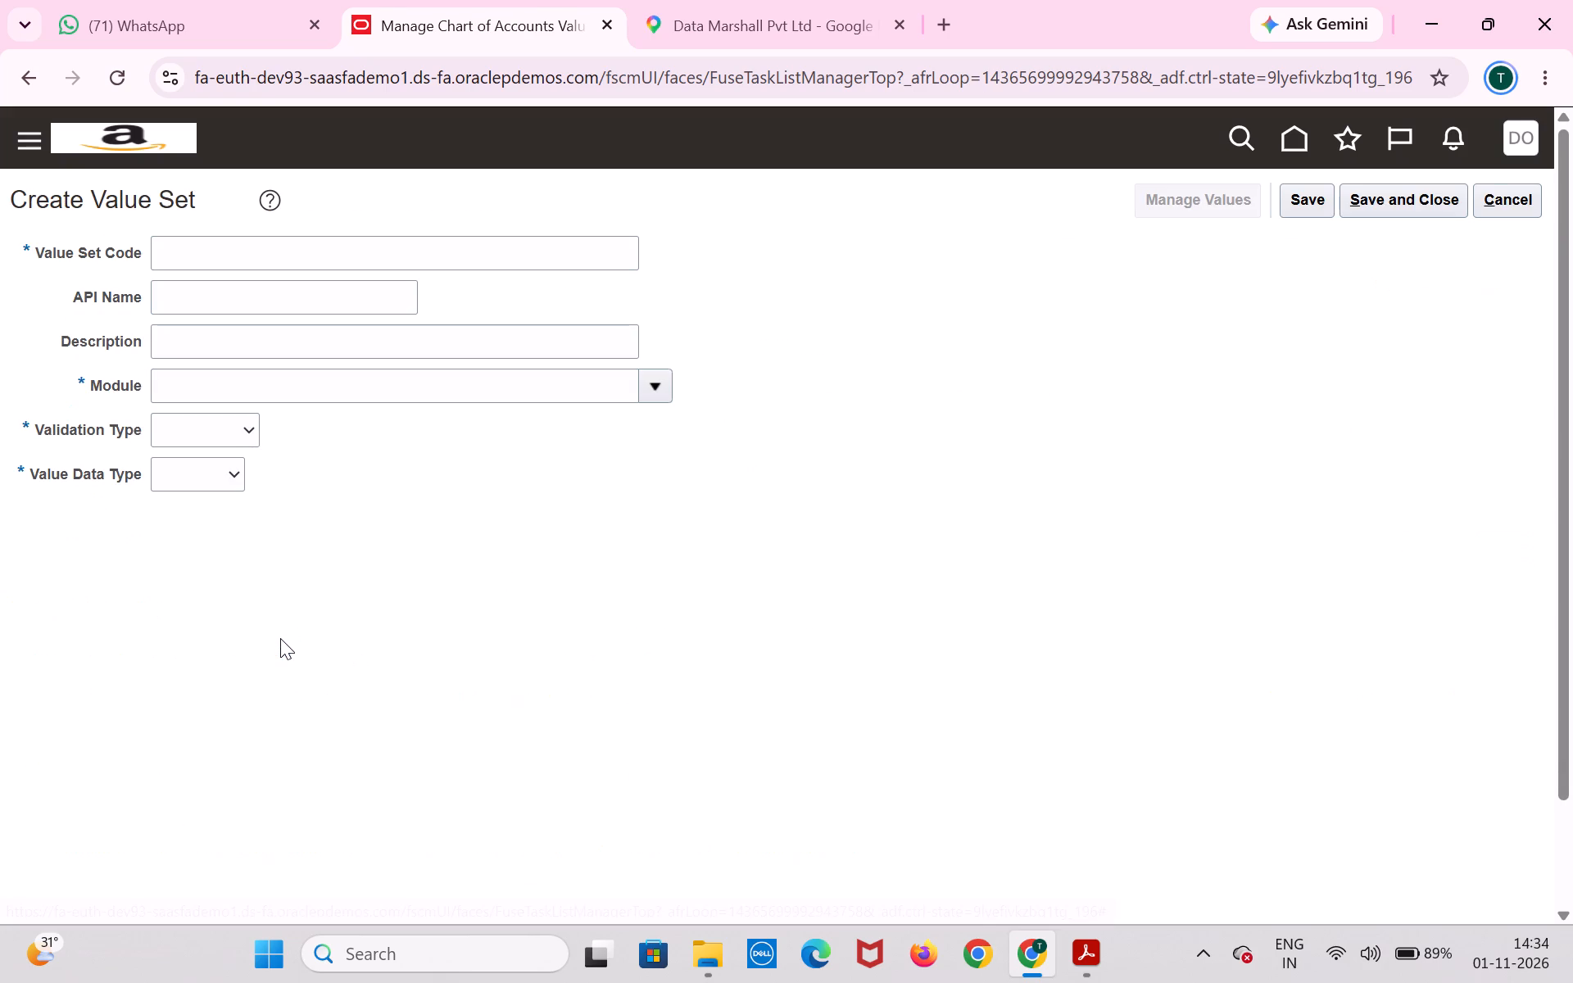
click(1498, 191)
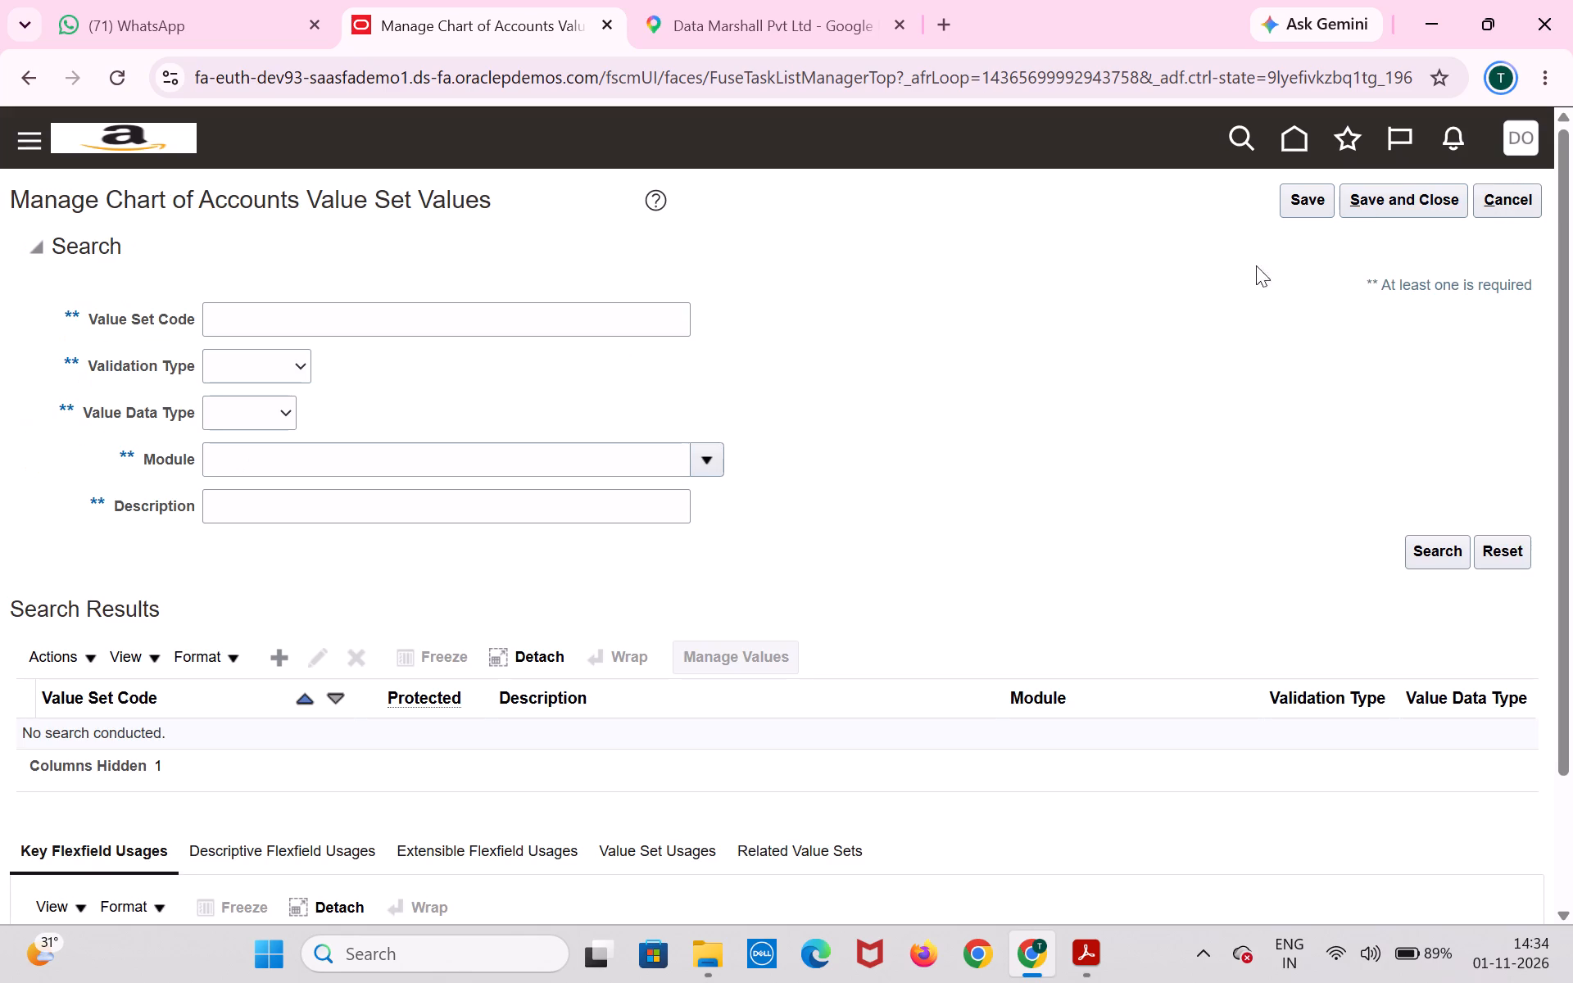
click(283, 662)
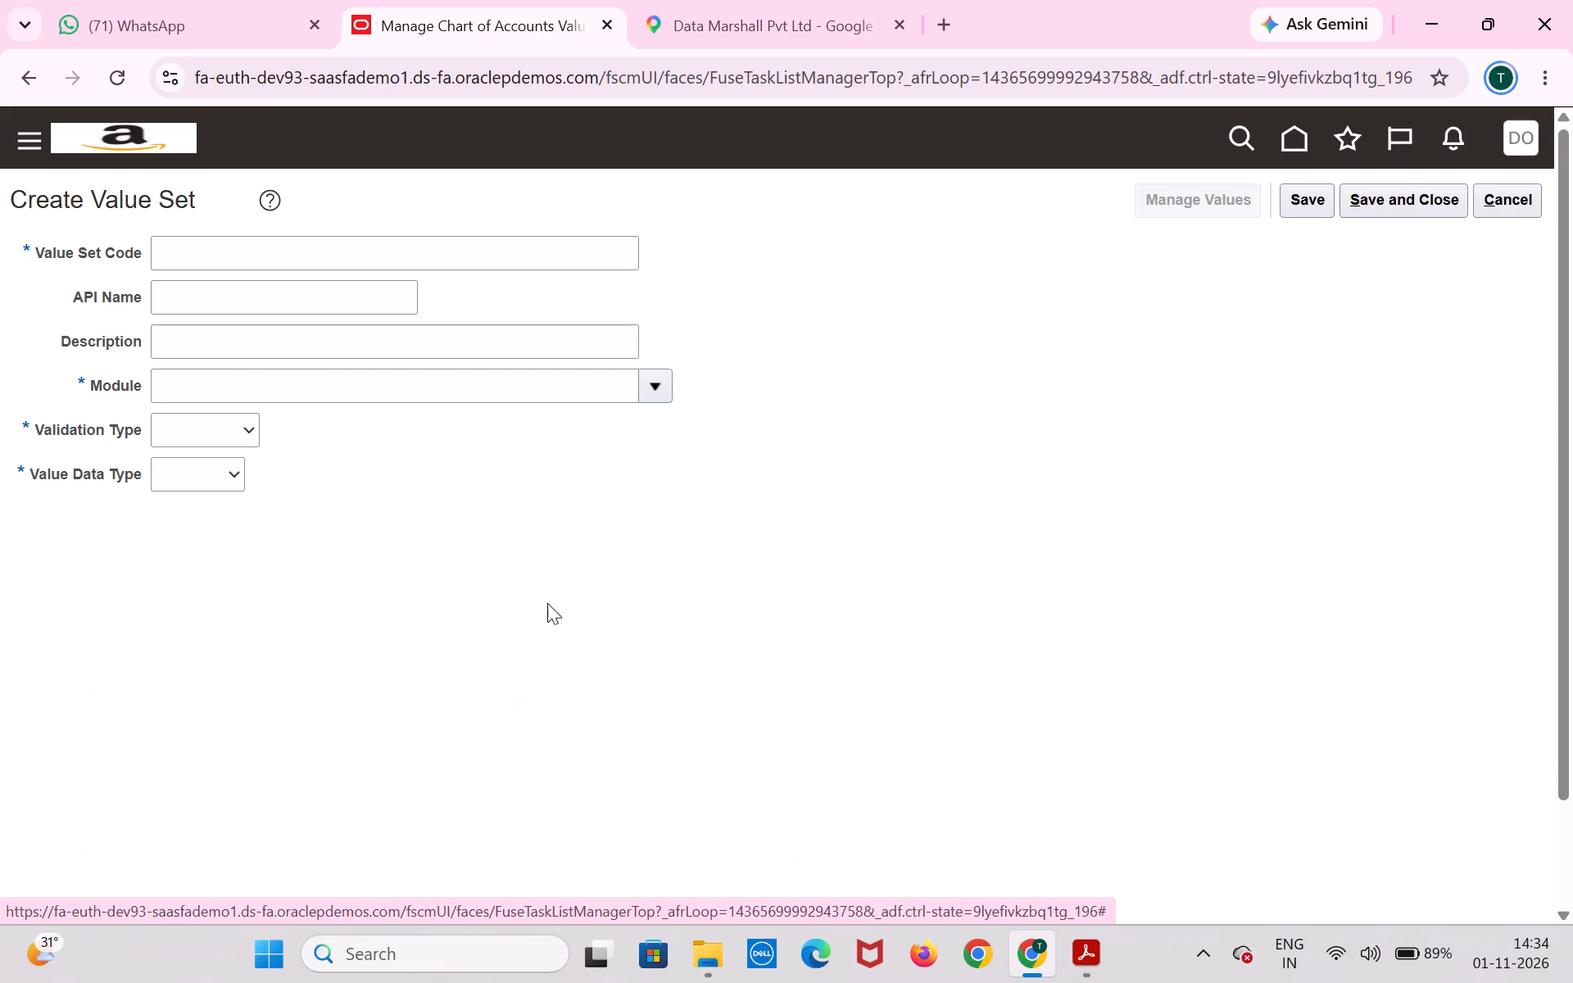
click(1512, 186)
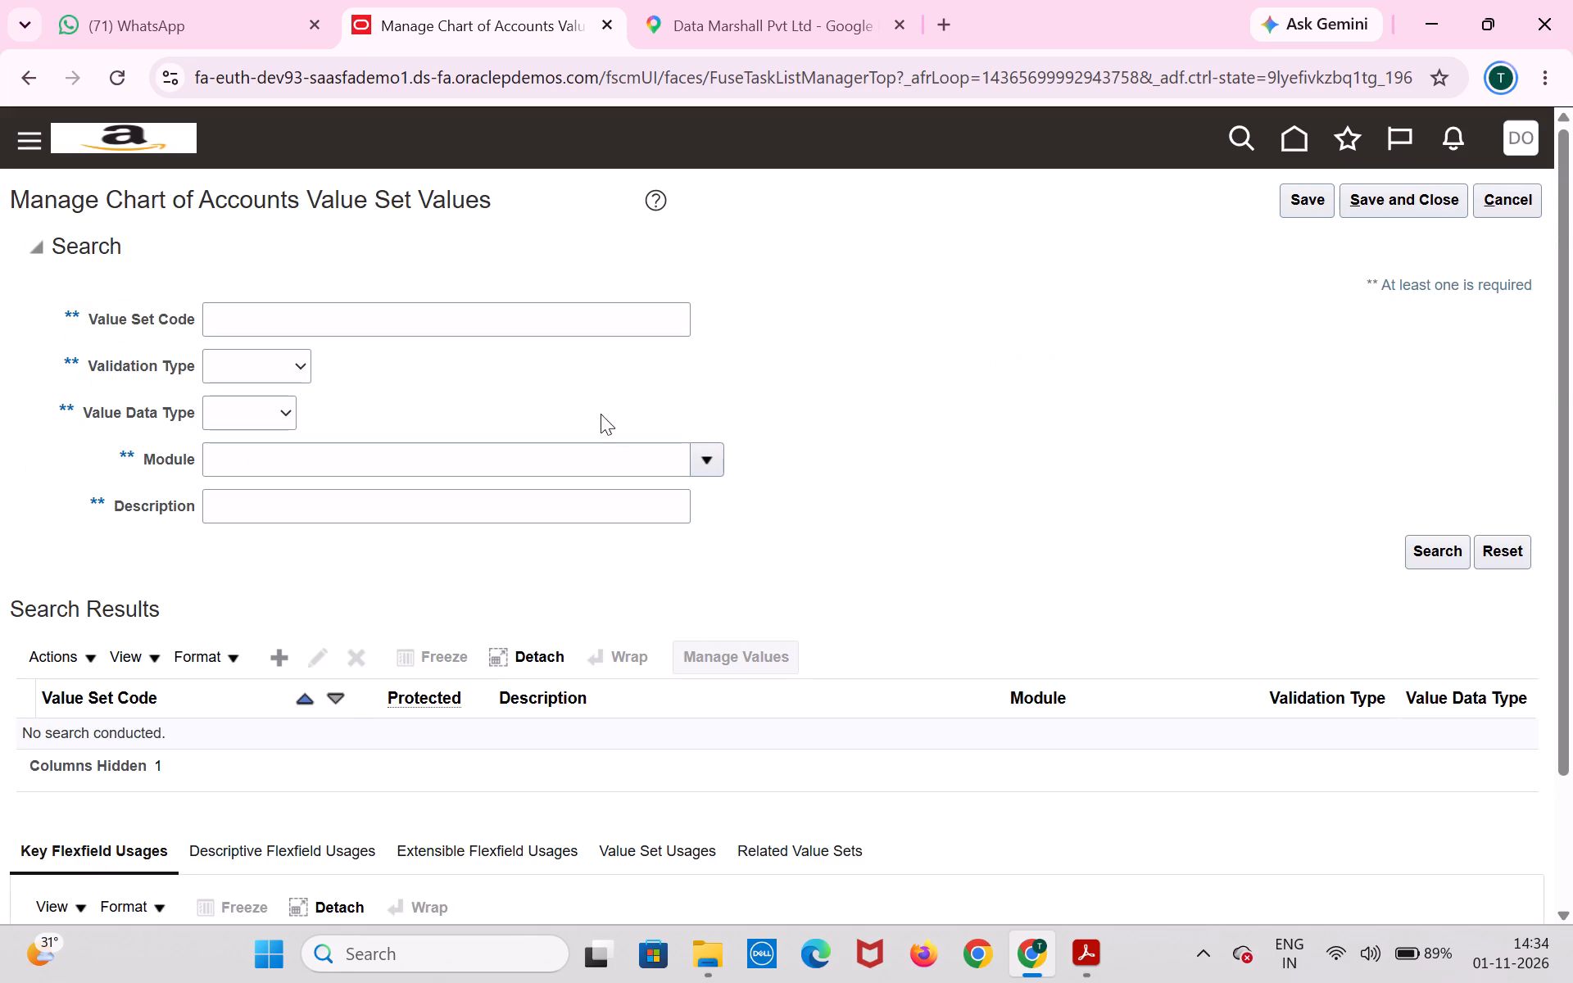
Start a search for chart of accounts value sets by Value Set Code.
click(403, 321)
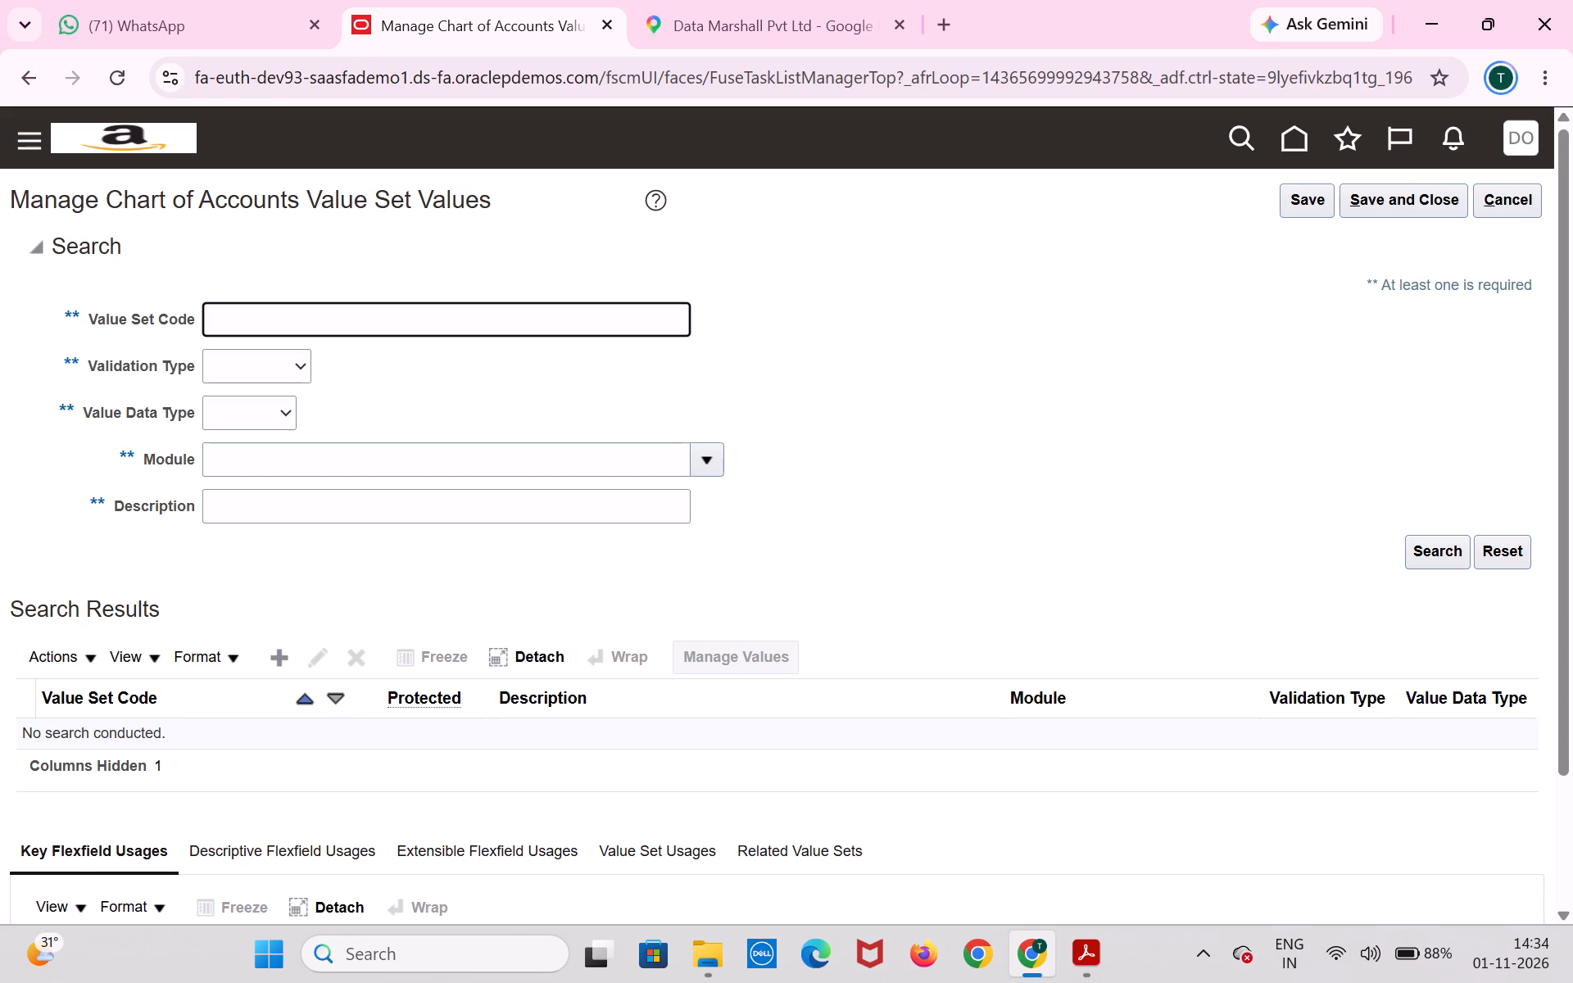
key(j)
key(BackSpace)
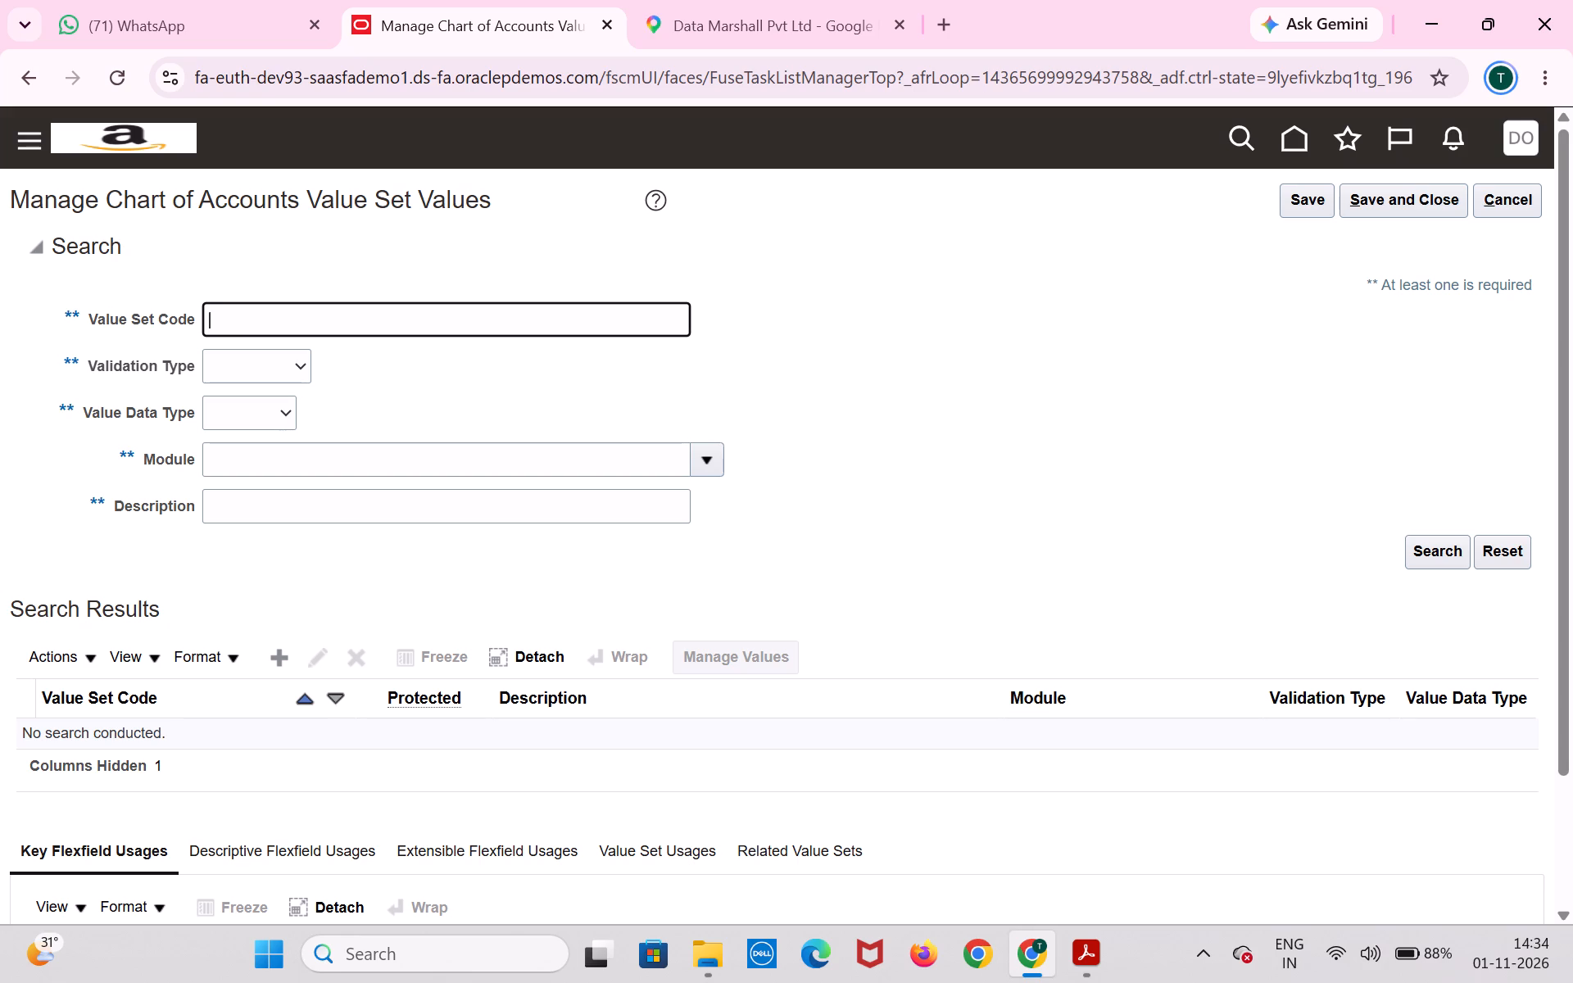
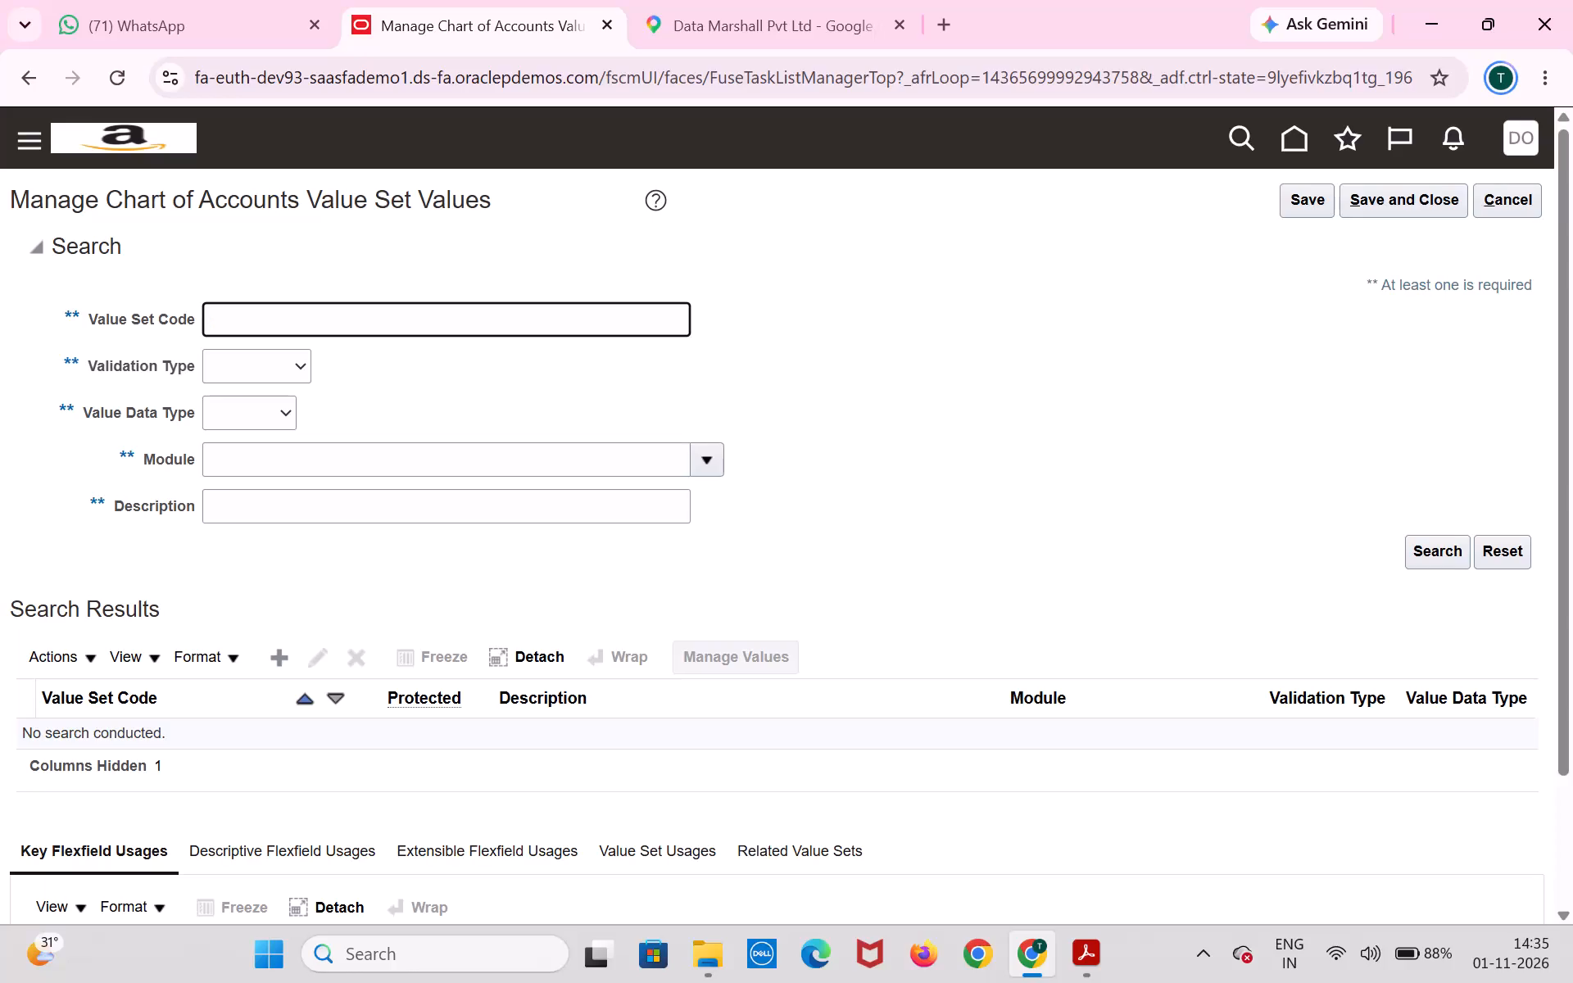
Search the chart of accounts value sets for the value set code Data Marshall.
text(Data Marshall)
key(Return)
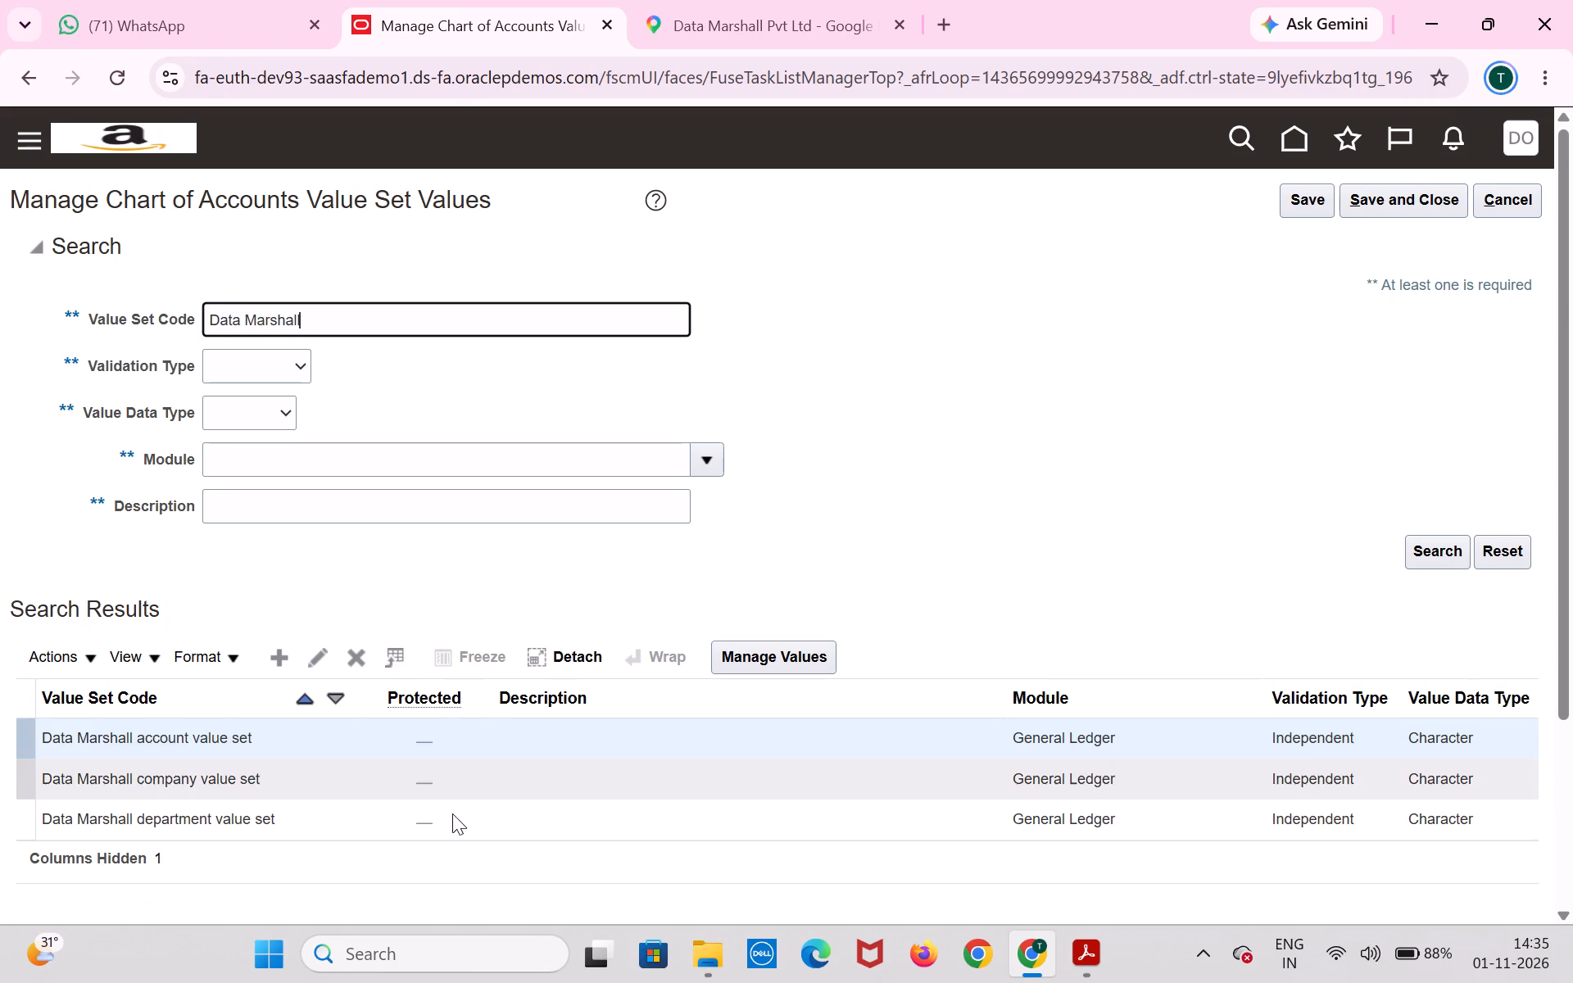
Add value 105 with description india to the Data Marshall company value set, then save and close its values.
click(454, 830)
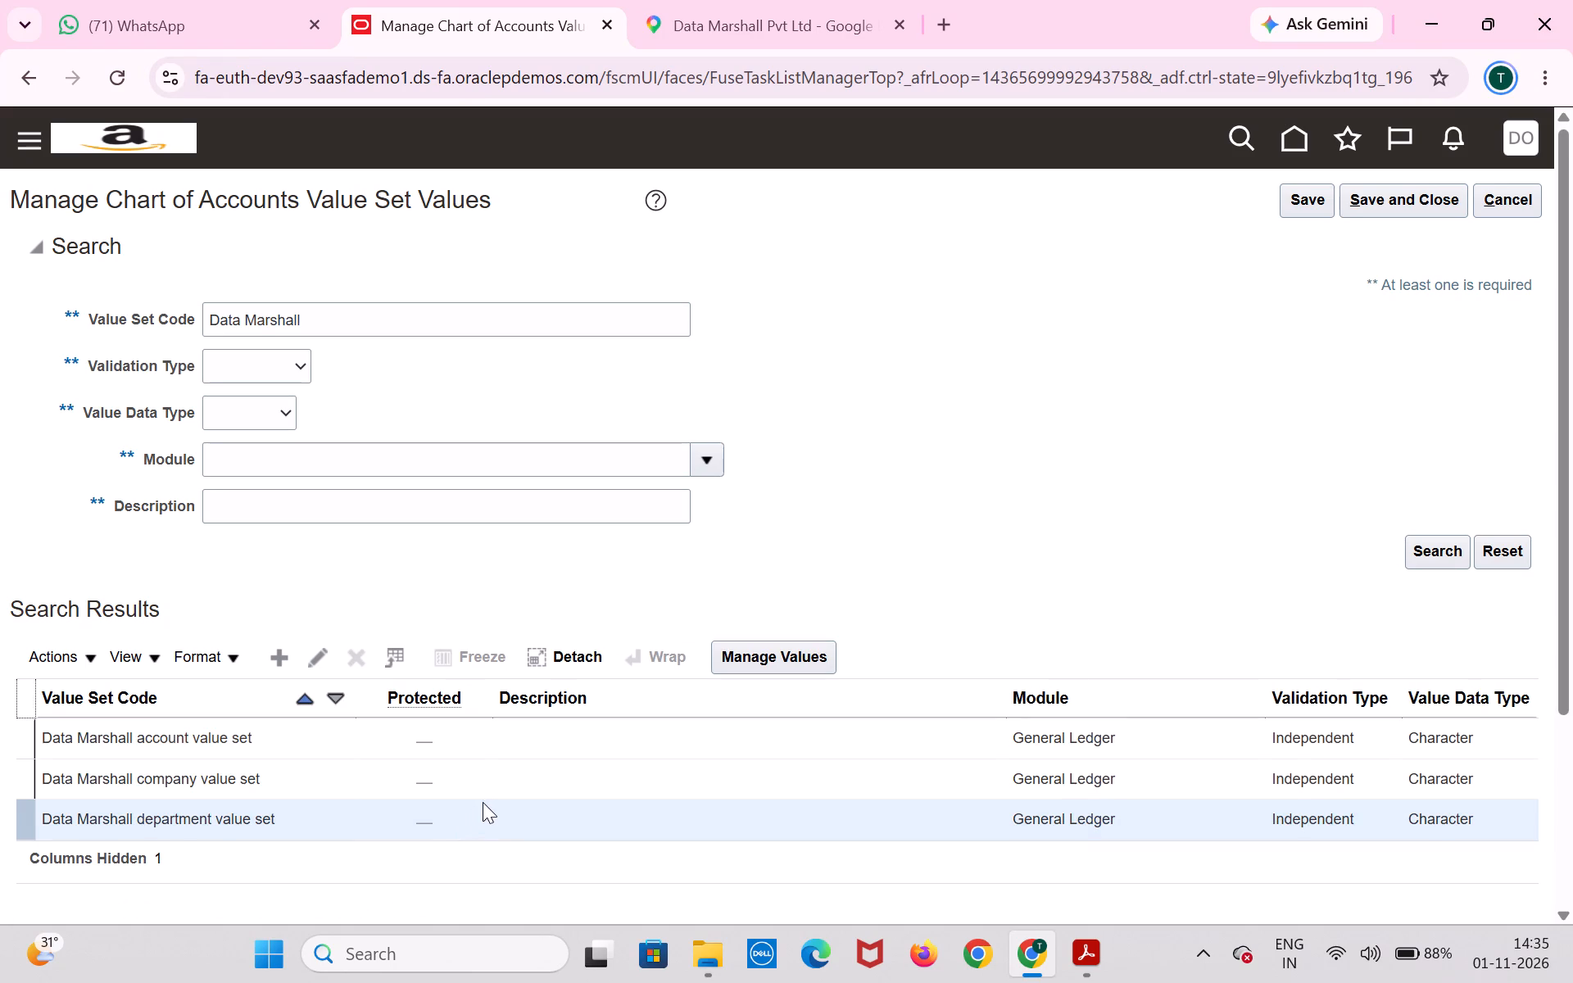
click(489, 796)
click(757, 662)
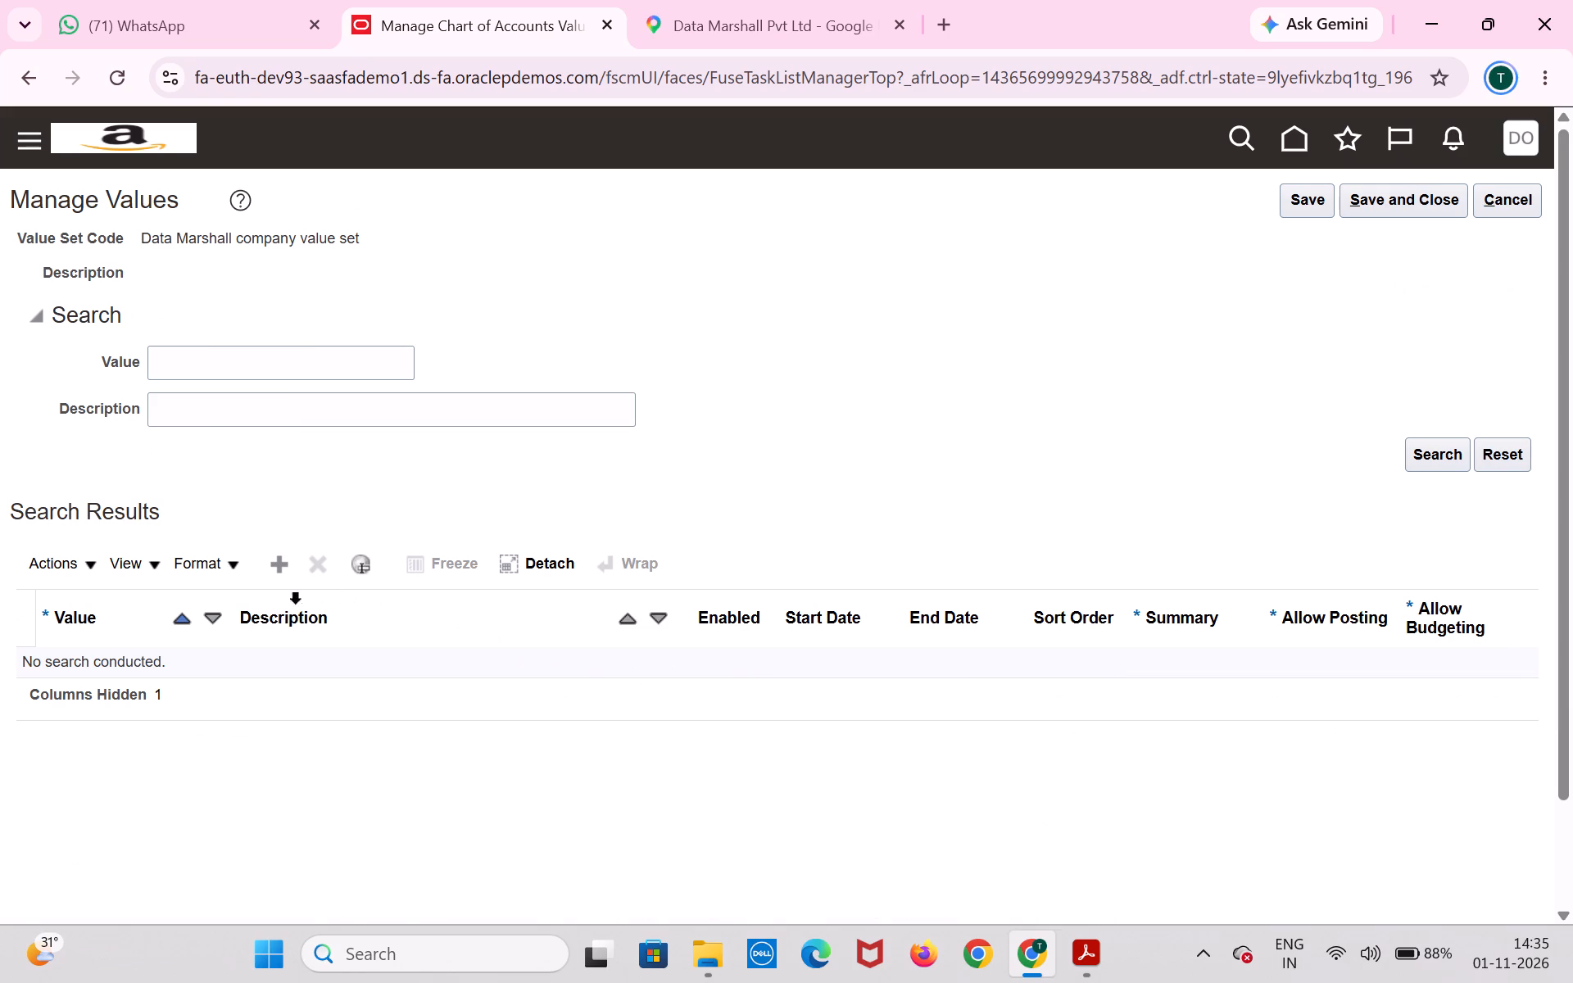
click(290, 577)
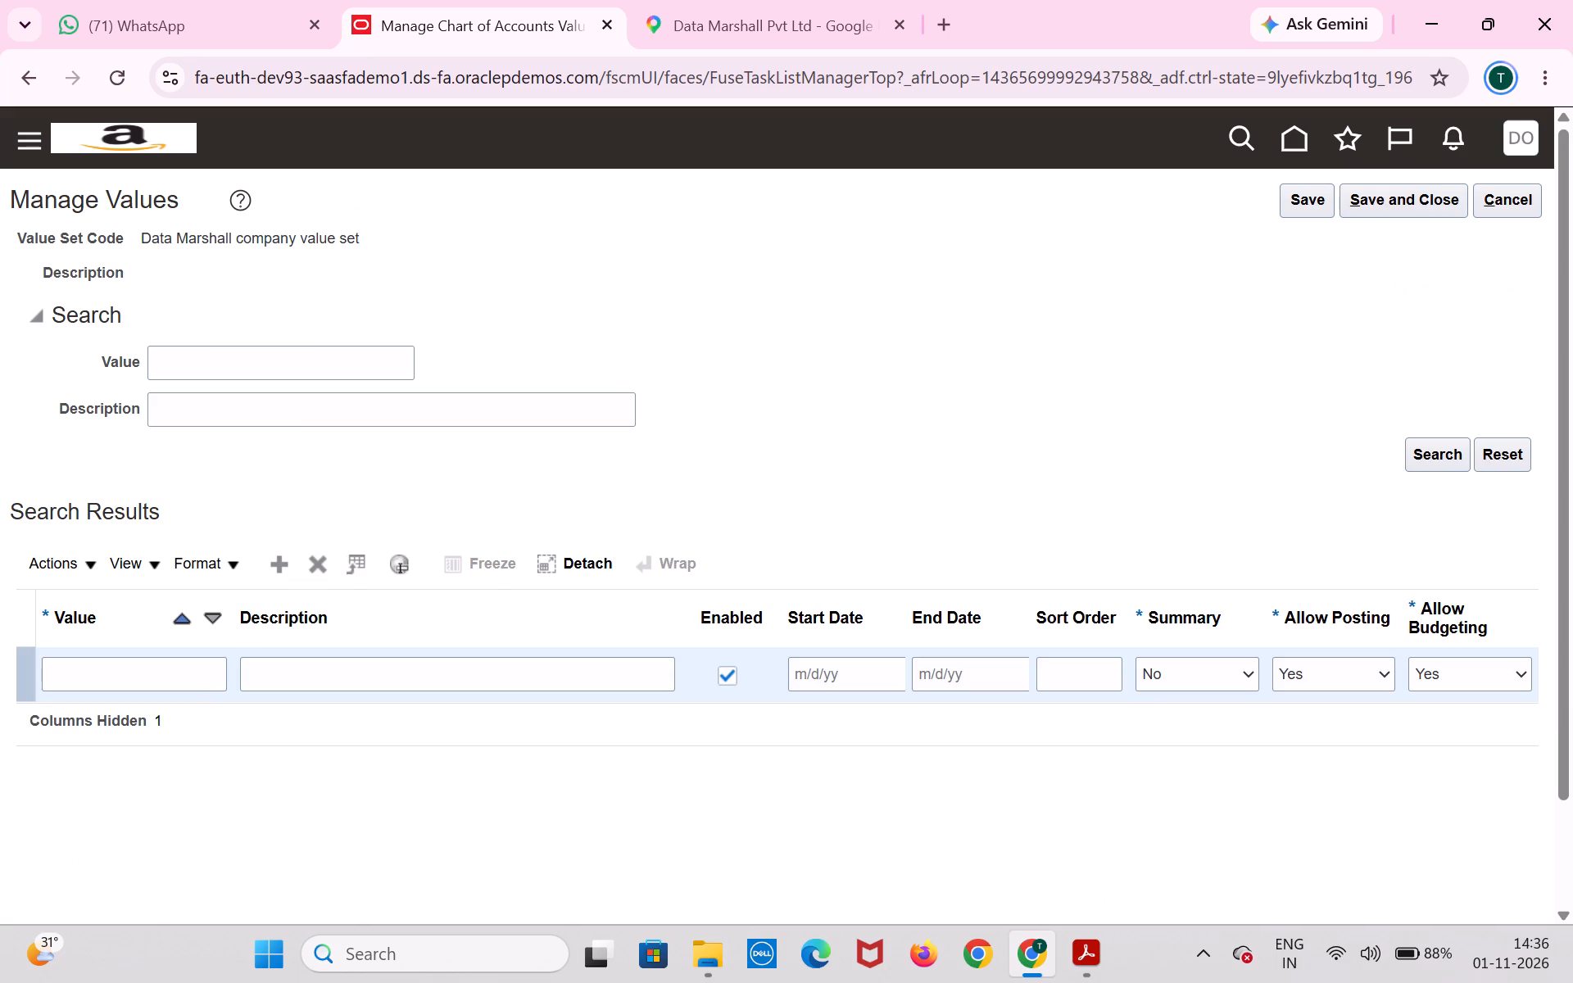
click(208, 682)
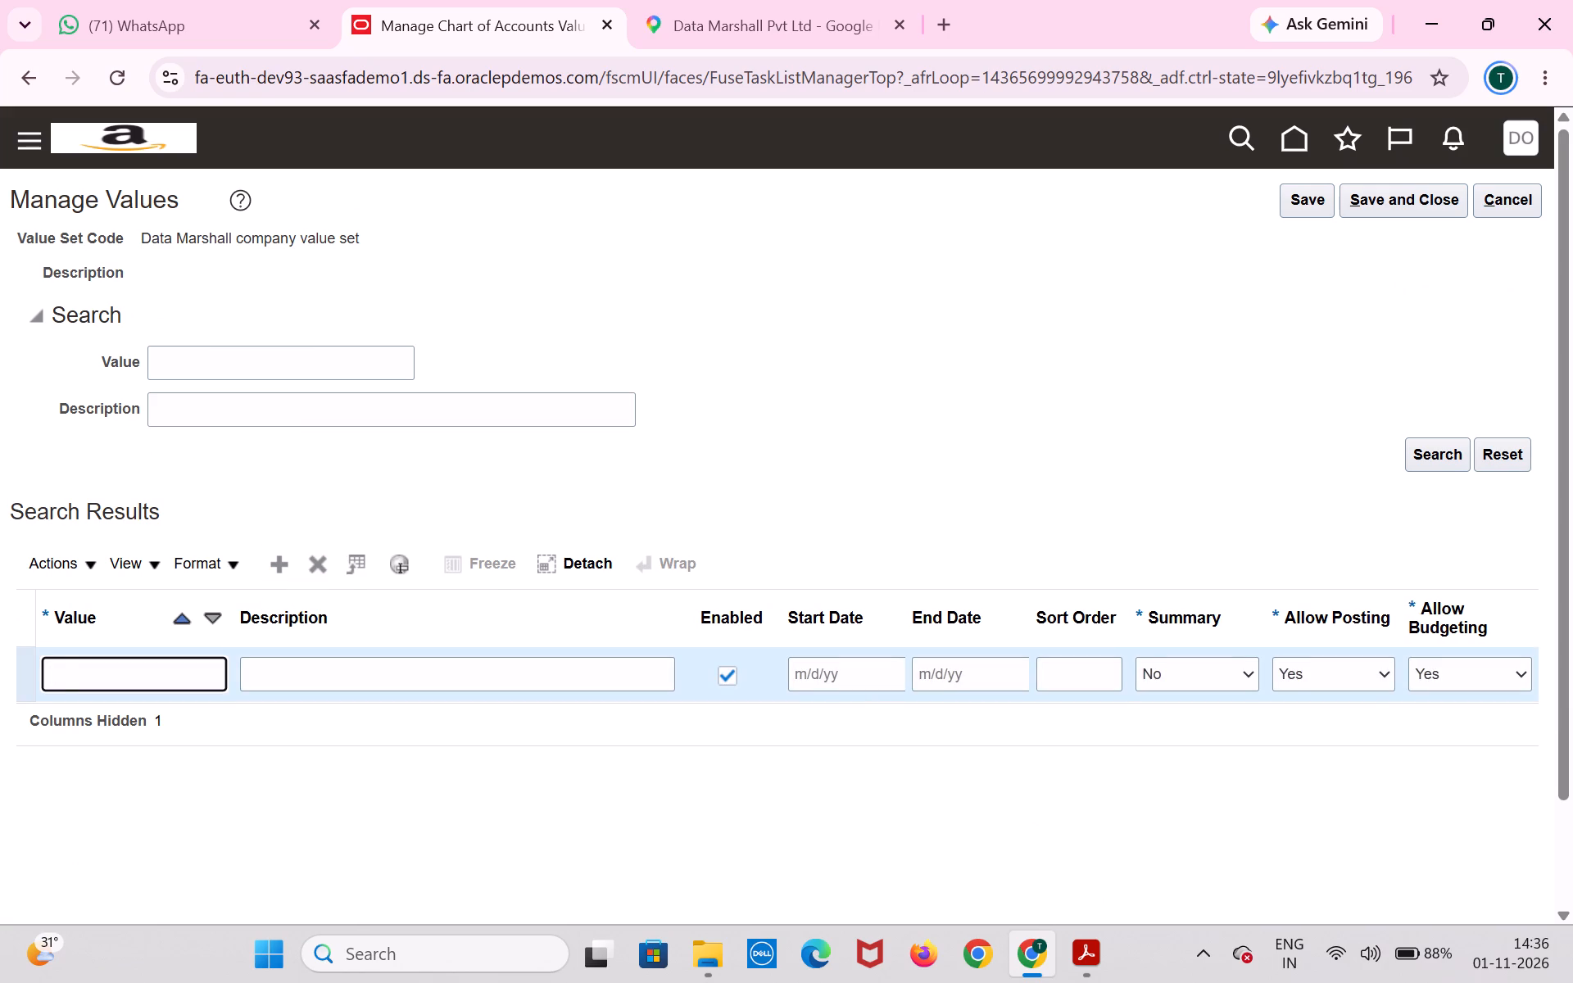
text(10)
key(5)
key(Tab)
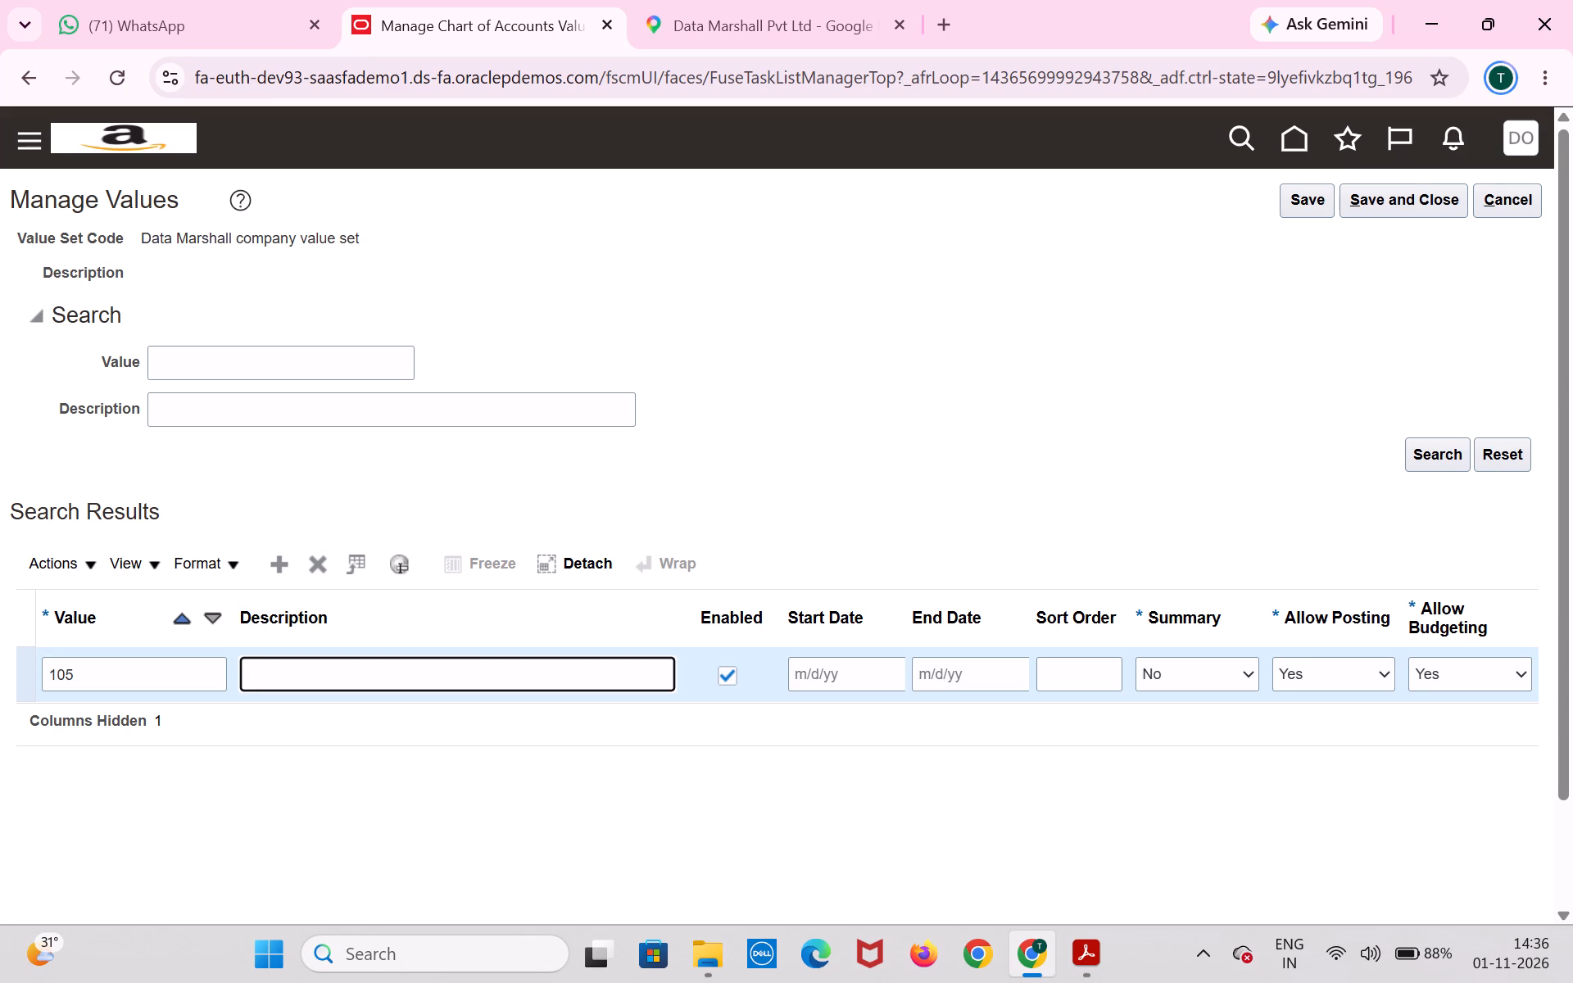
text(india)
click(1376, 221)
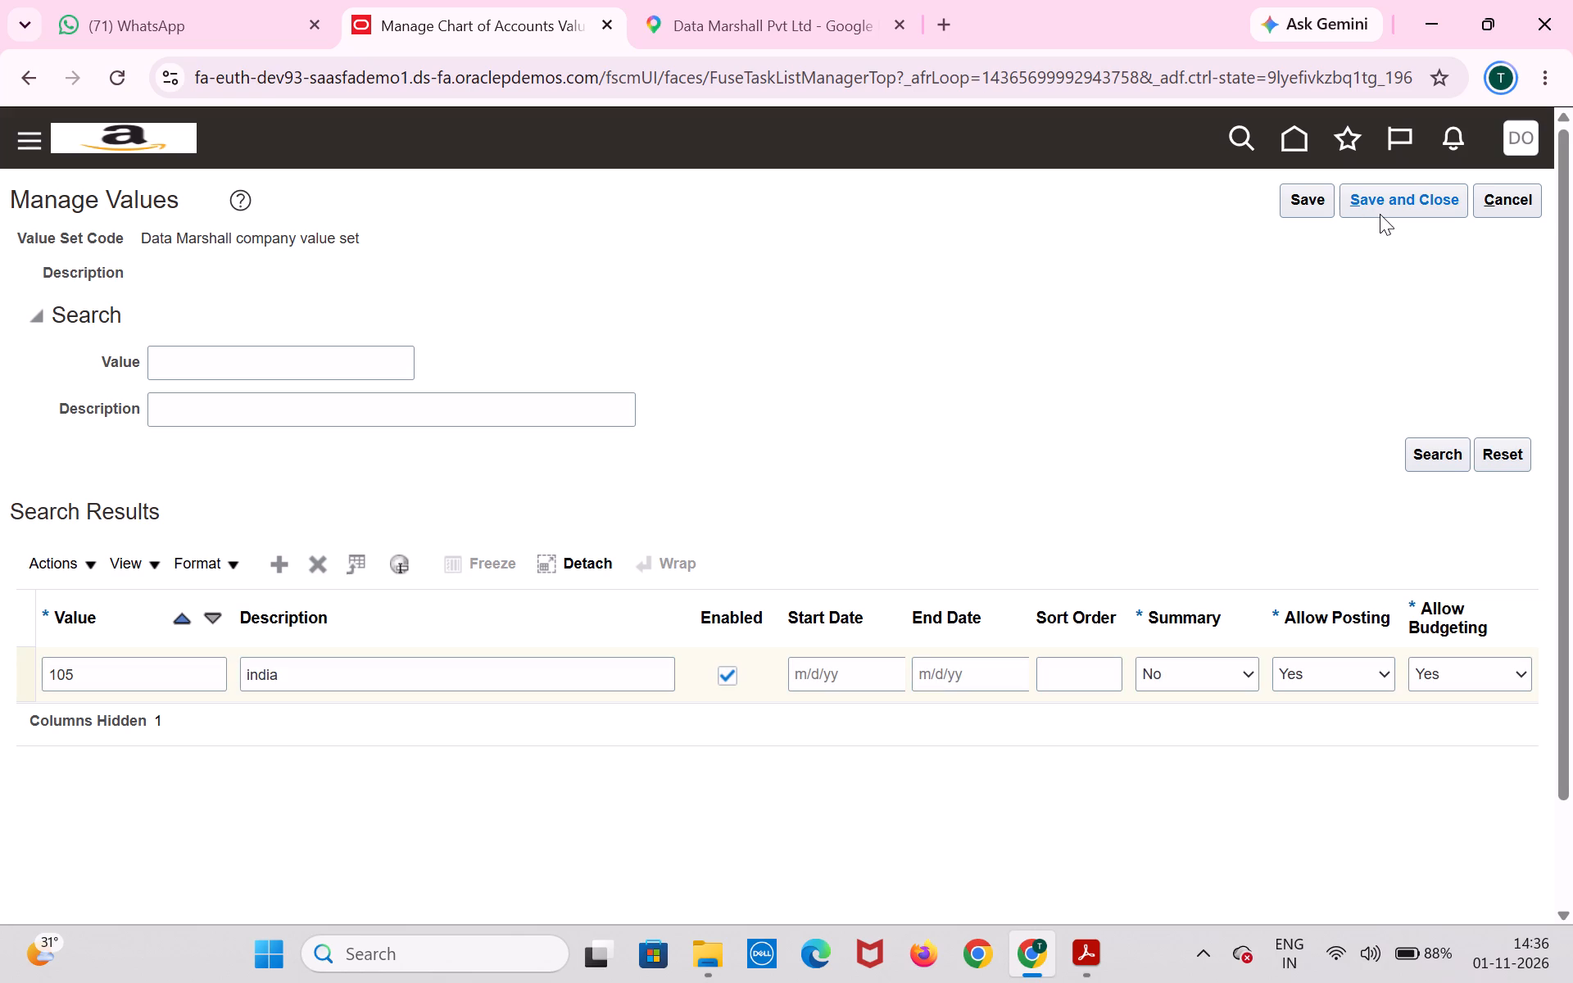
click(1380, 214)
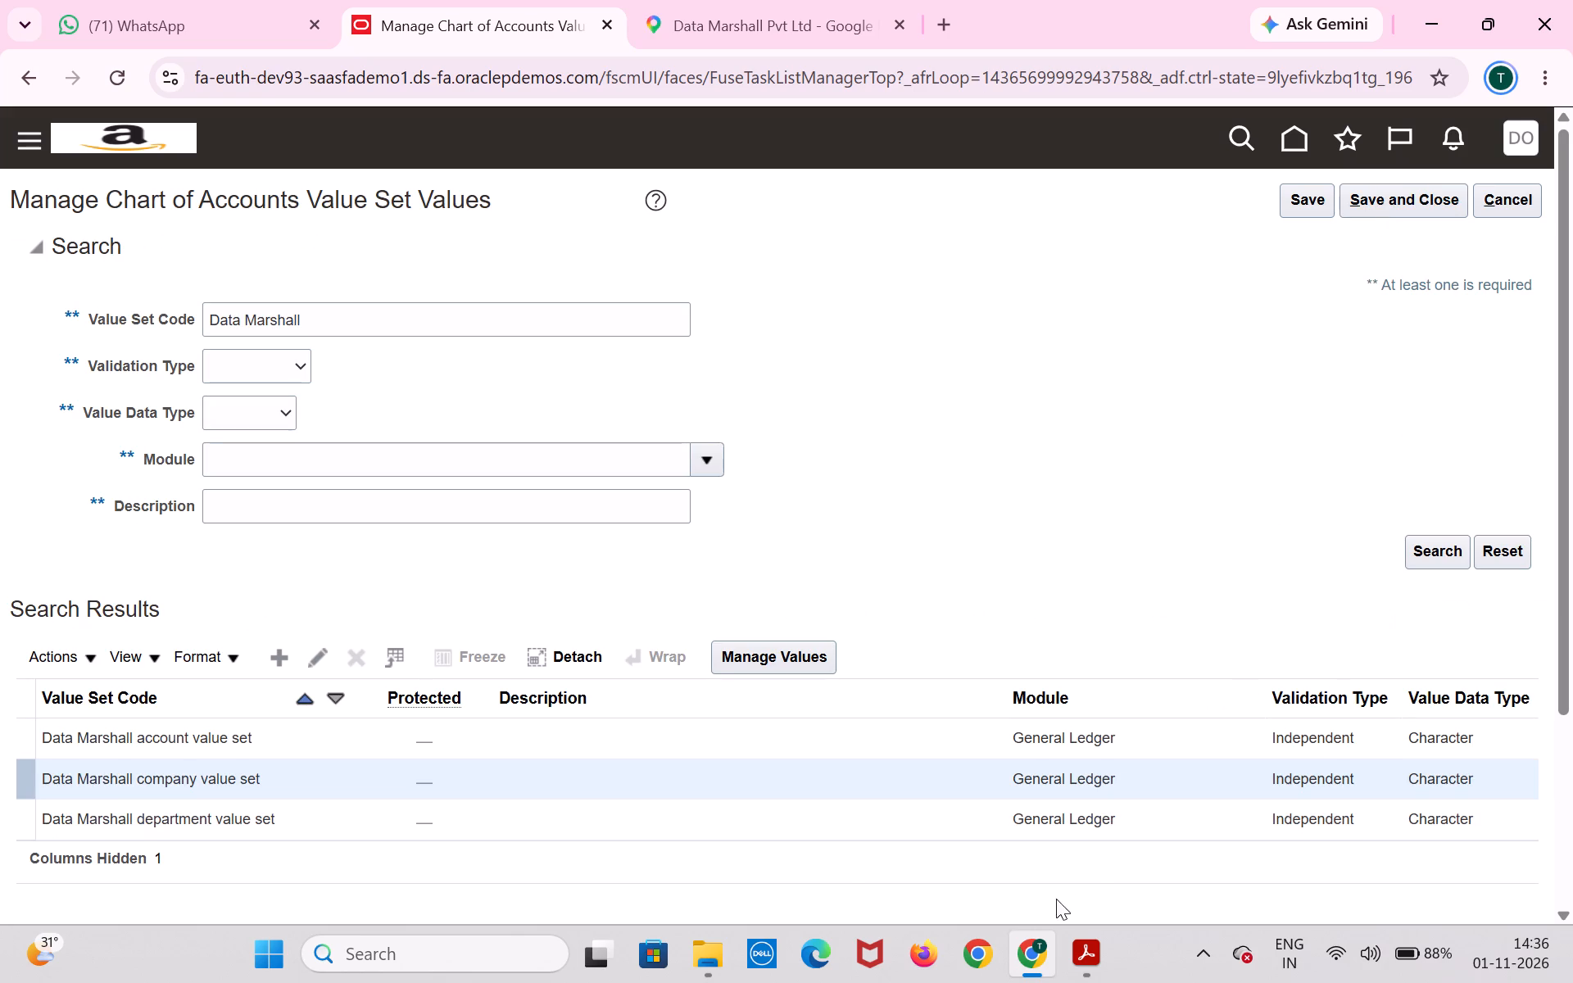
Add value 0000 with description default to the Data Marshall department value set, then save and close its values.
click(805, 815)
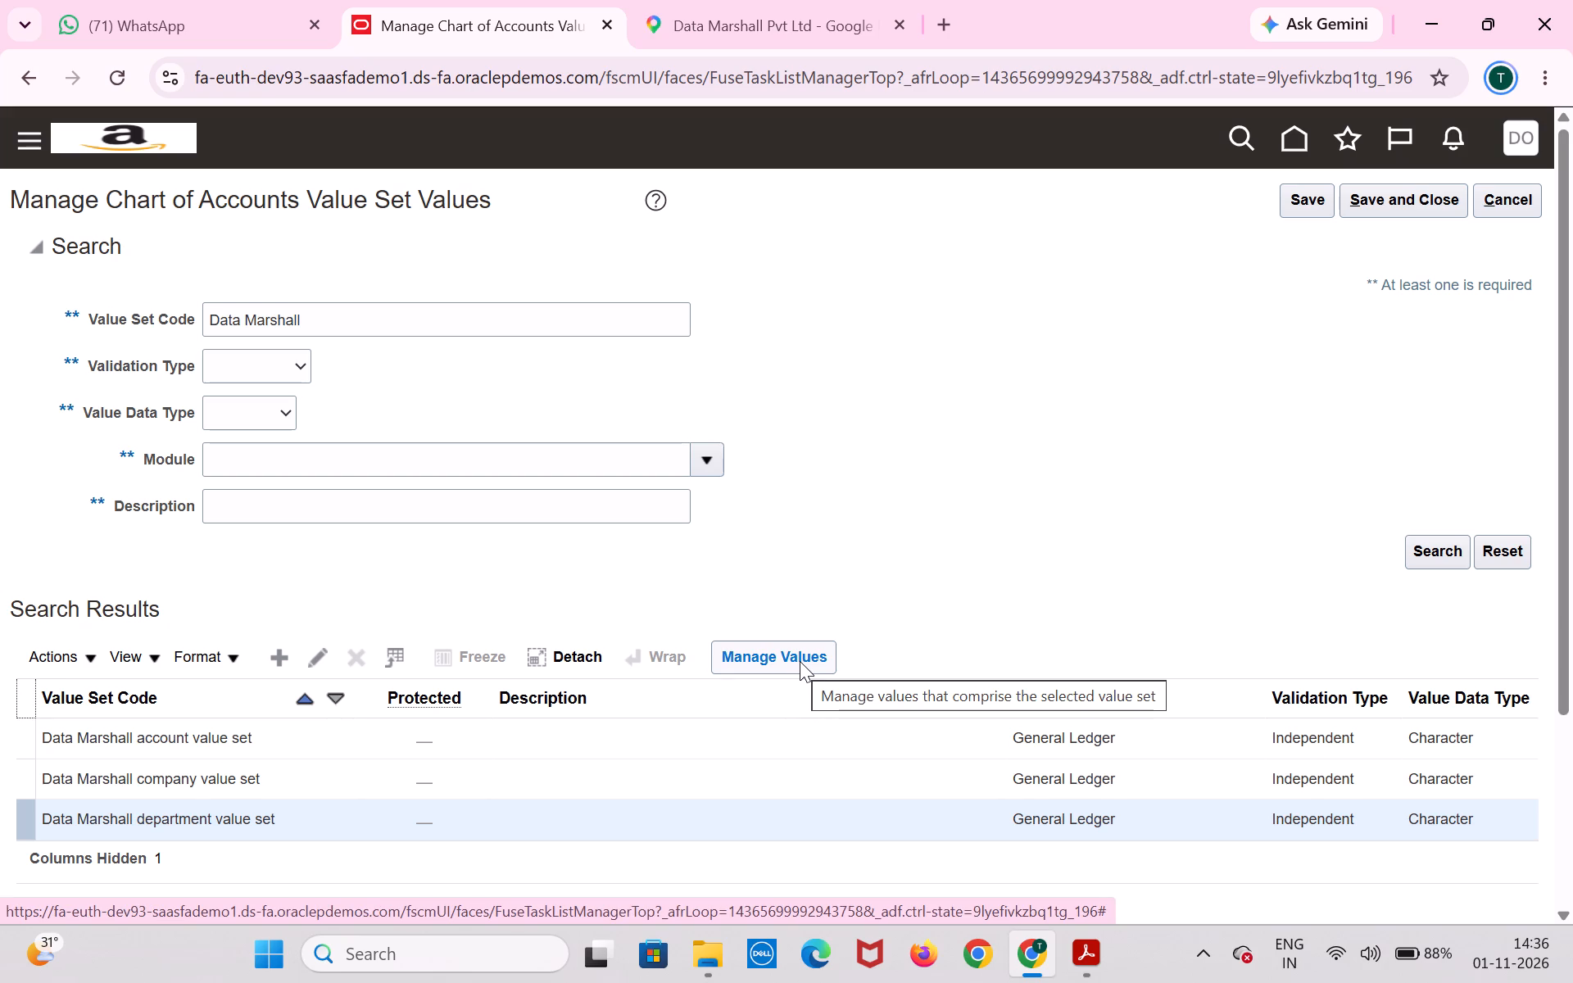
click(800, 661)
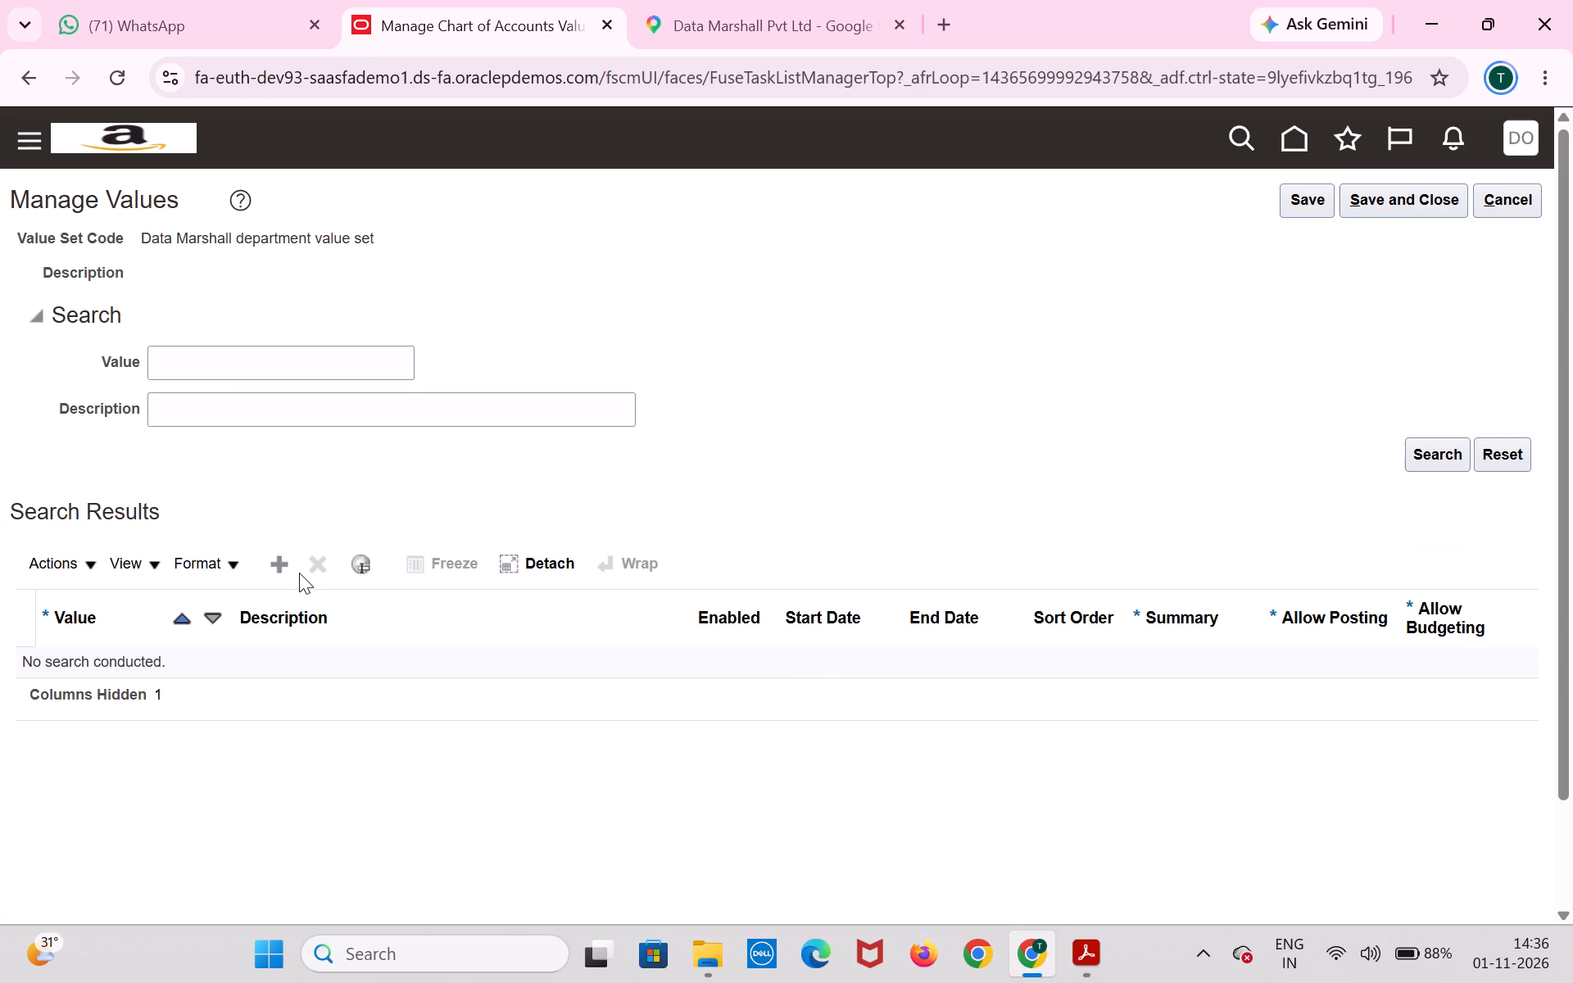
click(276, 572)
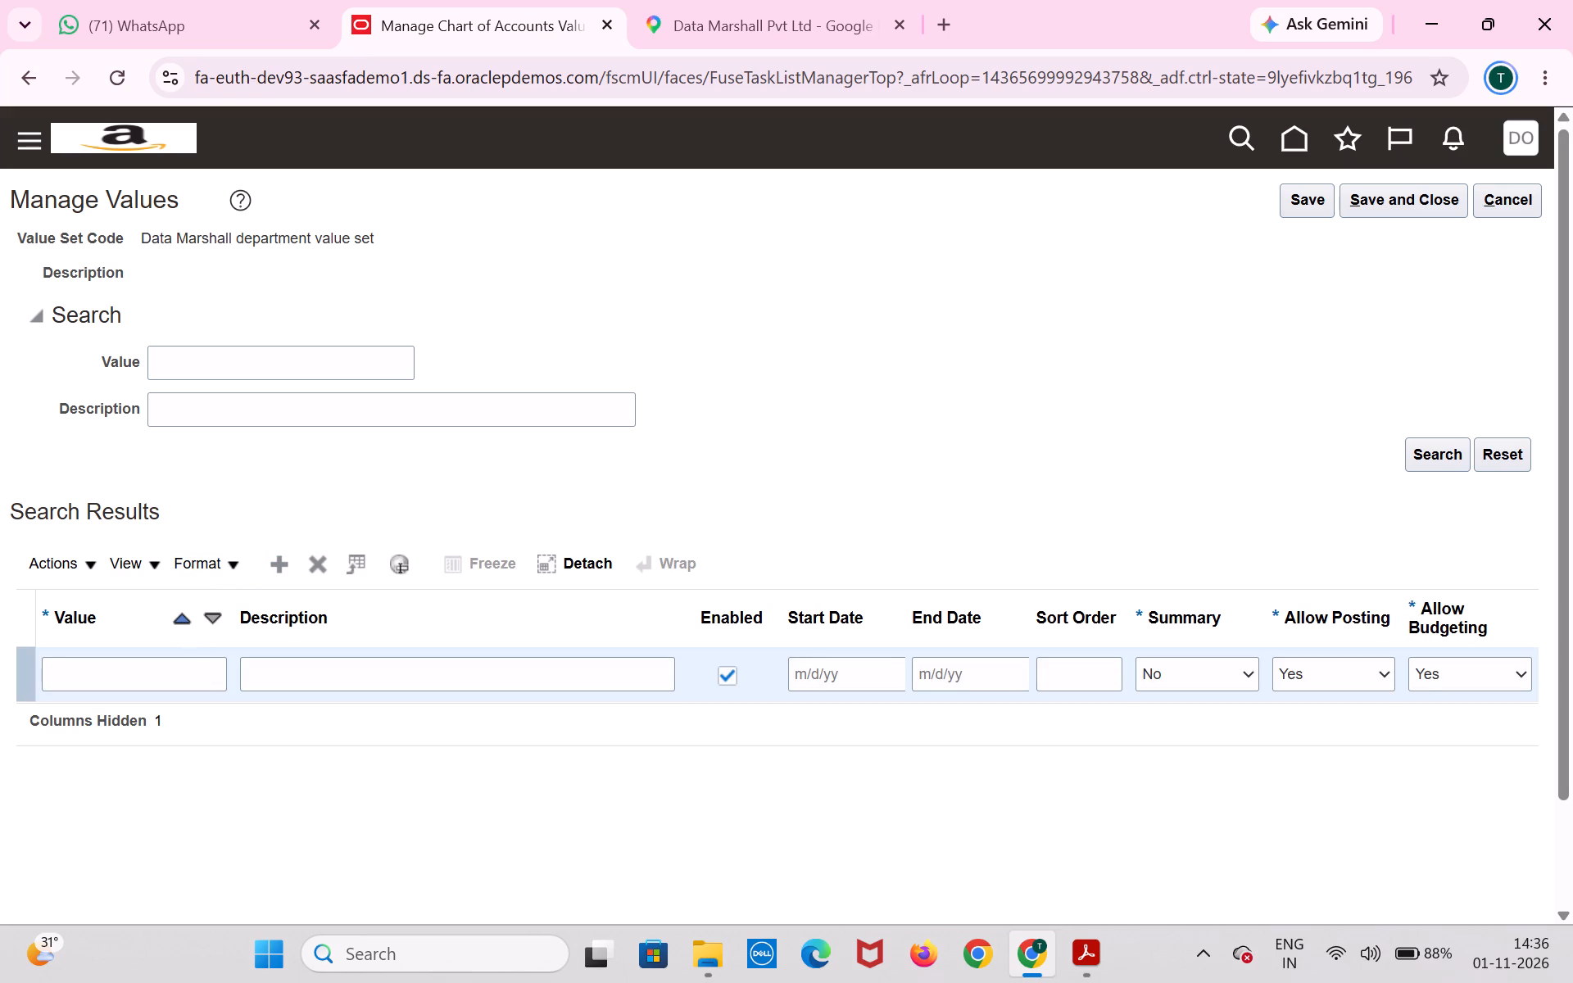
click(193, 677)
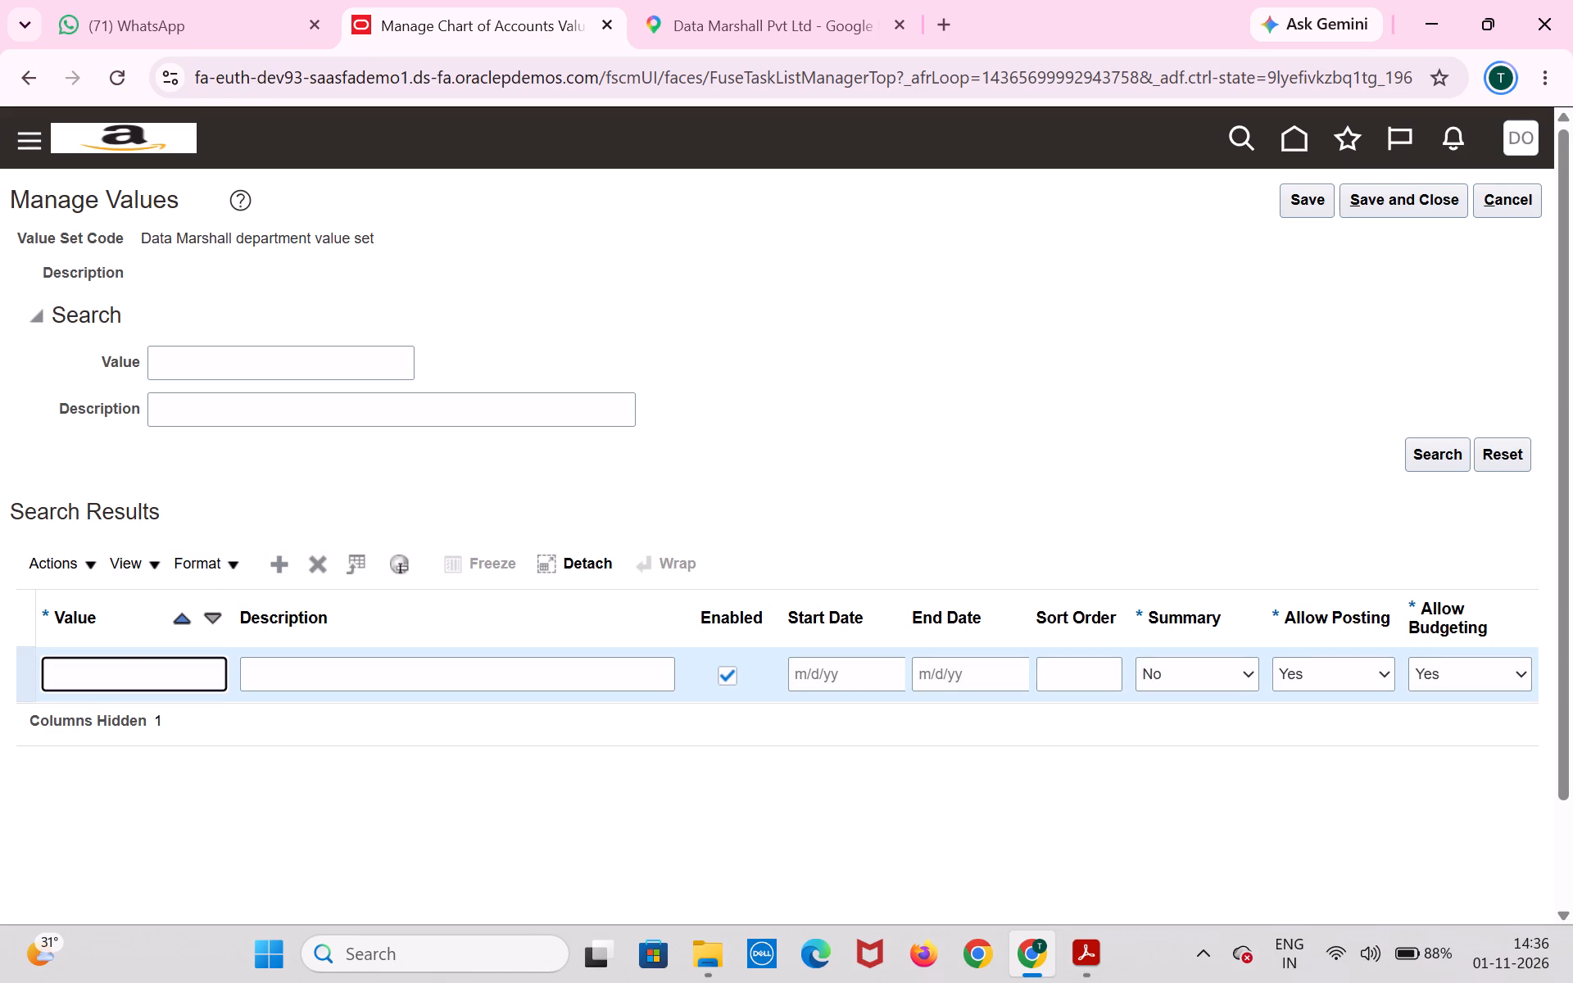
text(0000)
key(Tab)
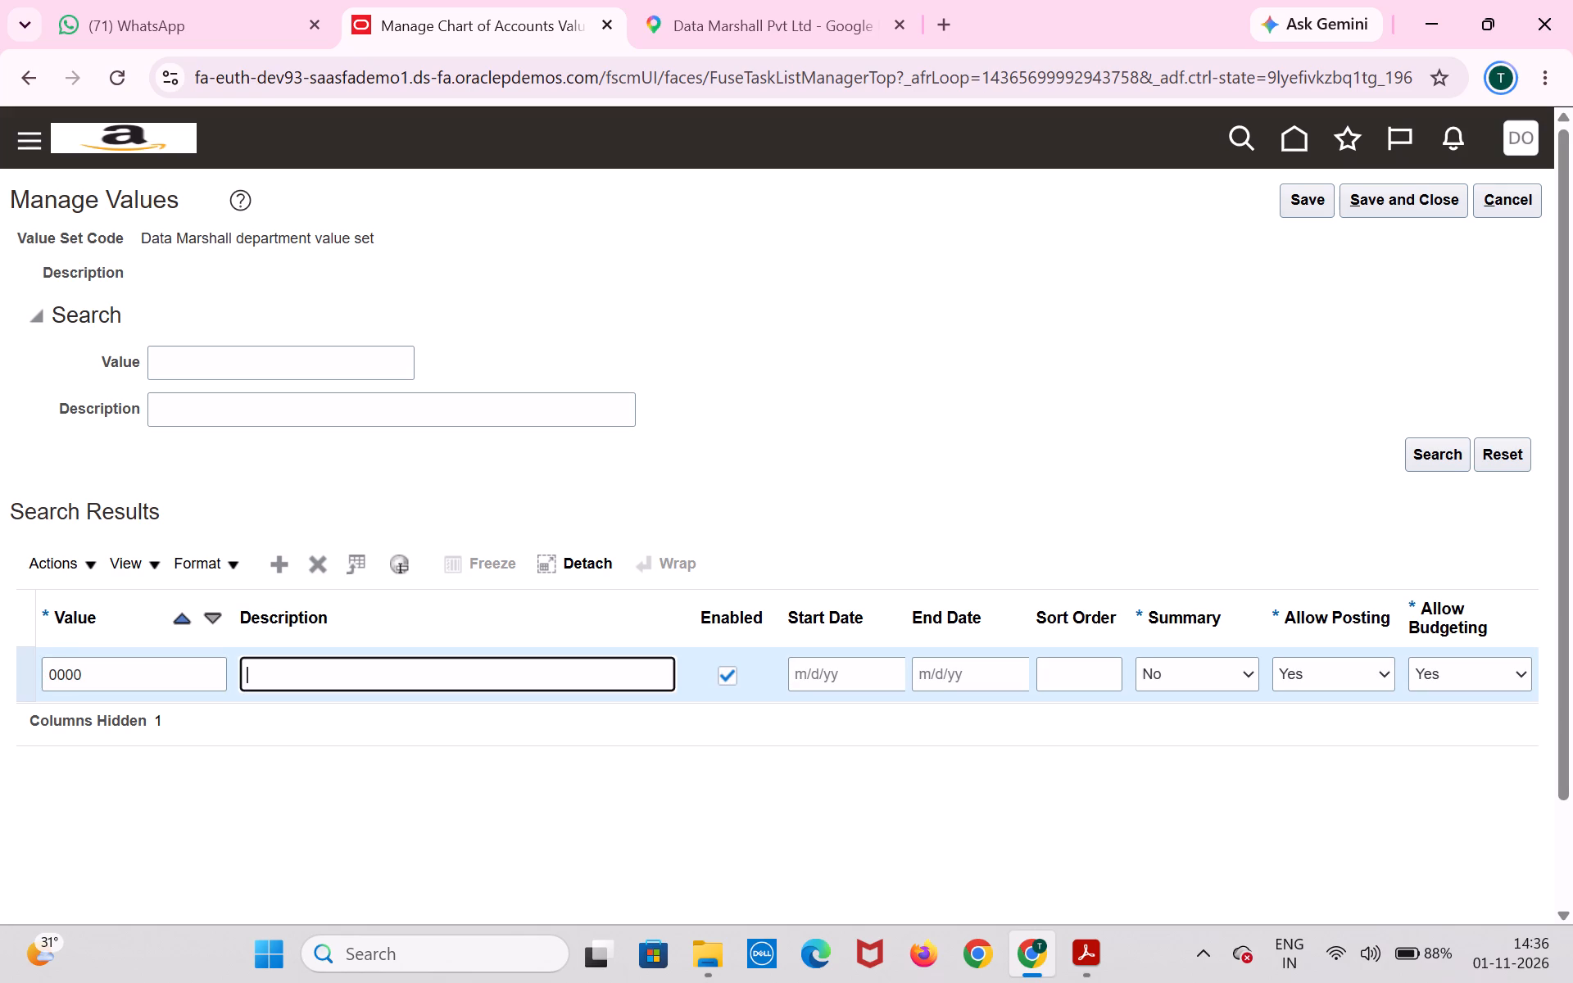
text(defa)
text(ult)
click(1376, 204)
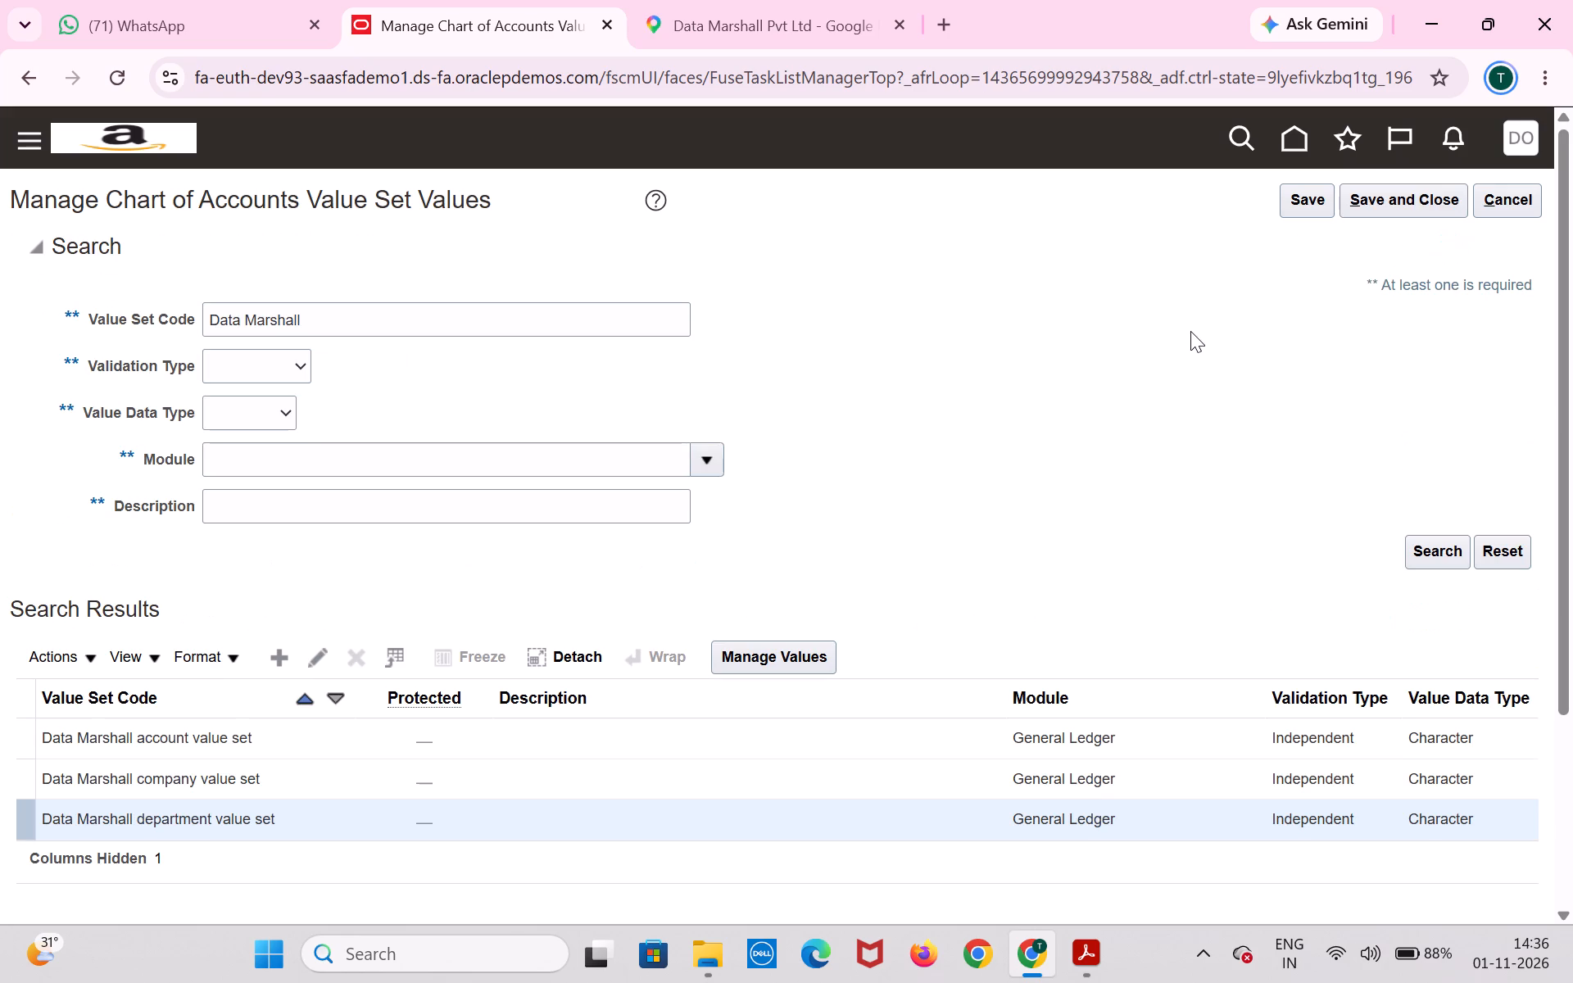
Save and close the value sets page and open Specify Ledger Options for the Data Marshall primary ledger under General Ledger.
click(1381, 188)
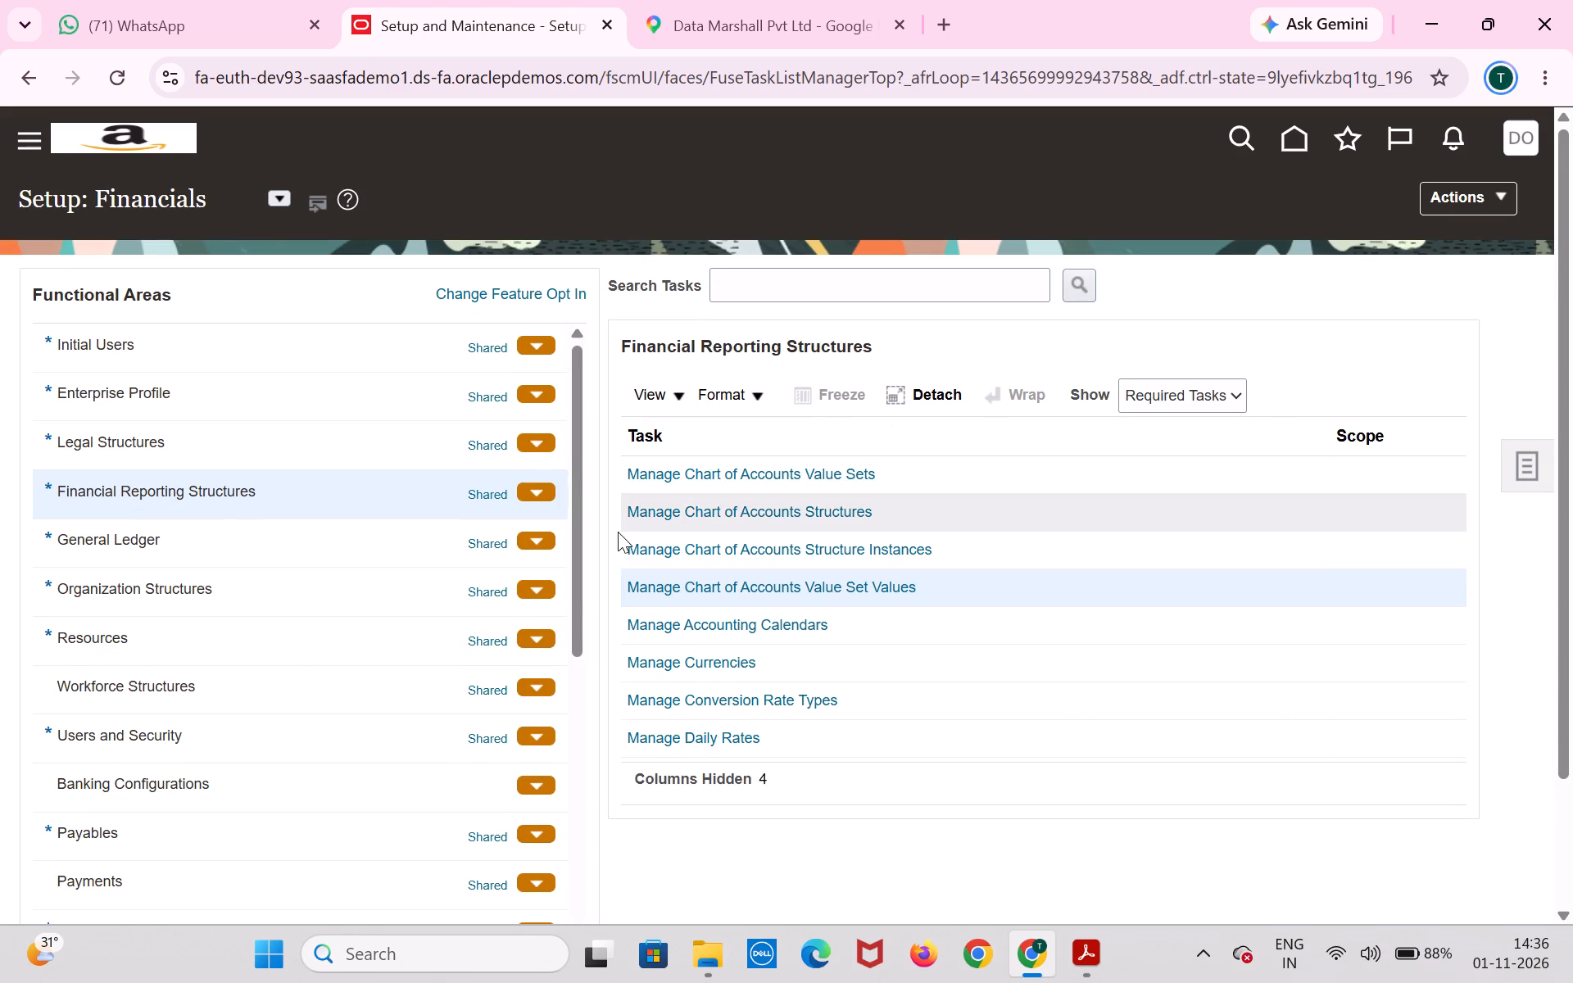
click(296, 557)
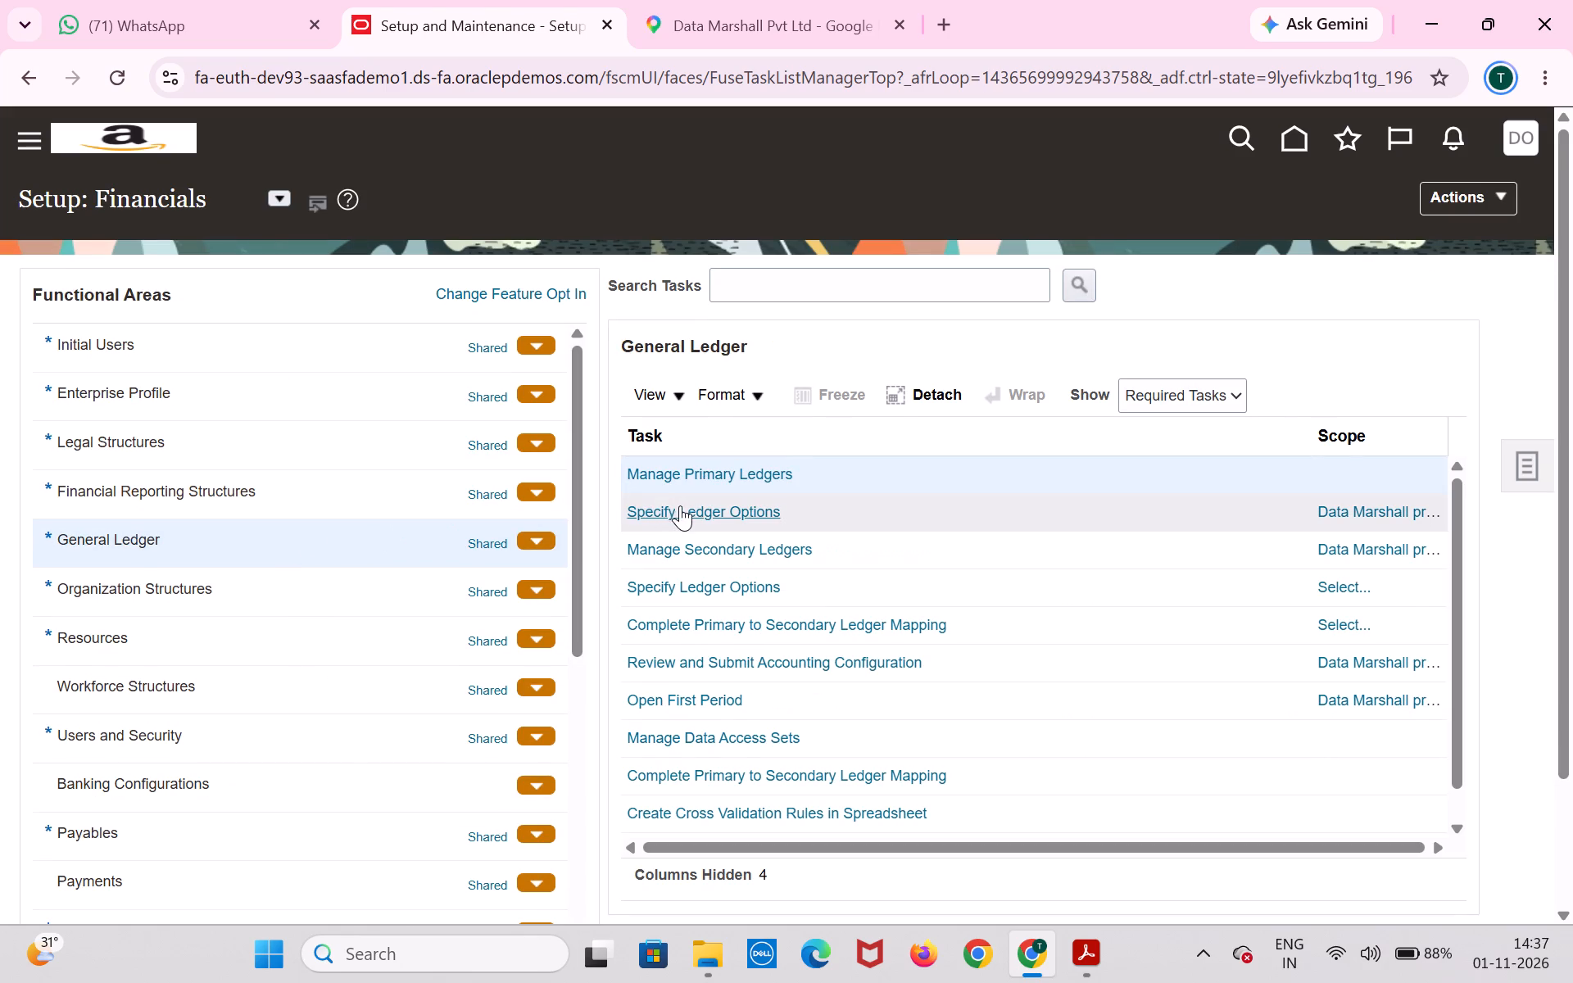
click(682, 510)
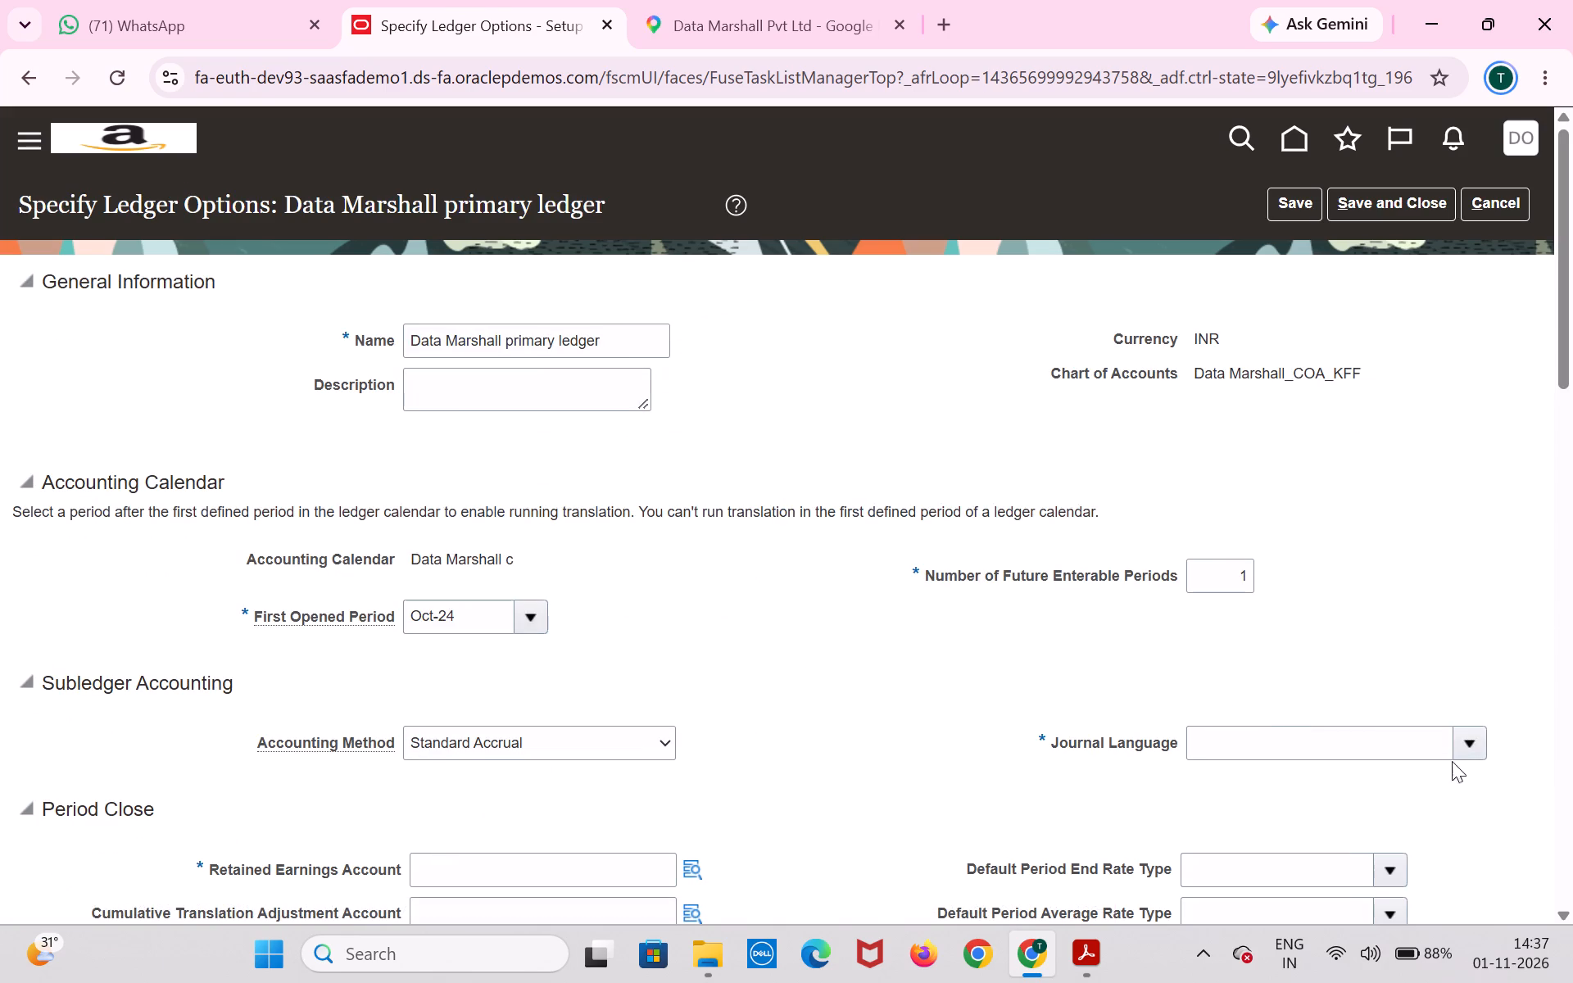
Set the Journal Language to American English under Subledger Accounting.
click(1470, 750)
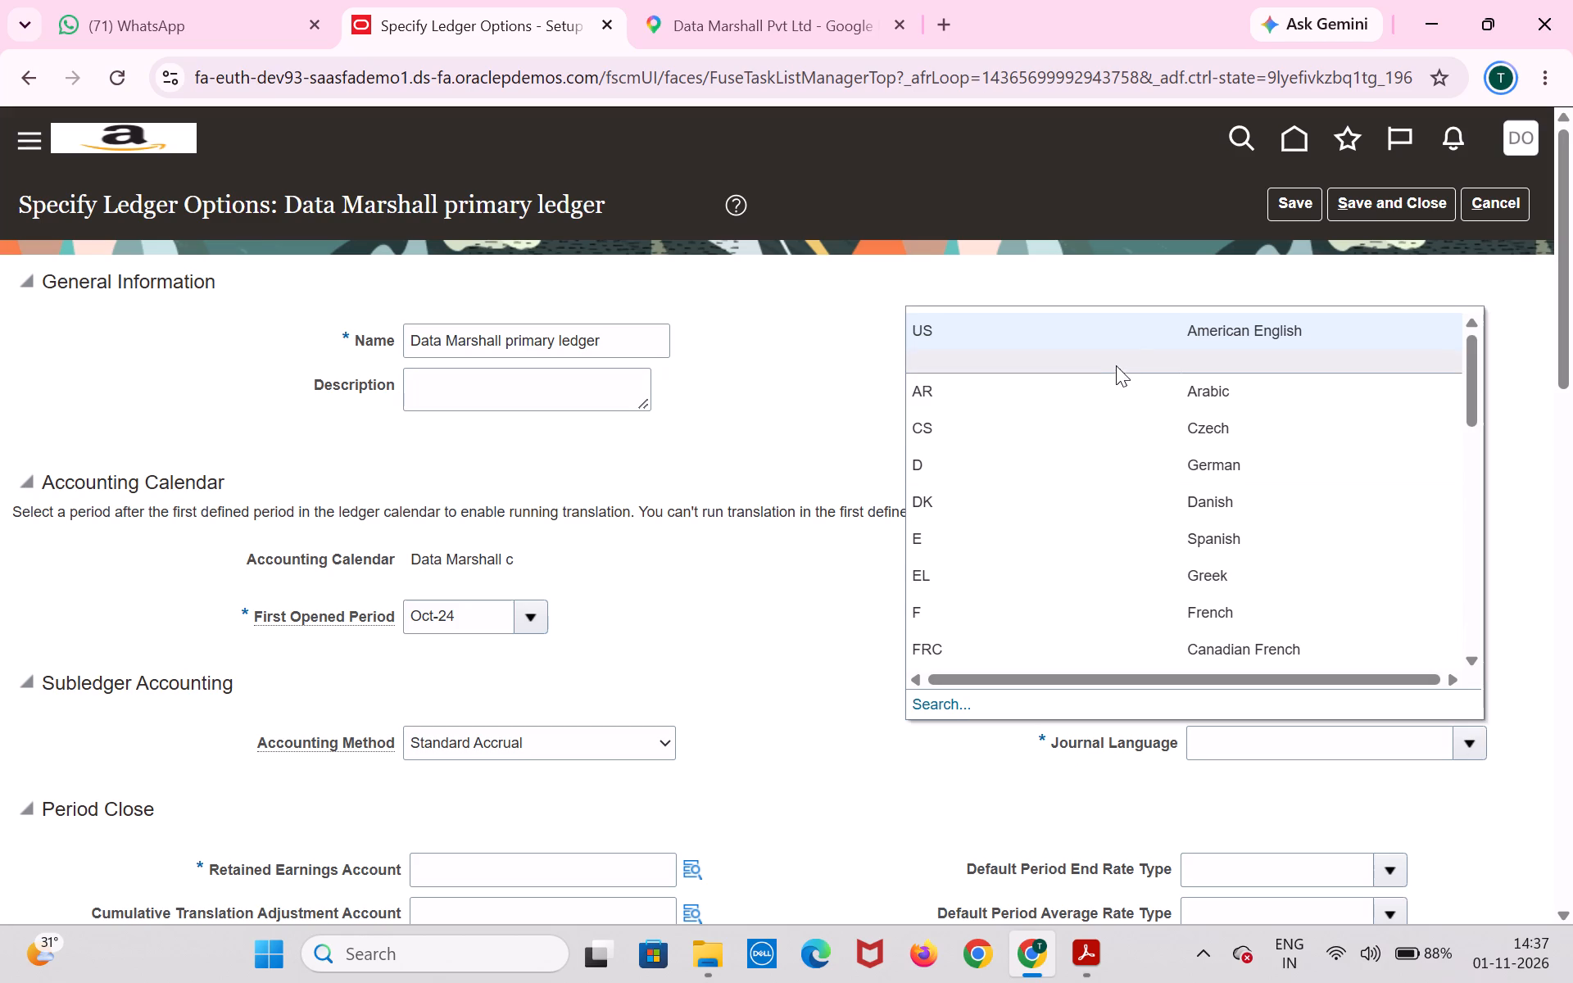
click(1128, 323)
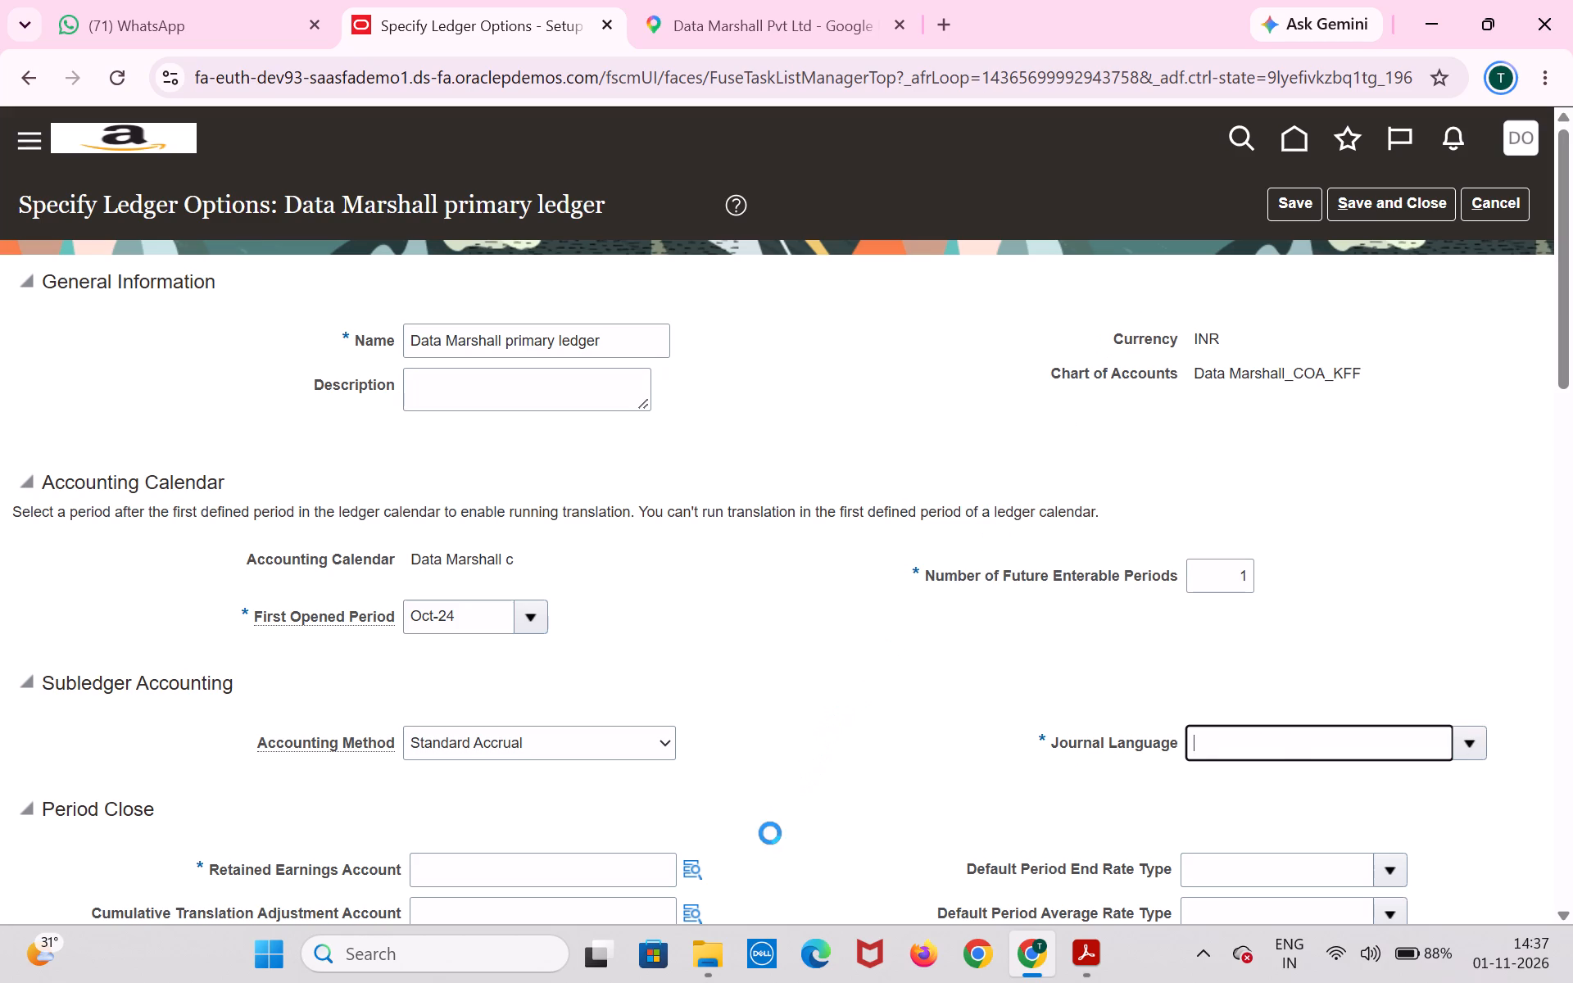
Set the Retained Earnings Account to company 105, department 0000 and account 33100, and save and close the ledger options.
click(696, 870)
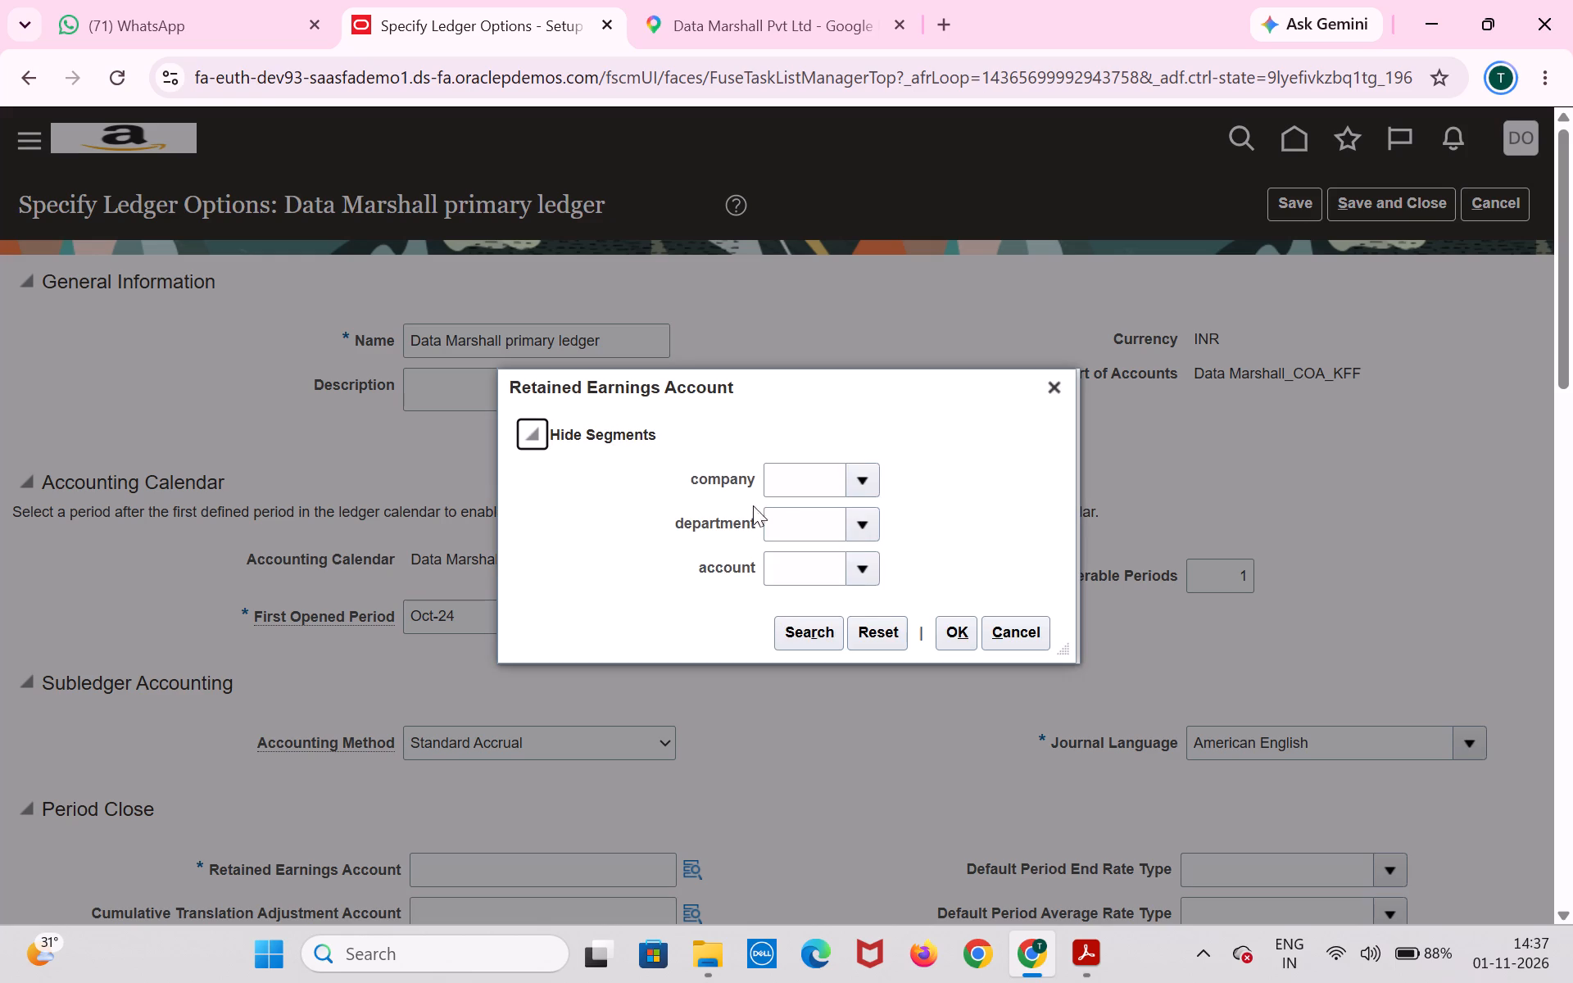
click(860, 480)
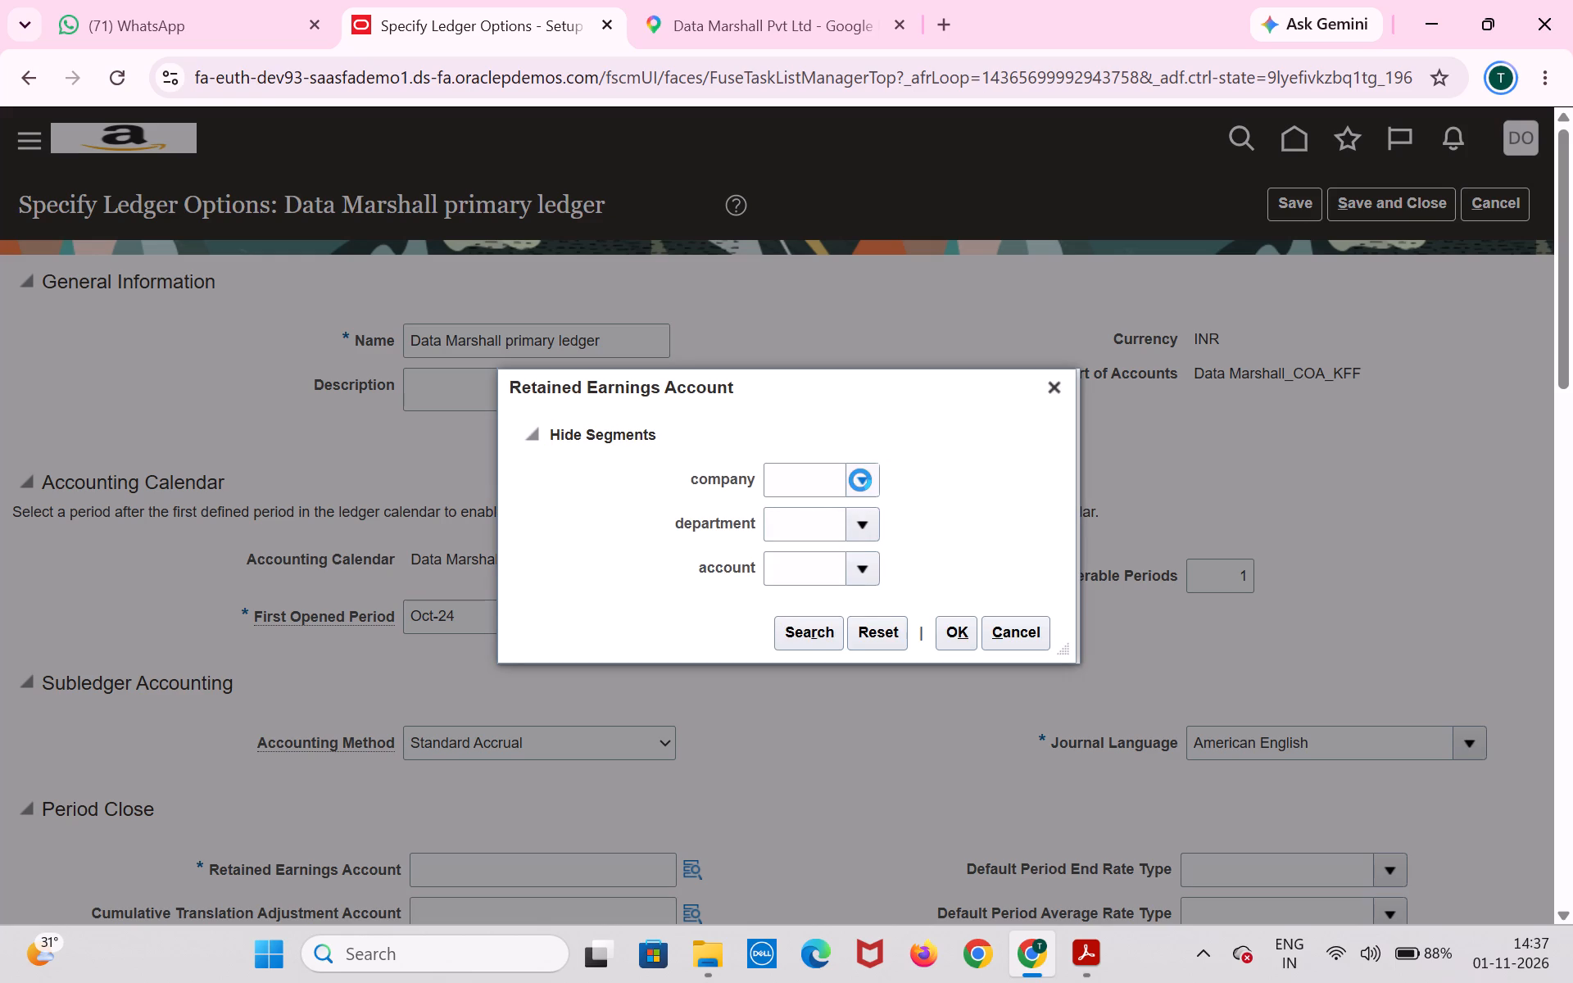
click(860, 480)
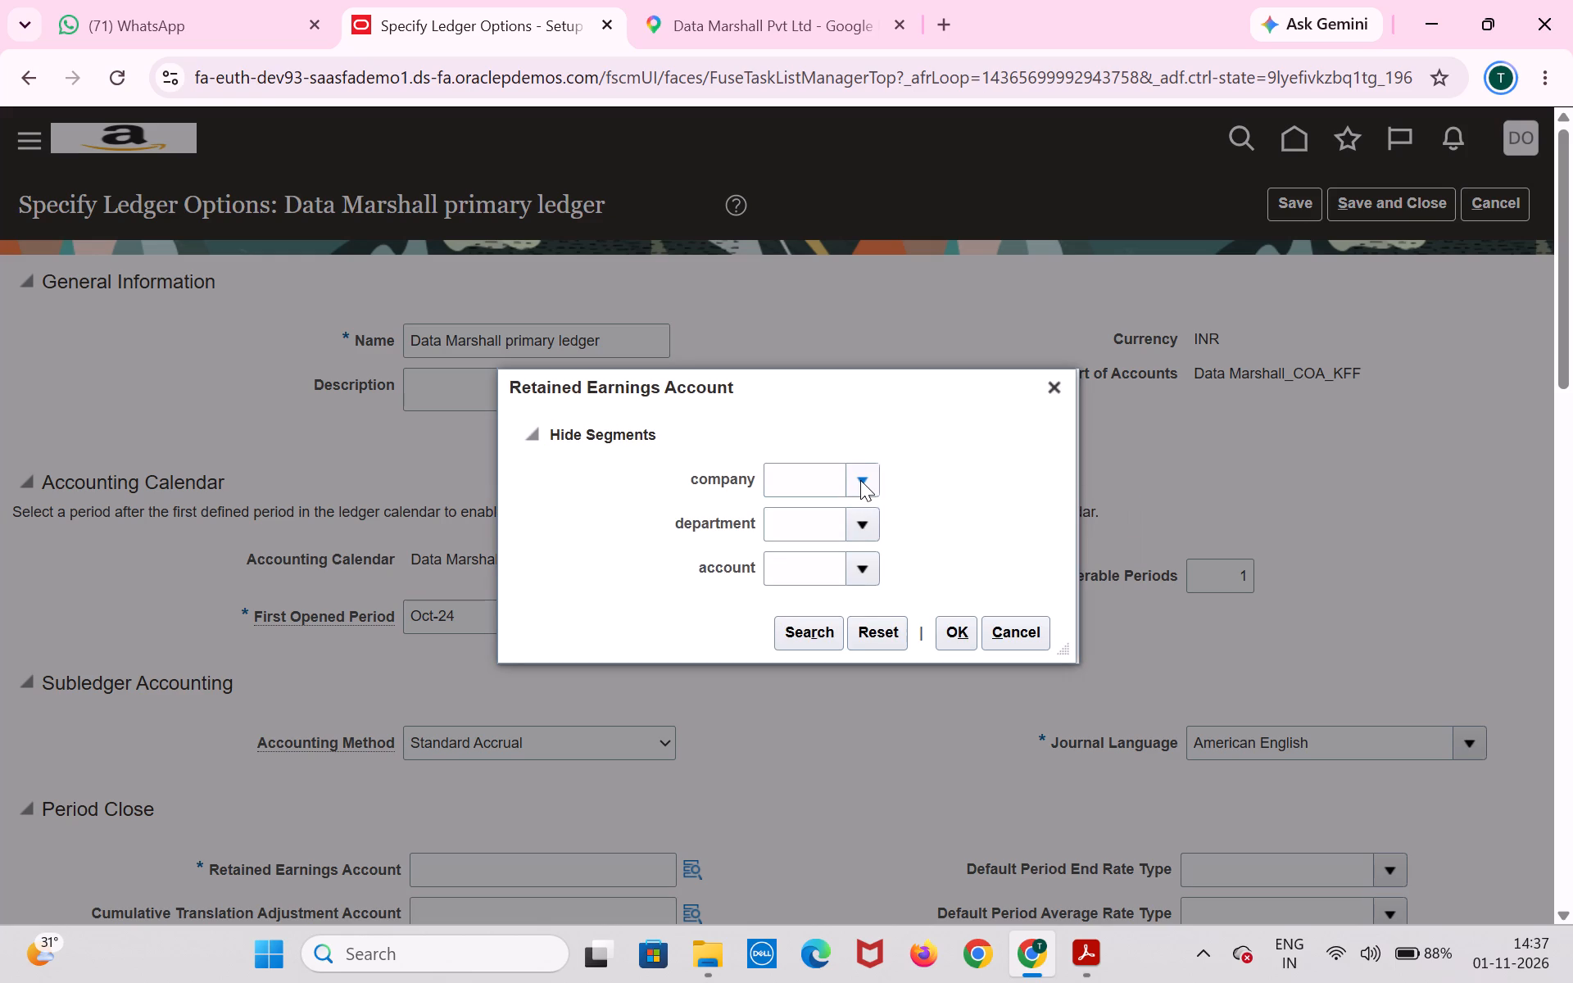
click(860, 480)
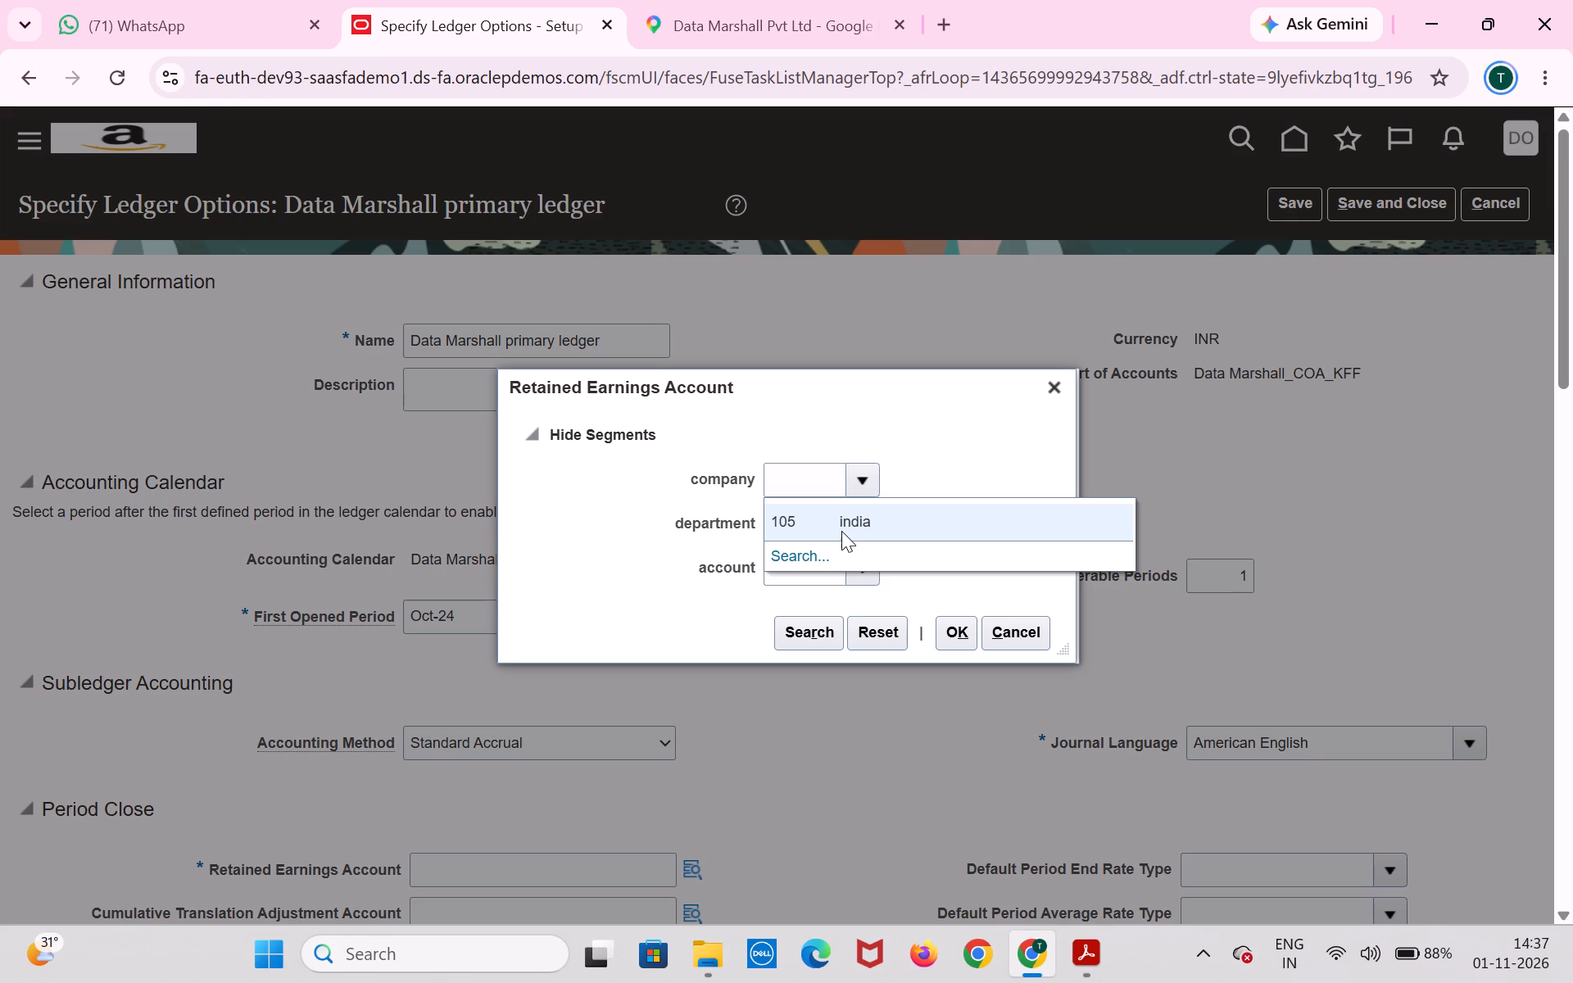
click(845, 524)
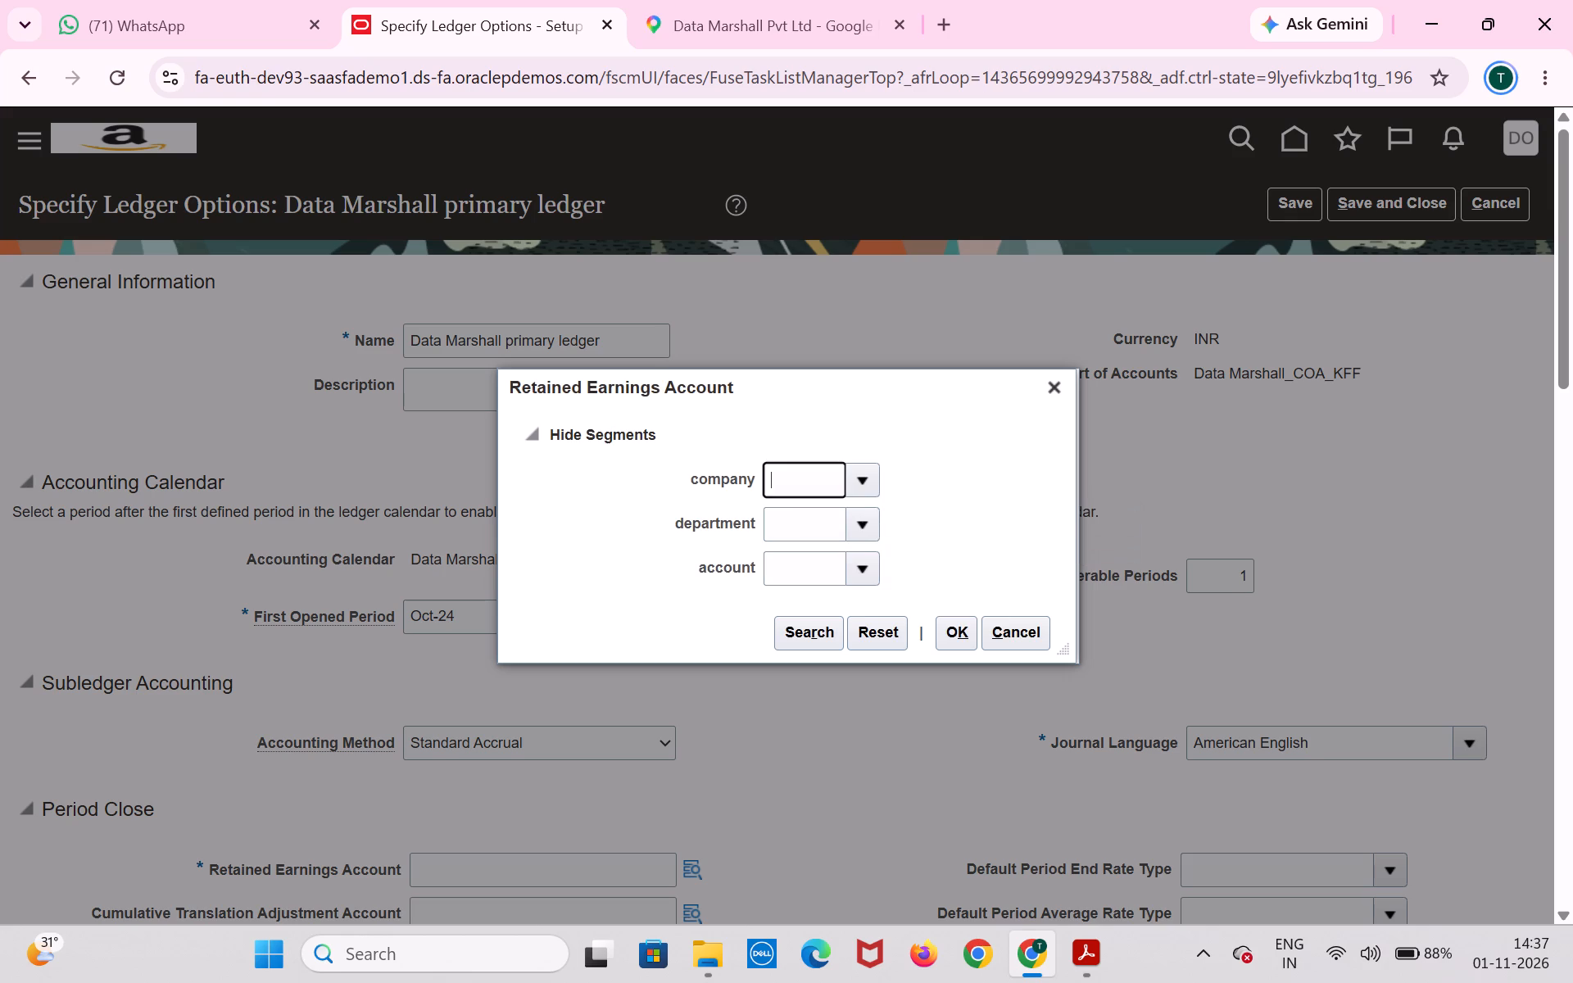
click(871, 524)
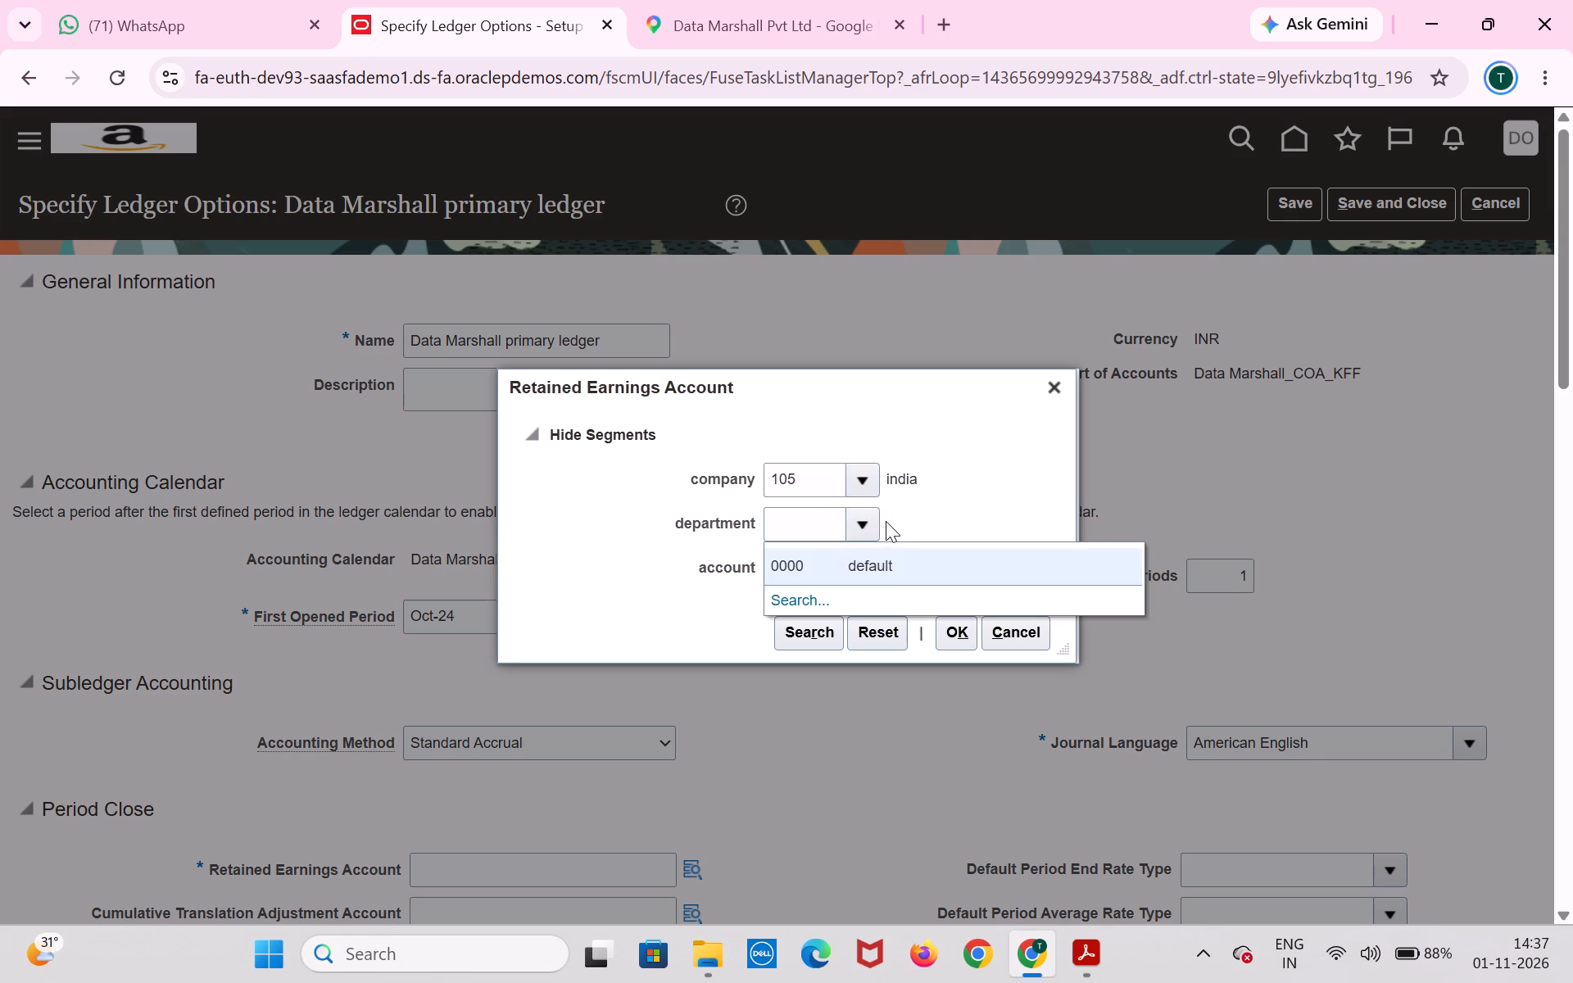
click(864, 565)
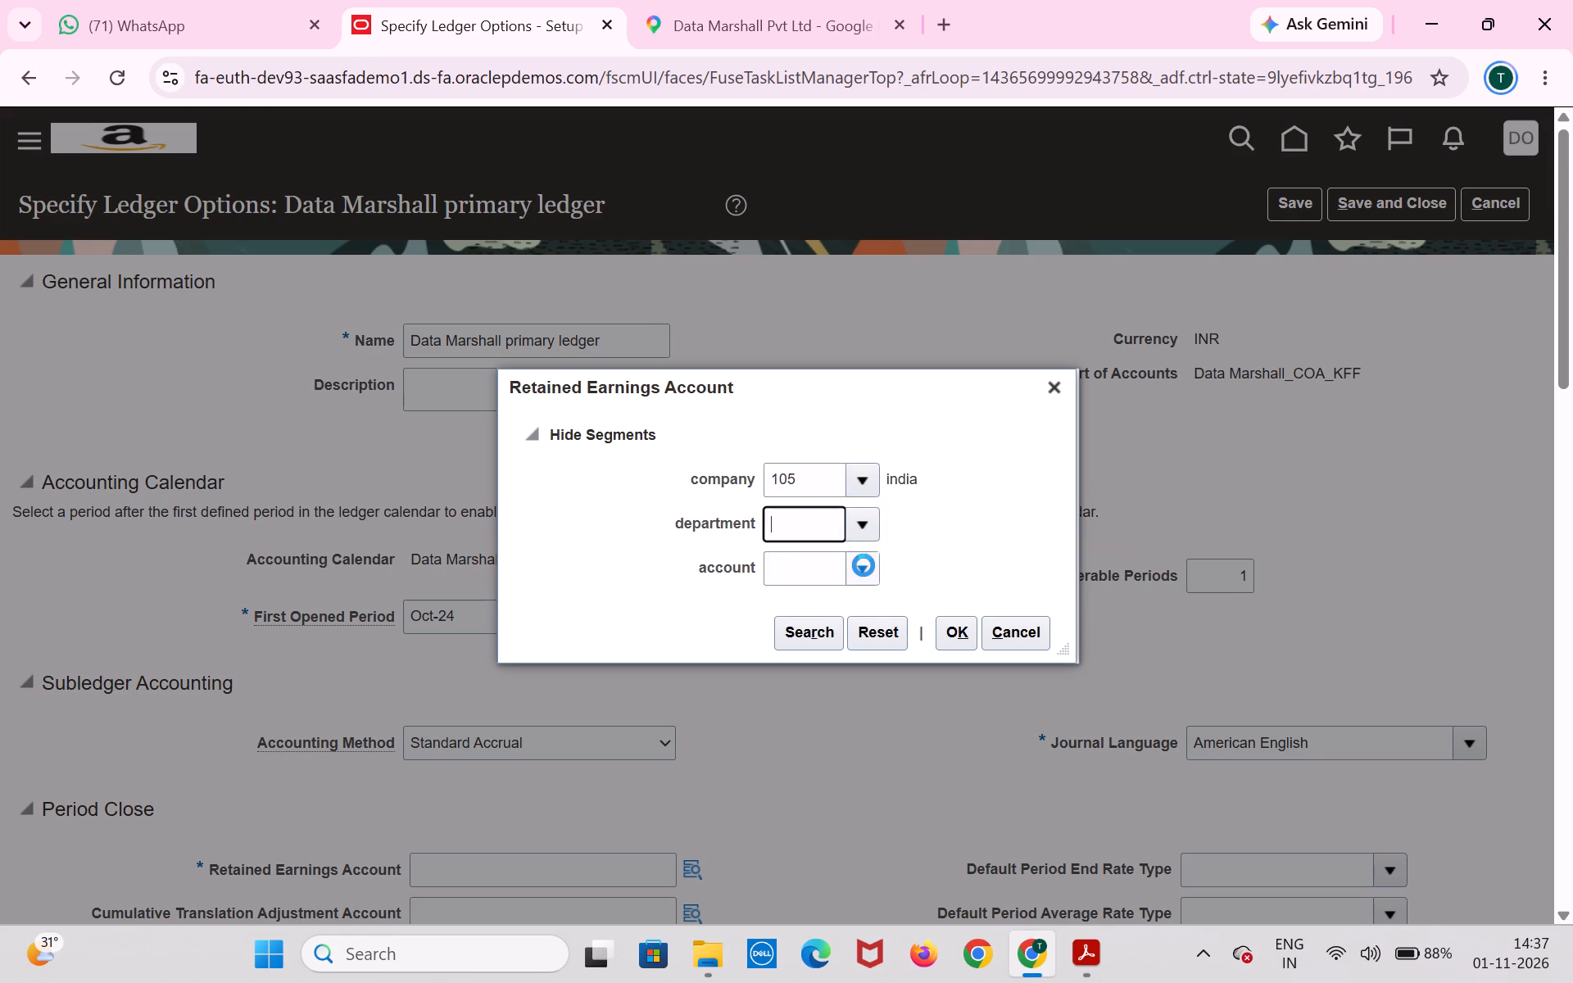
click(864, 567)
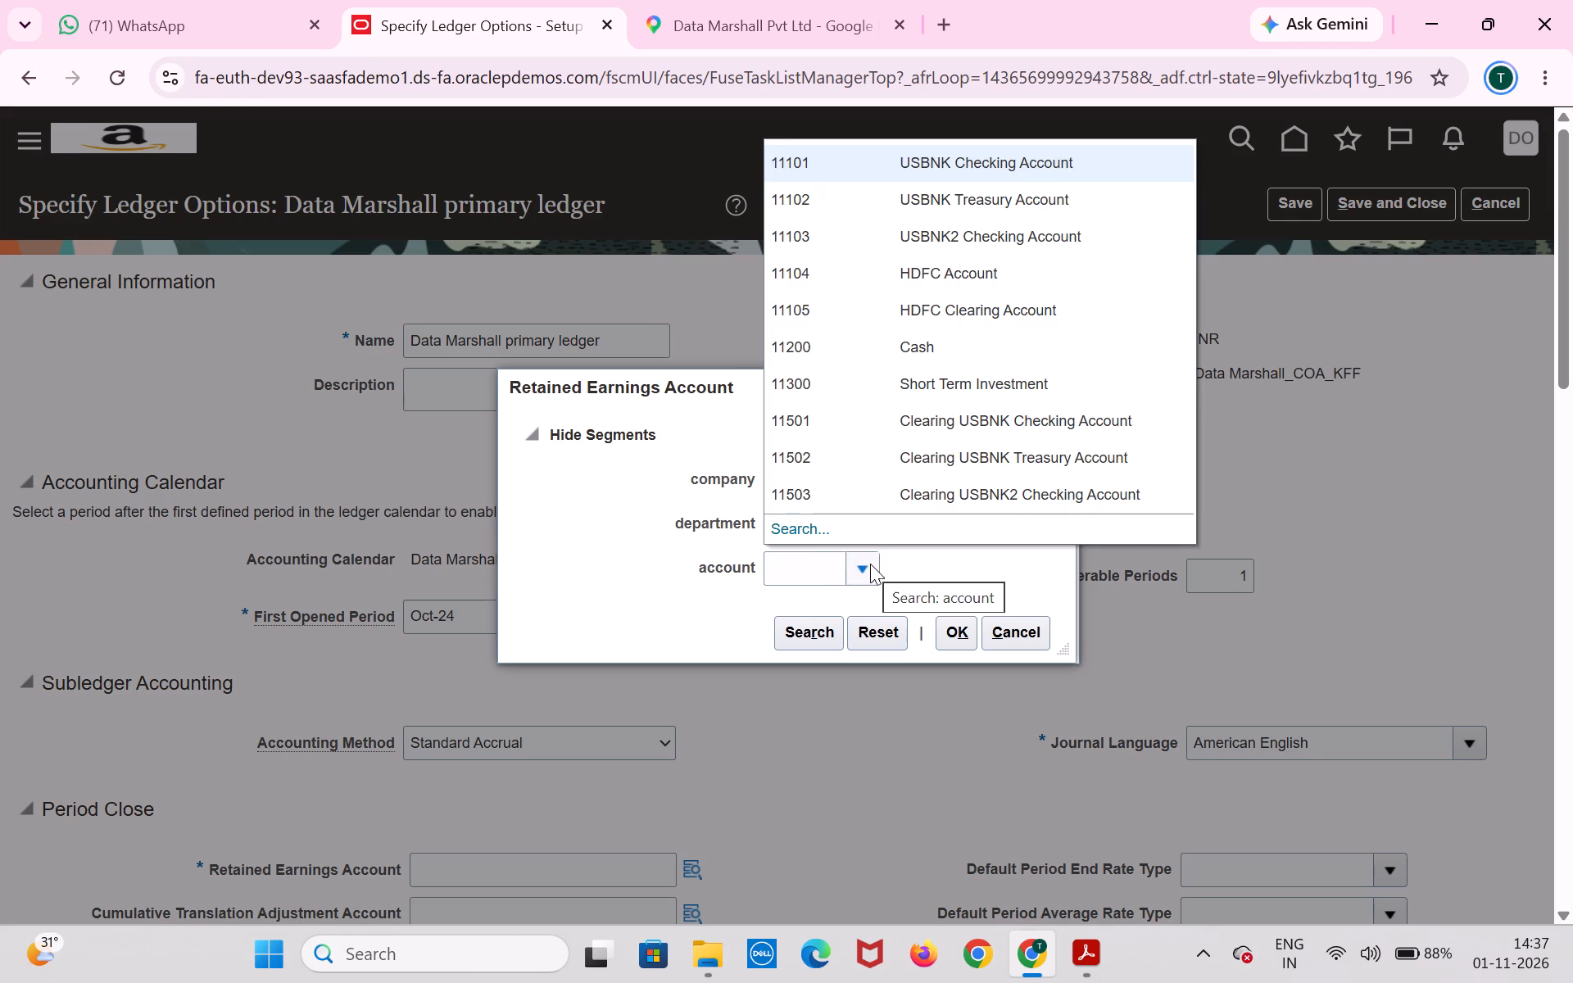
click(810, 573)
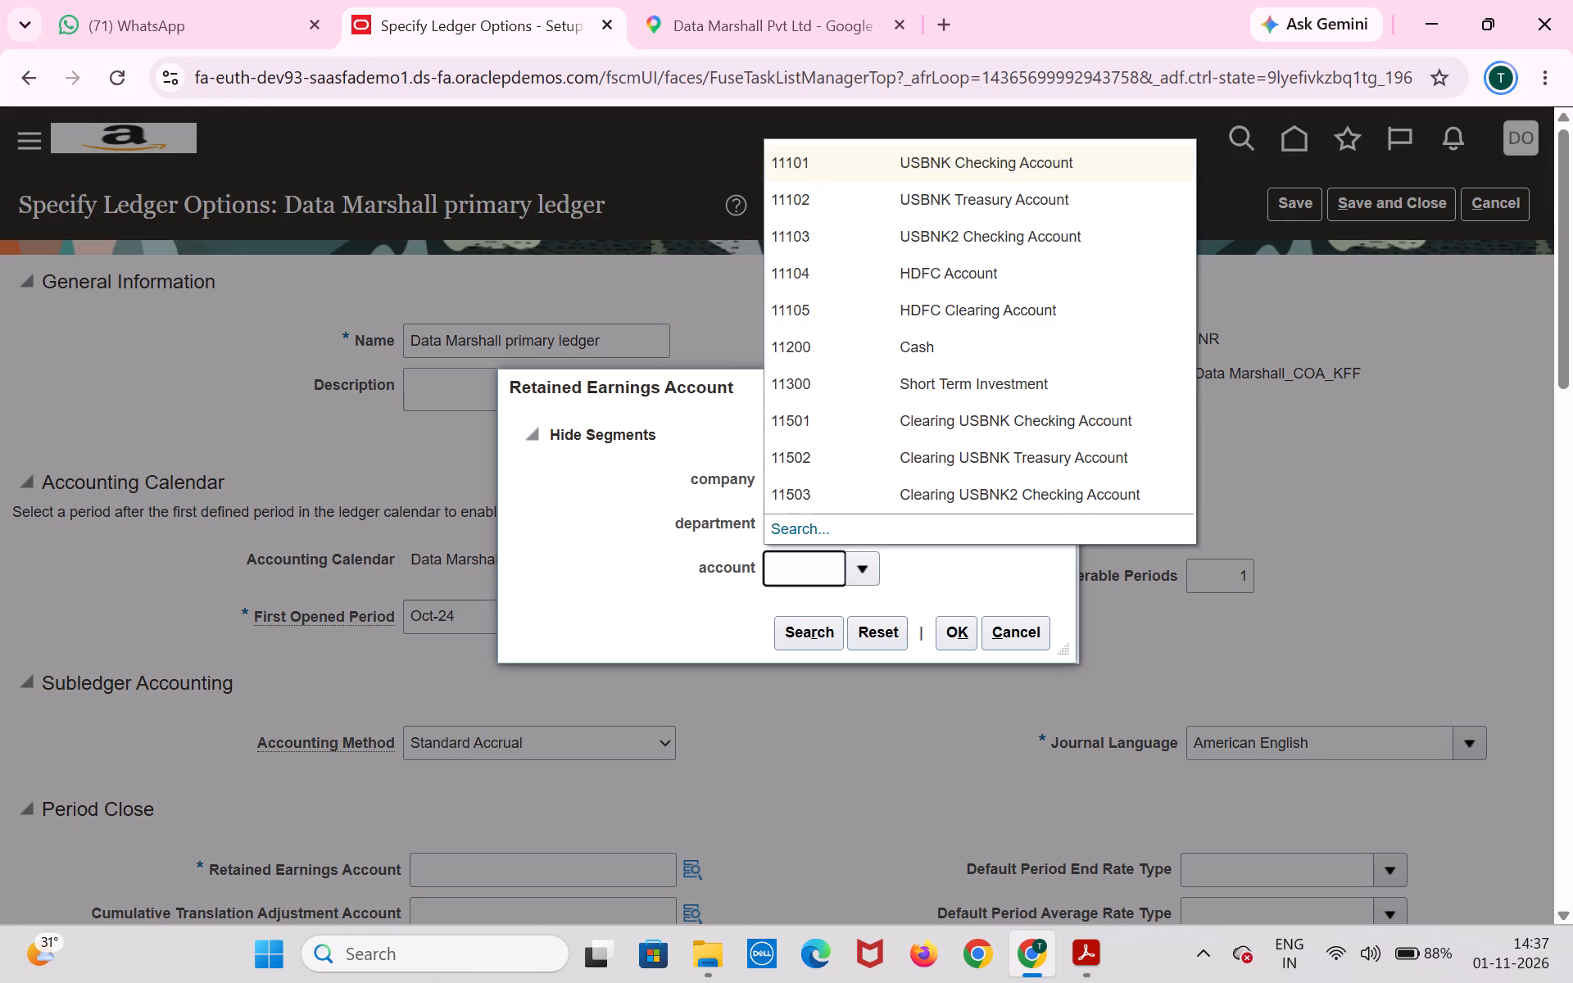
text(331)
text(00)
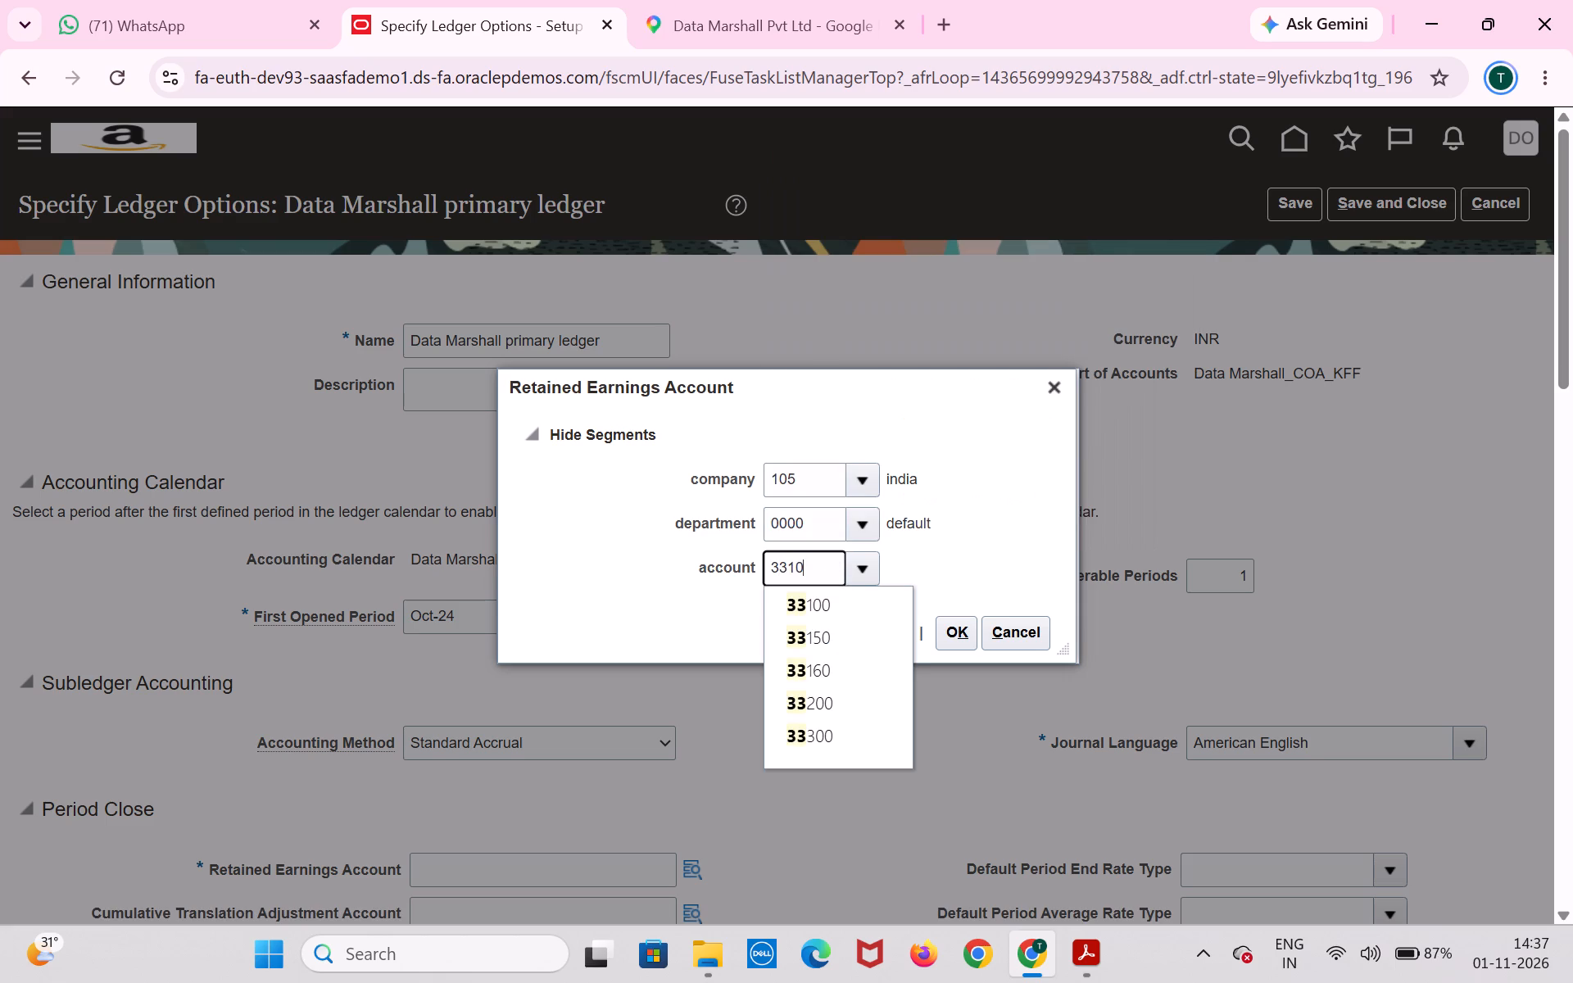
click(818, 600)
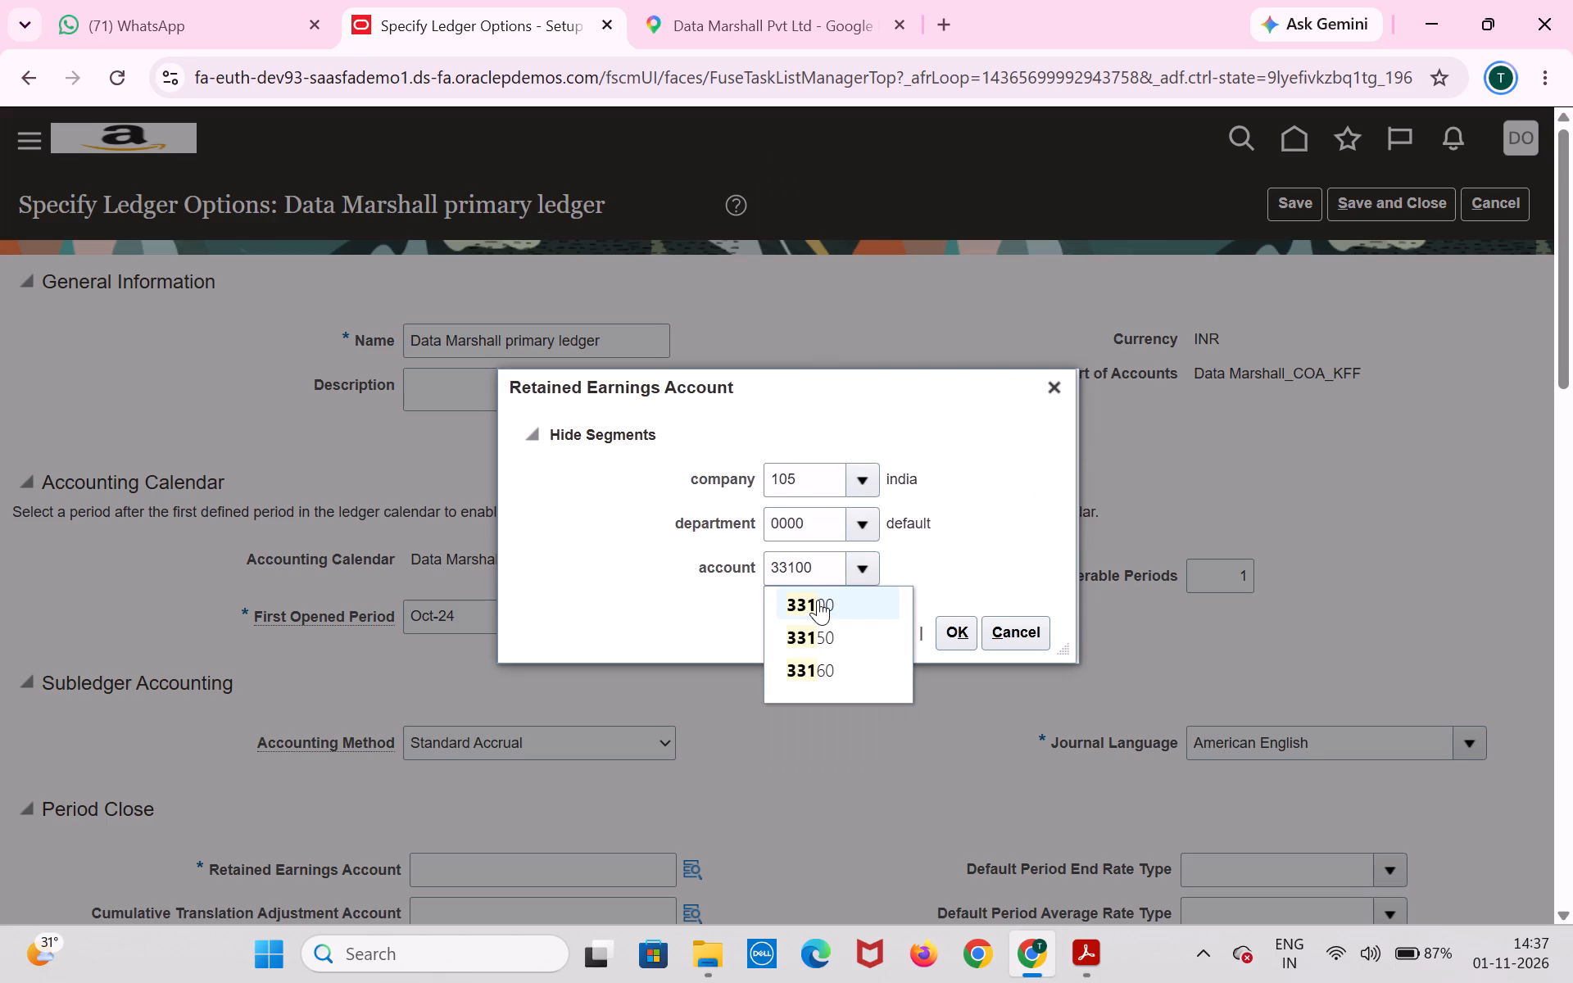
click(818, 600)
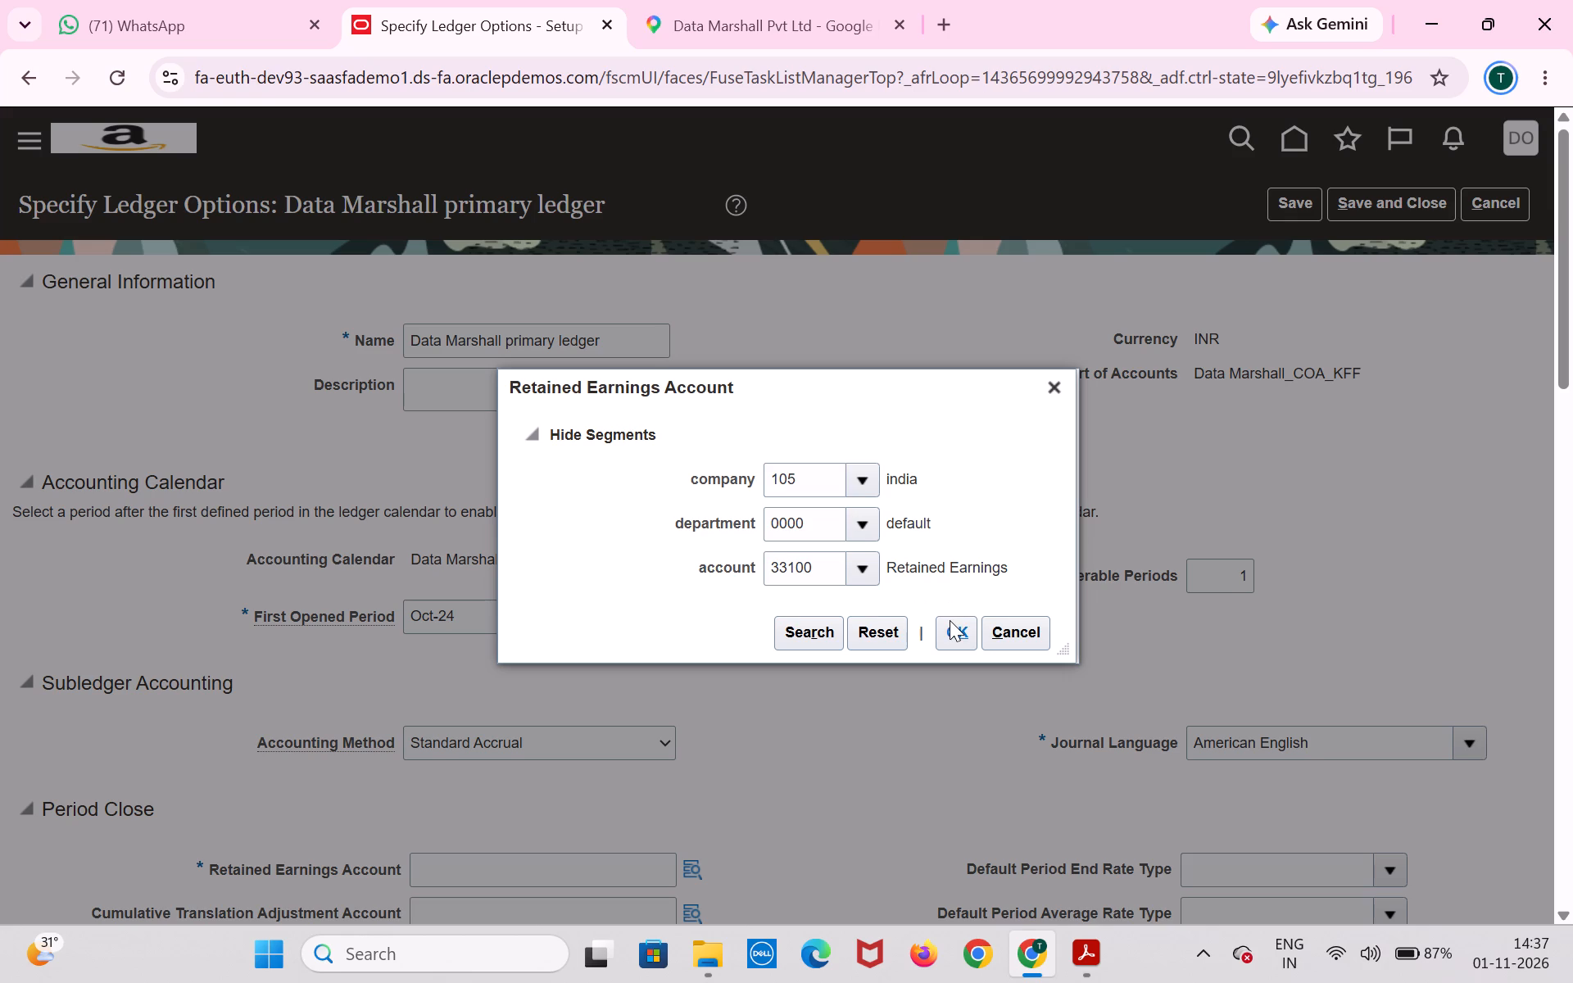
click(950, 620)
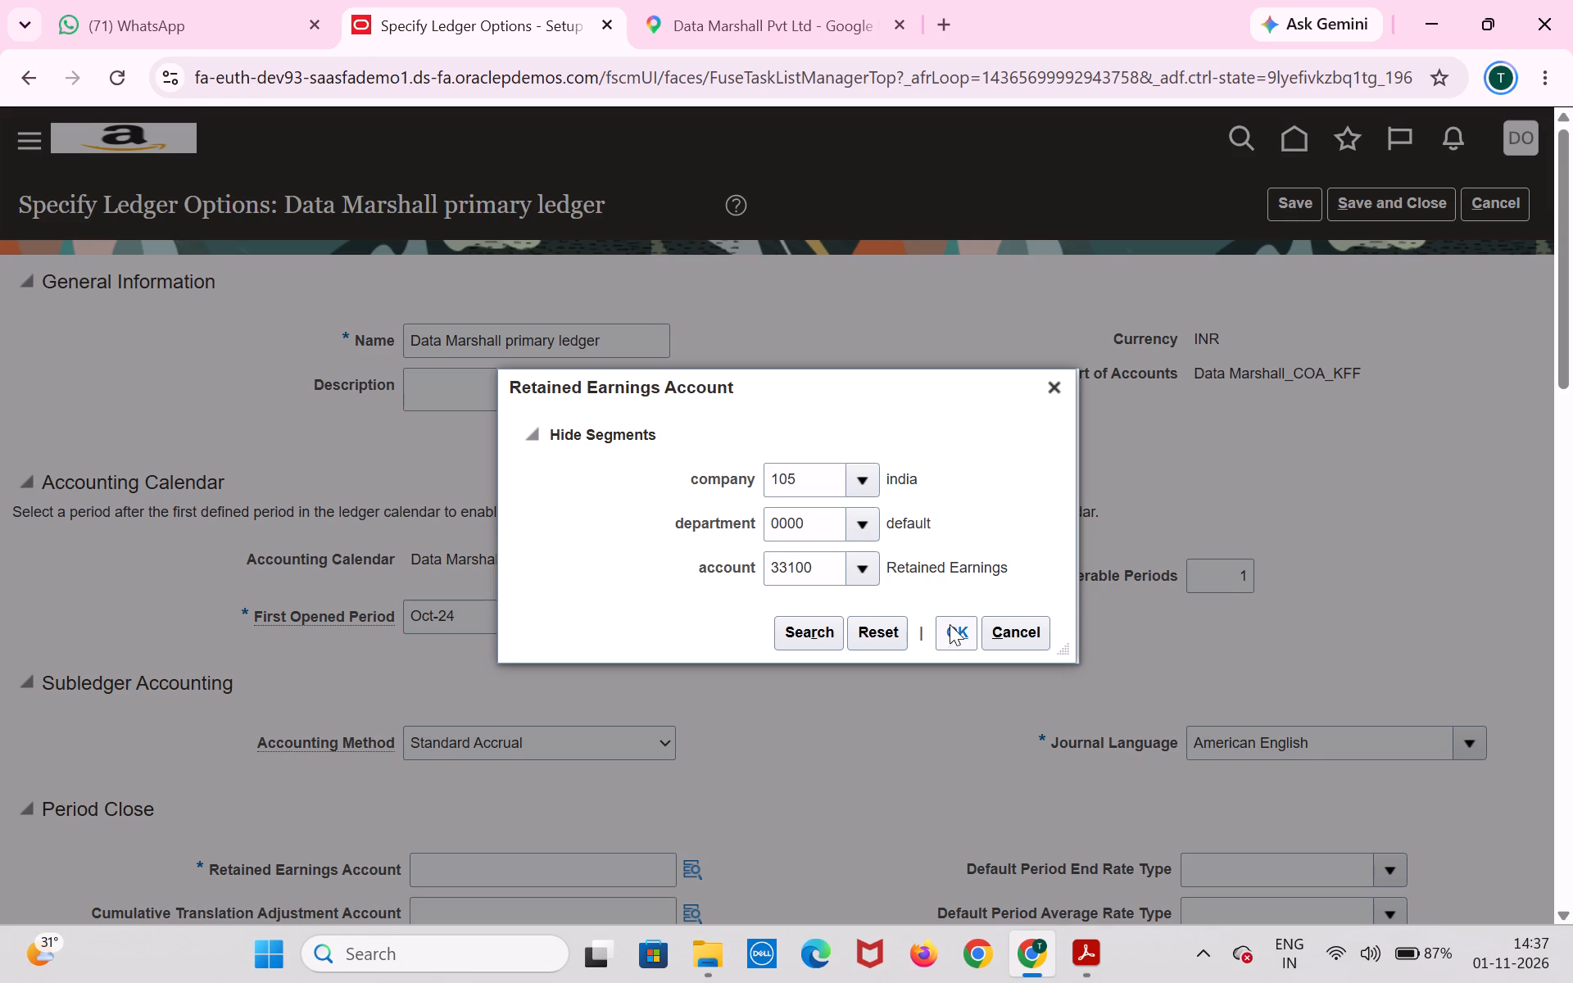
click(950, 632)
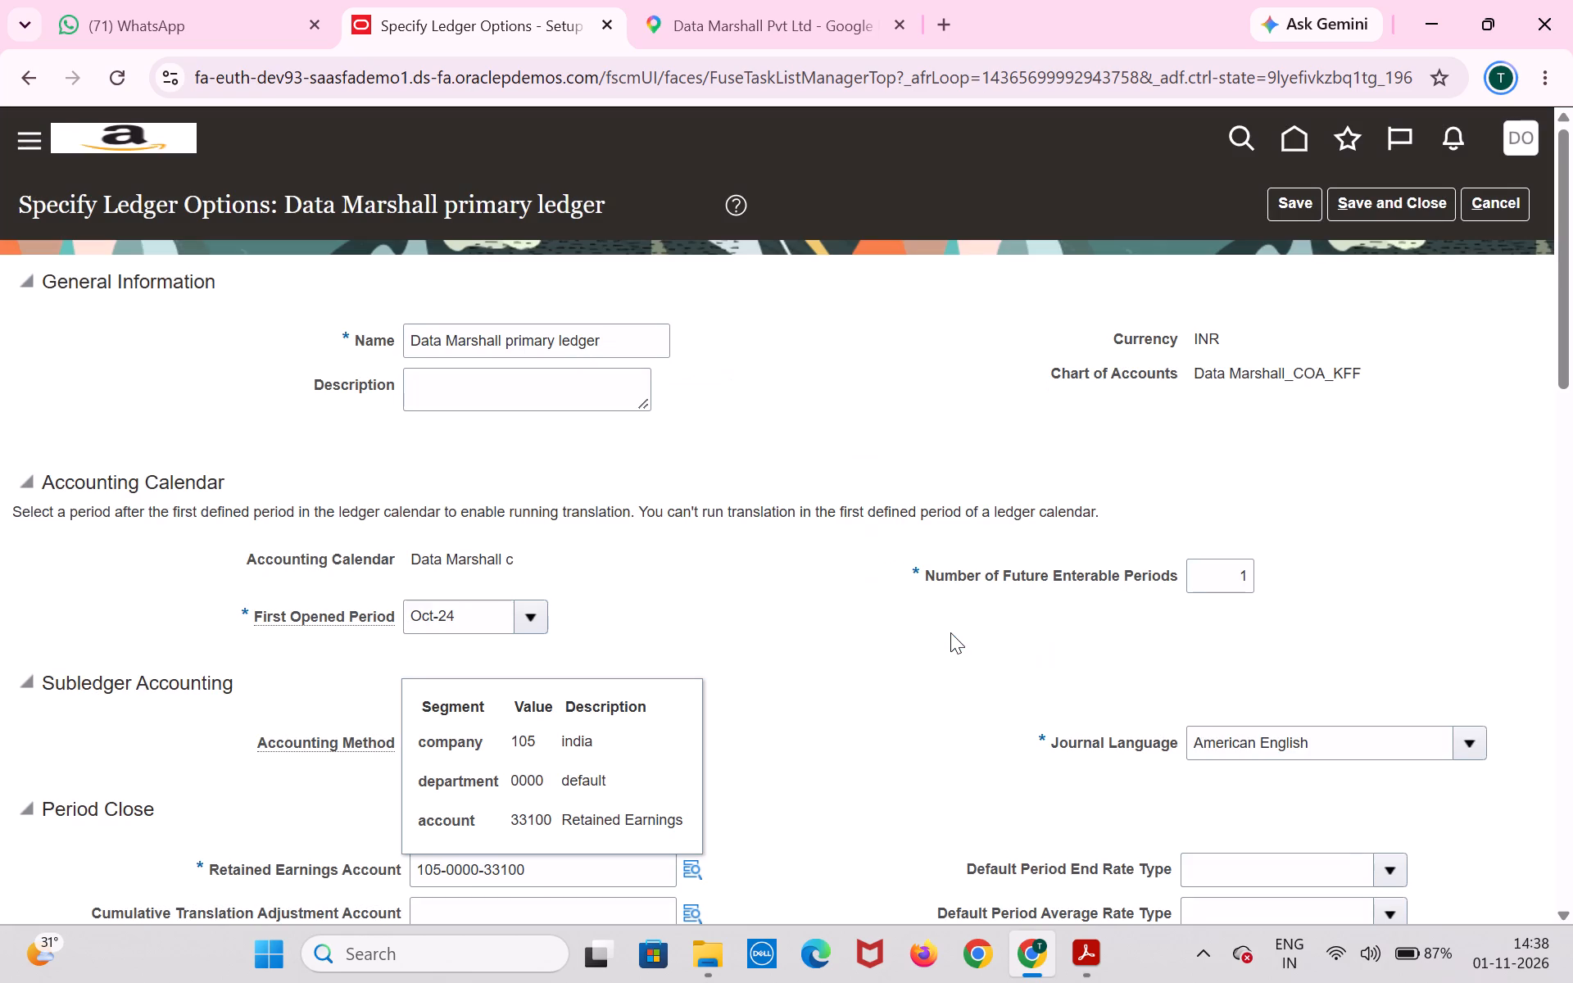
click(1005, 647)
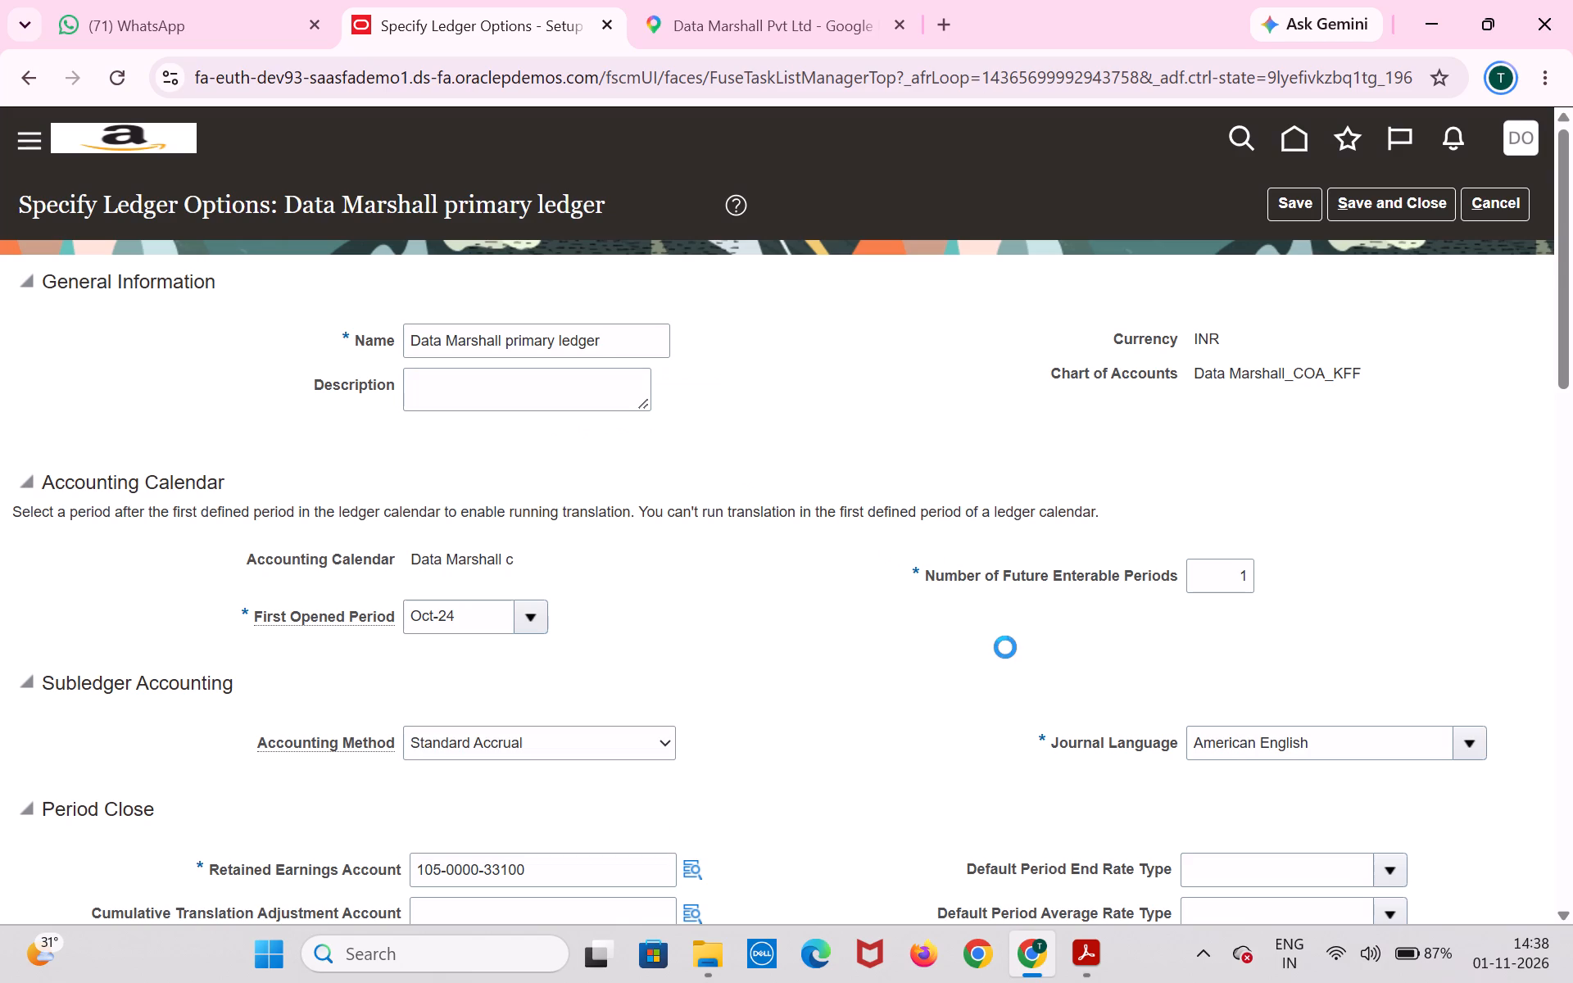
click(1408, 202)
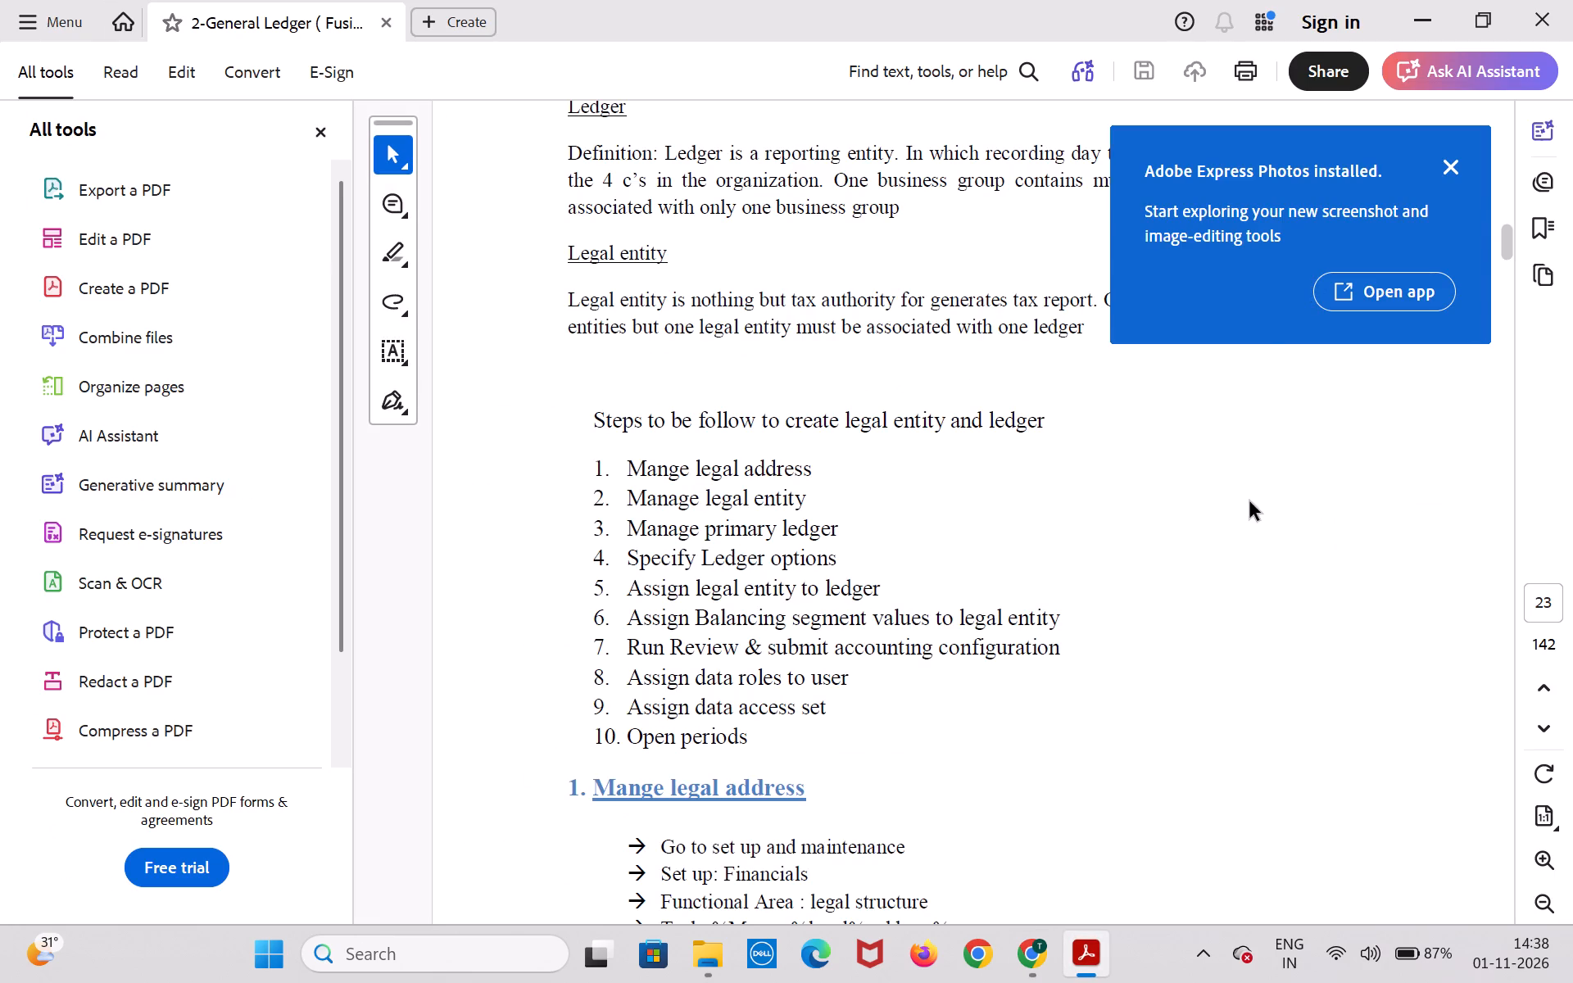
Switch to the General Ledger guide in Adobe Acrobat and read on to the section about assigning legal entities to the ledger.
click(1448, 174)
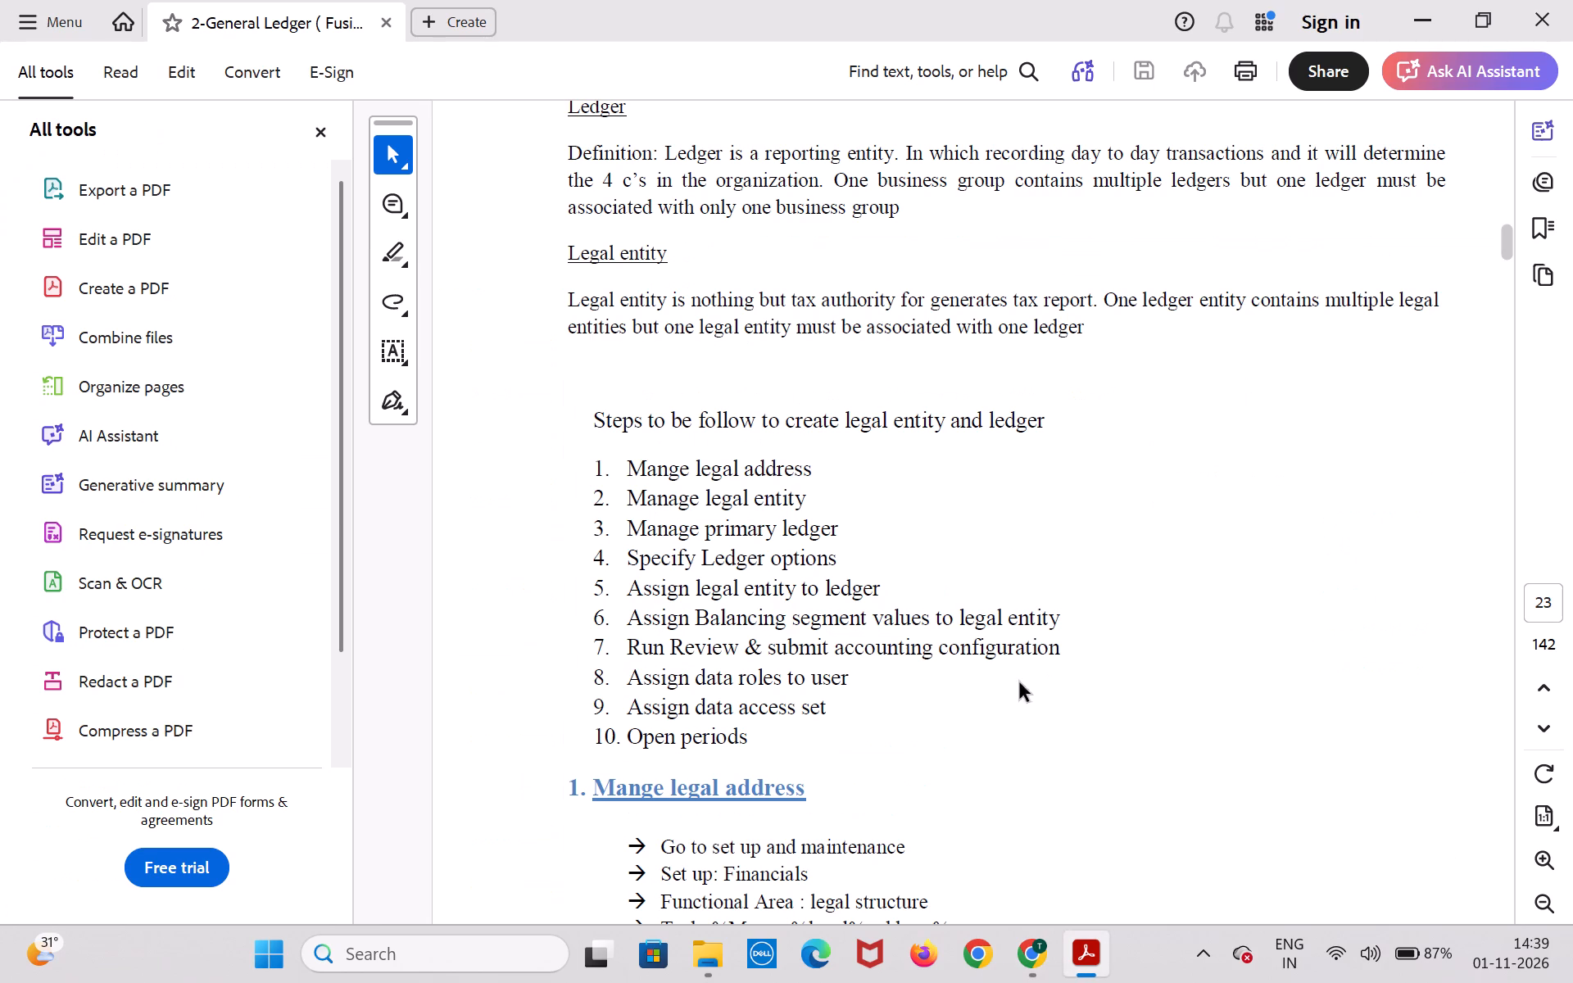
scroll(968, 703, down, 5)
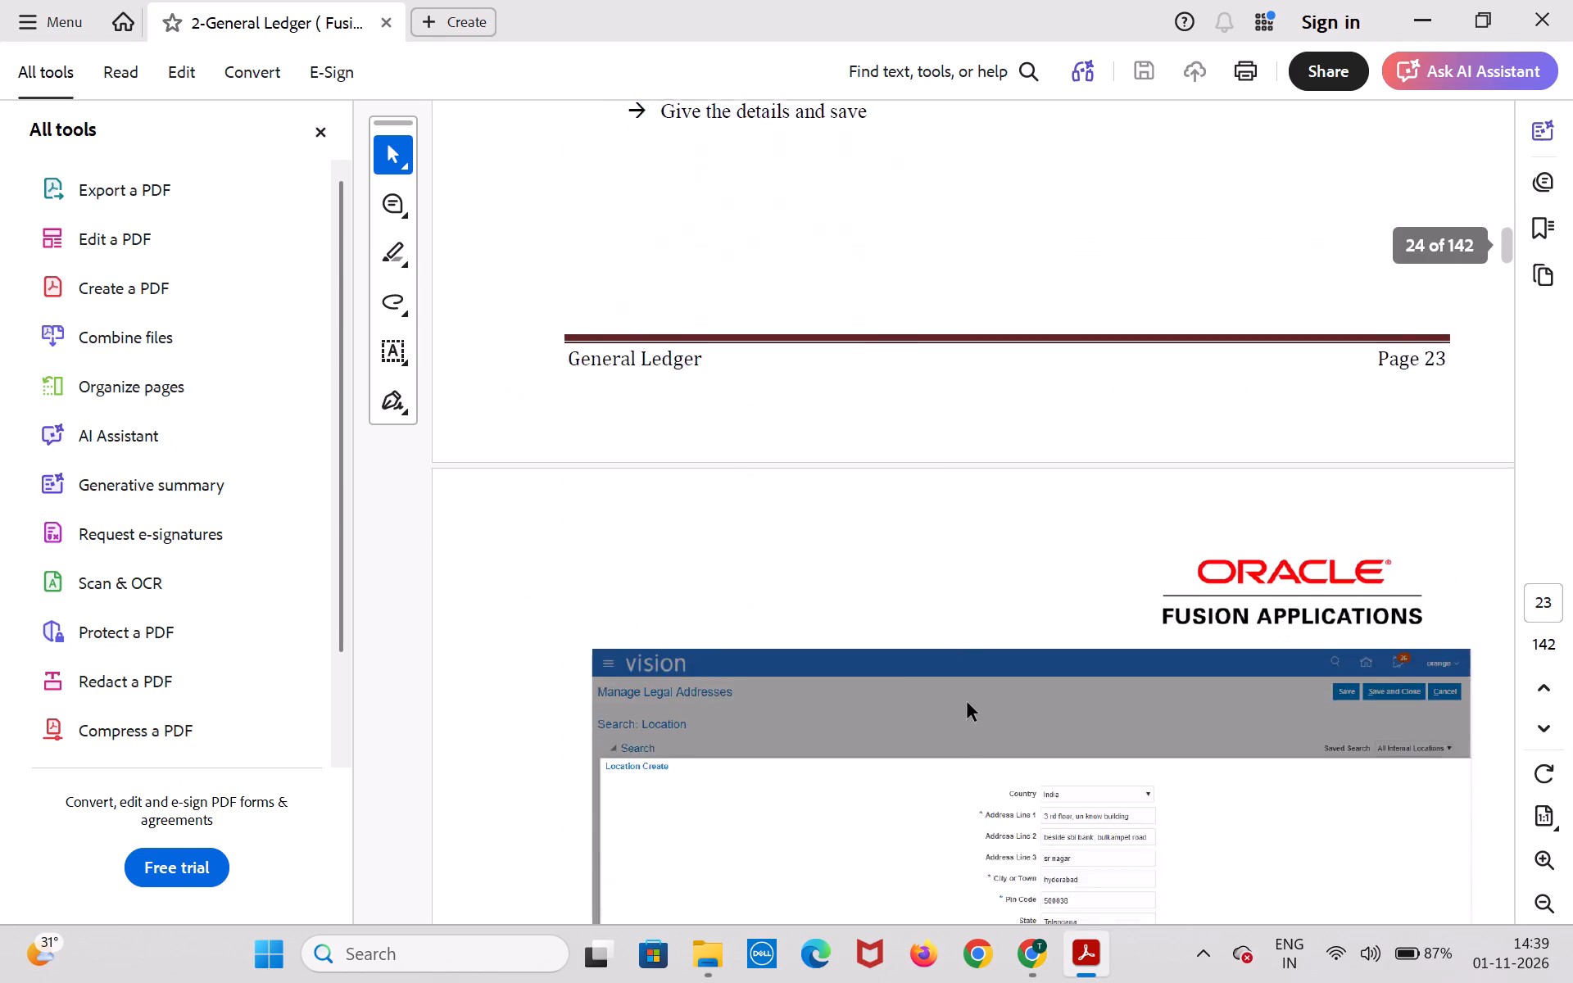
scroll(968, 703, down, 7)
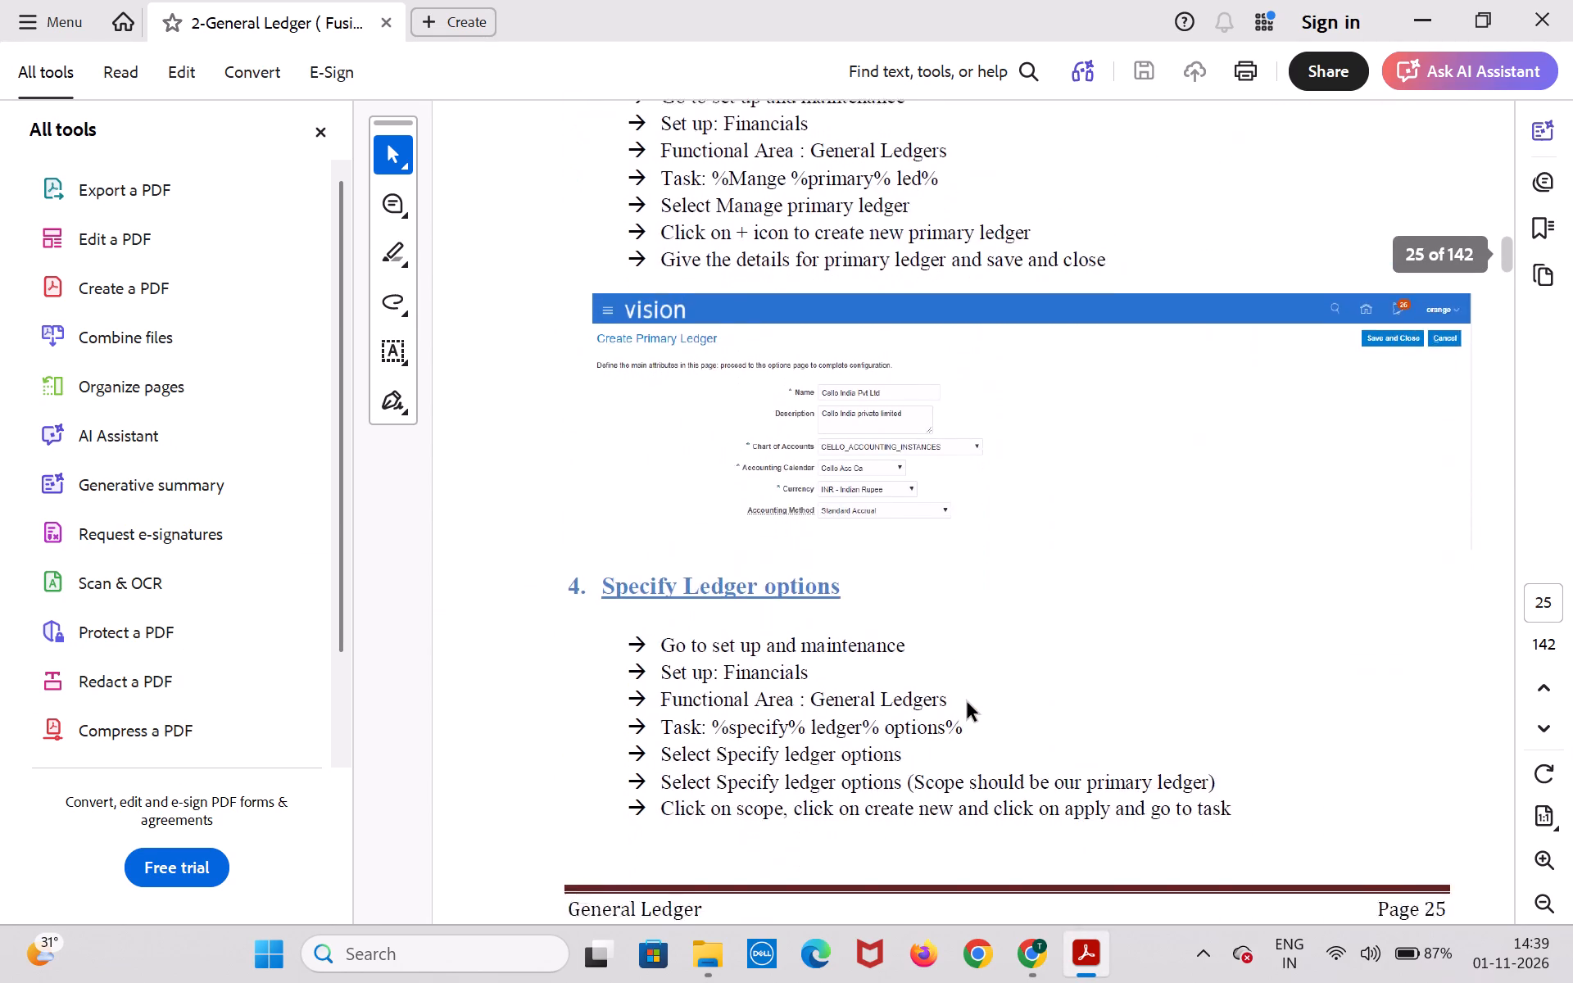
scroll(968, 703, down, 4)
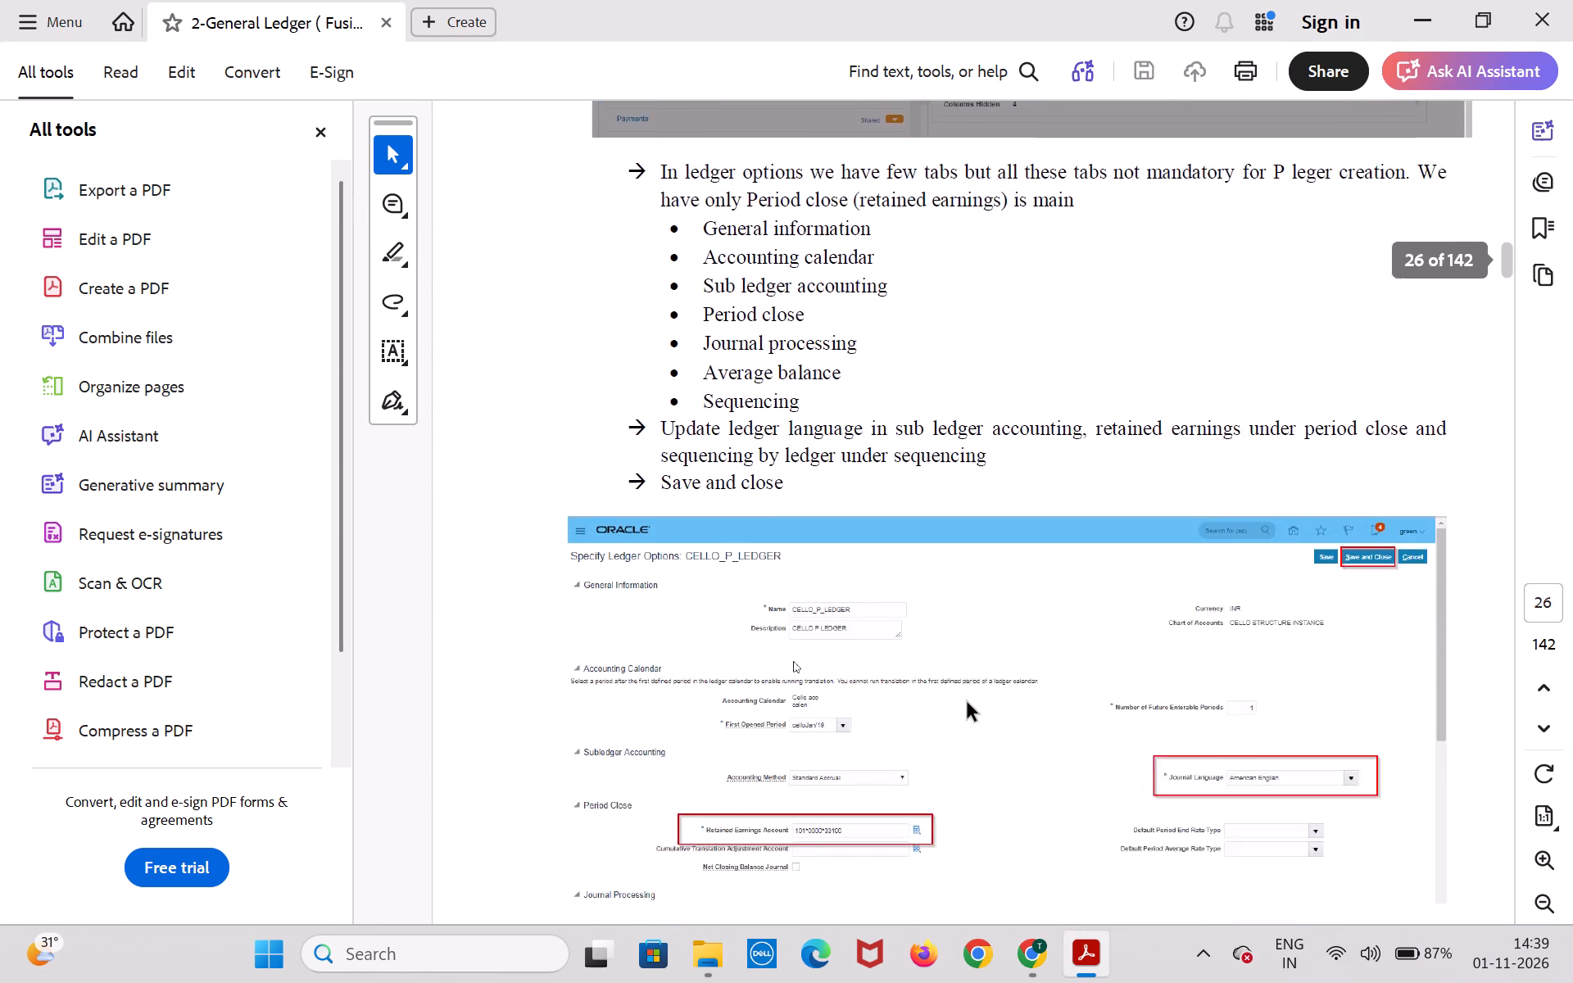
scroll(968, 703, down, 2)
scroll(968, 703, up, 1)
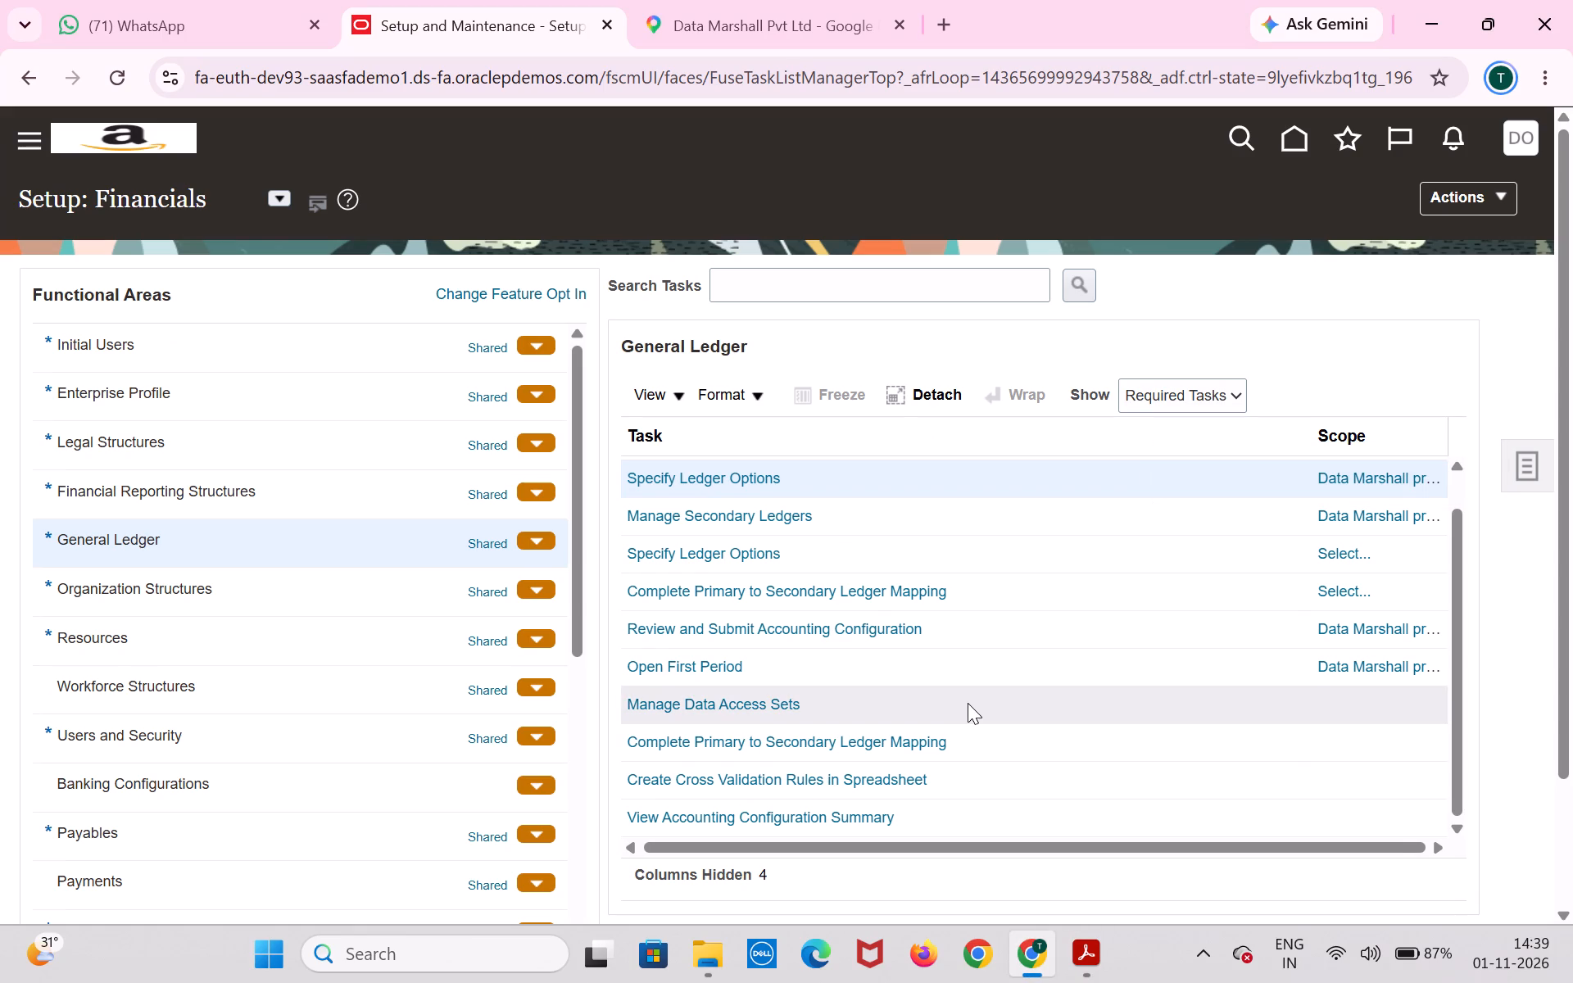
Back in Chrome, search the setup tasks for assign legal entities and open Assign Legal Entities for the Data Marshall primary ledger.
click(968, 279)
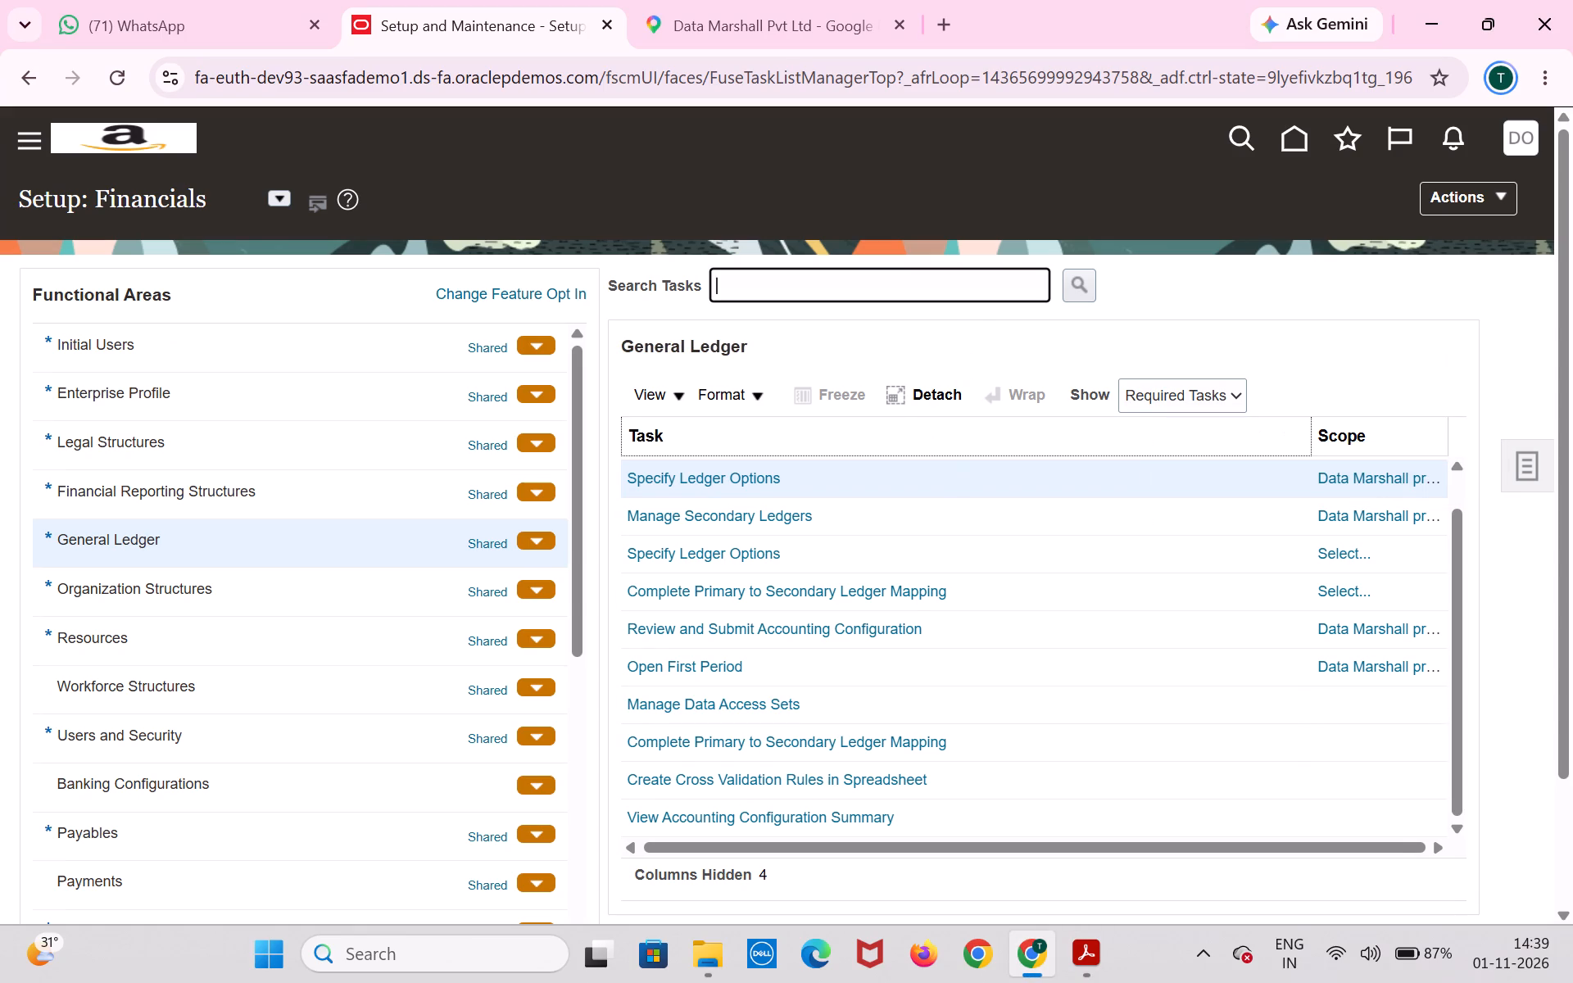
text(aa)
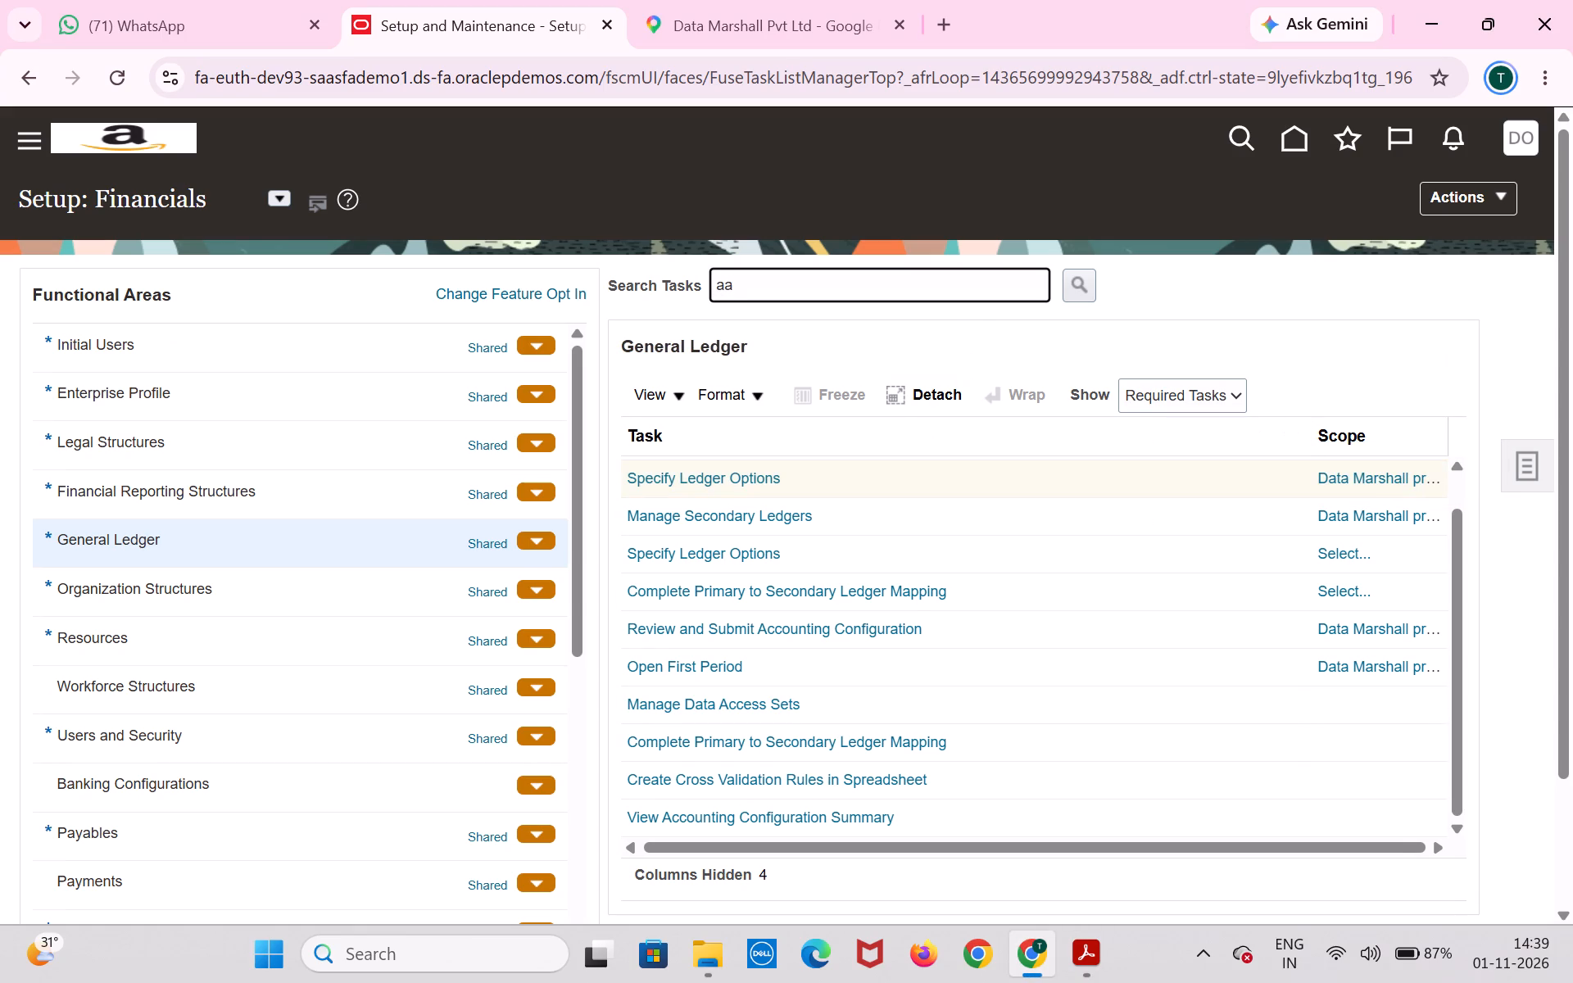
key(BackSpace)
text(ss)
key(i)
text(gn le)
text(gal en)
text(tities)
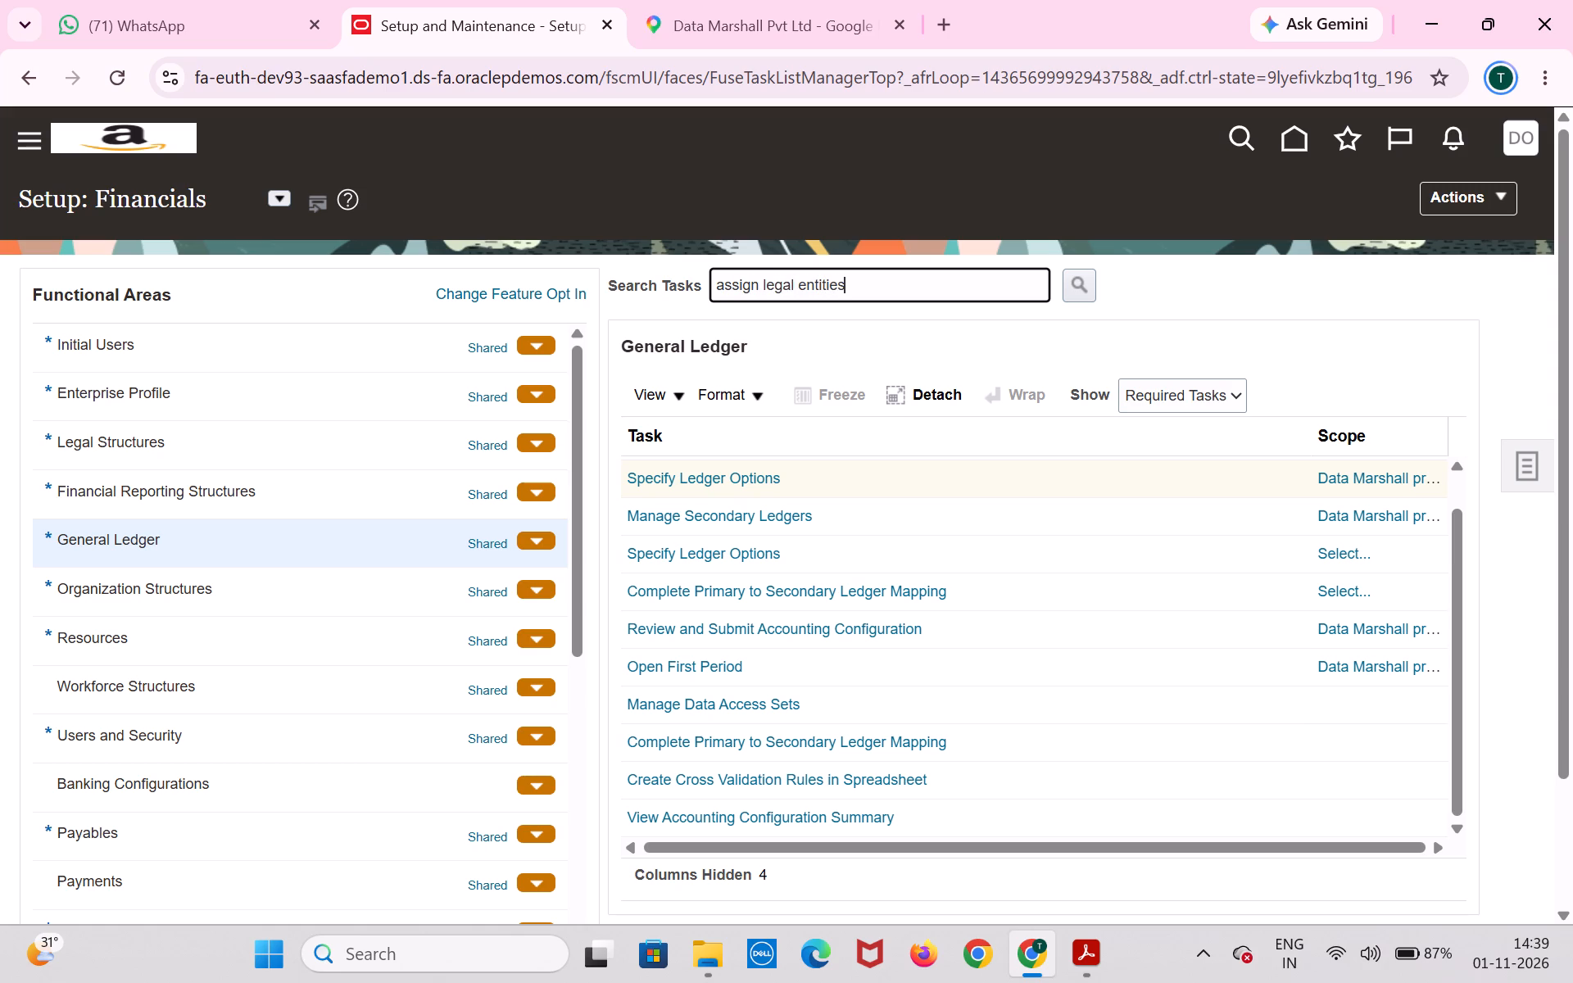
key(Return)
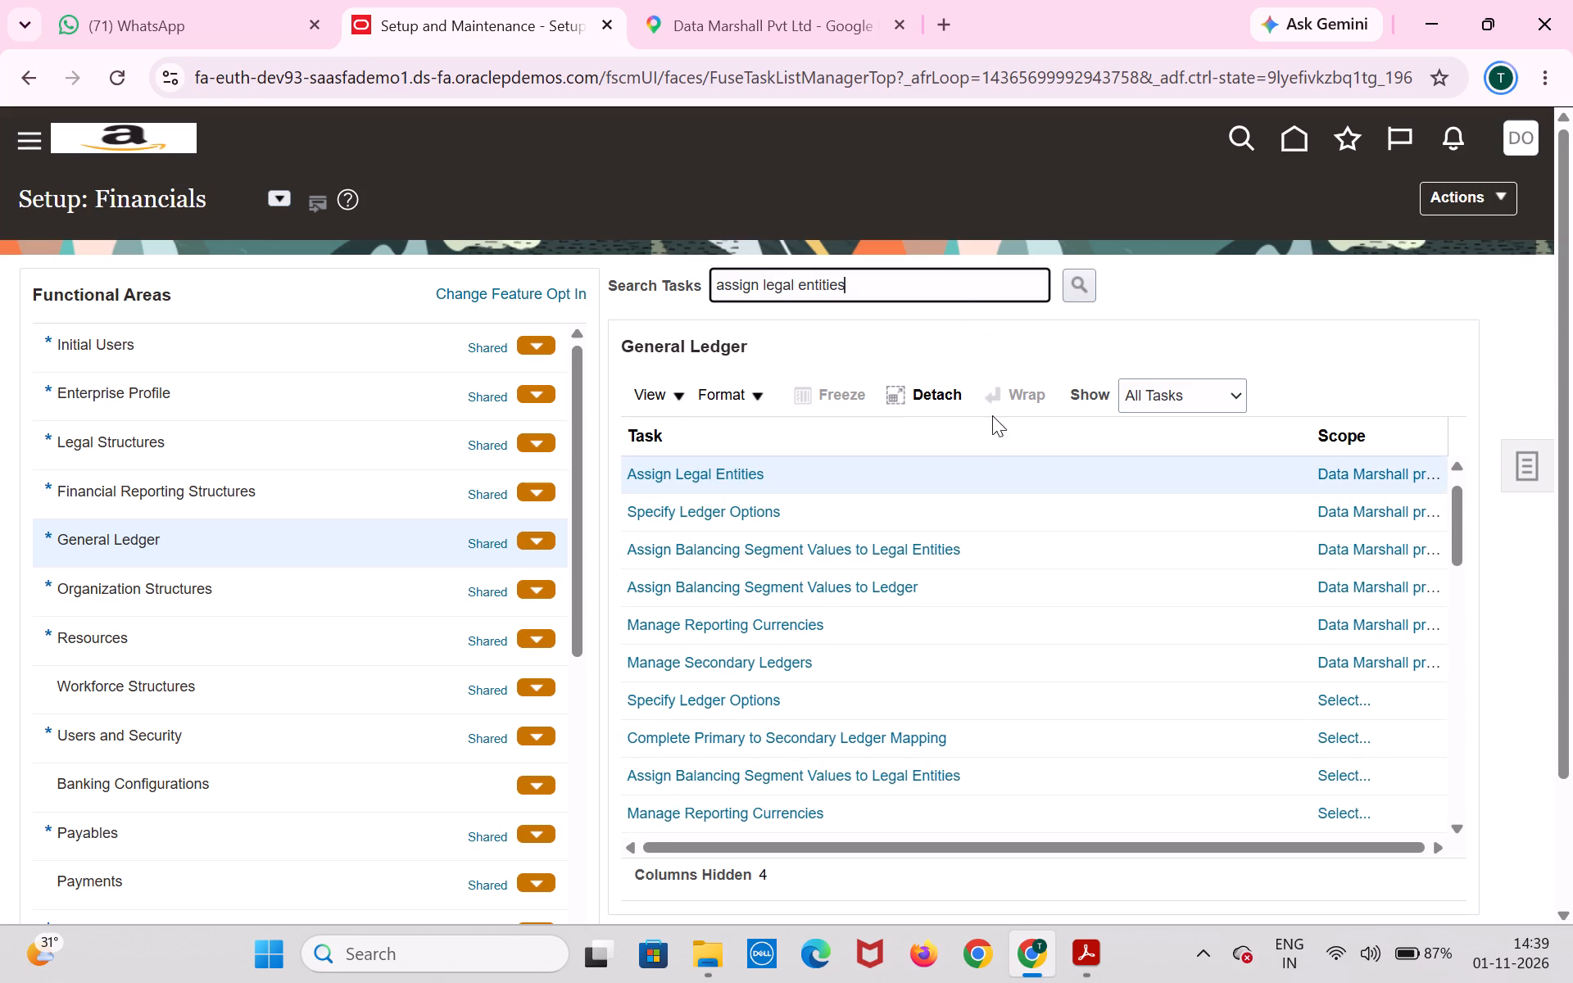
click(741, 478)
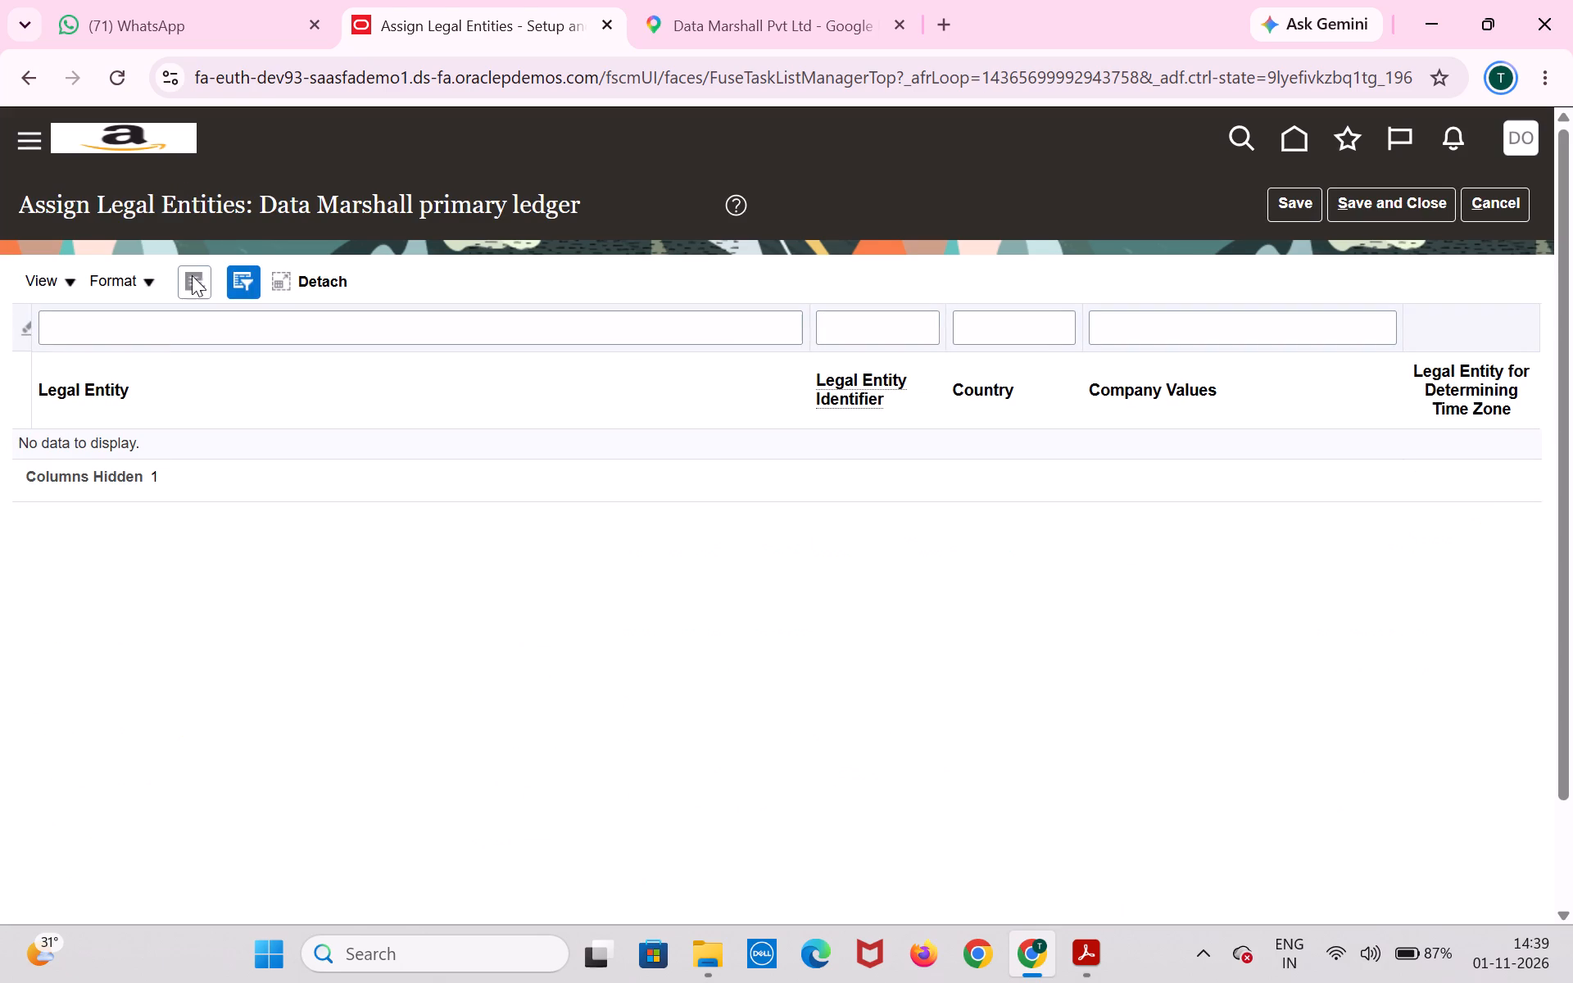
Find Data Marshall legal entity by searching for Data Marshall, add it to the primary ledger, and save and close the assignment.
click(197, 278)
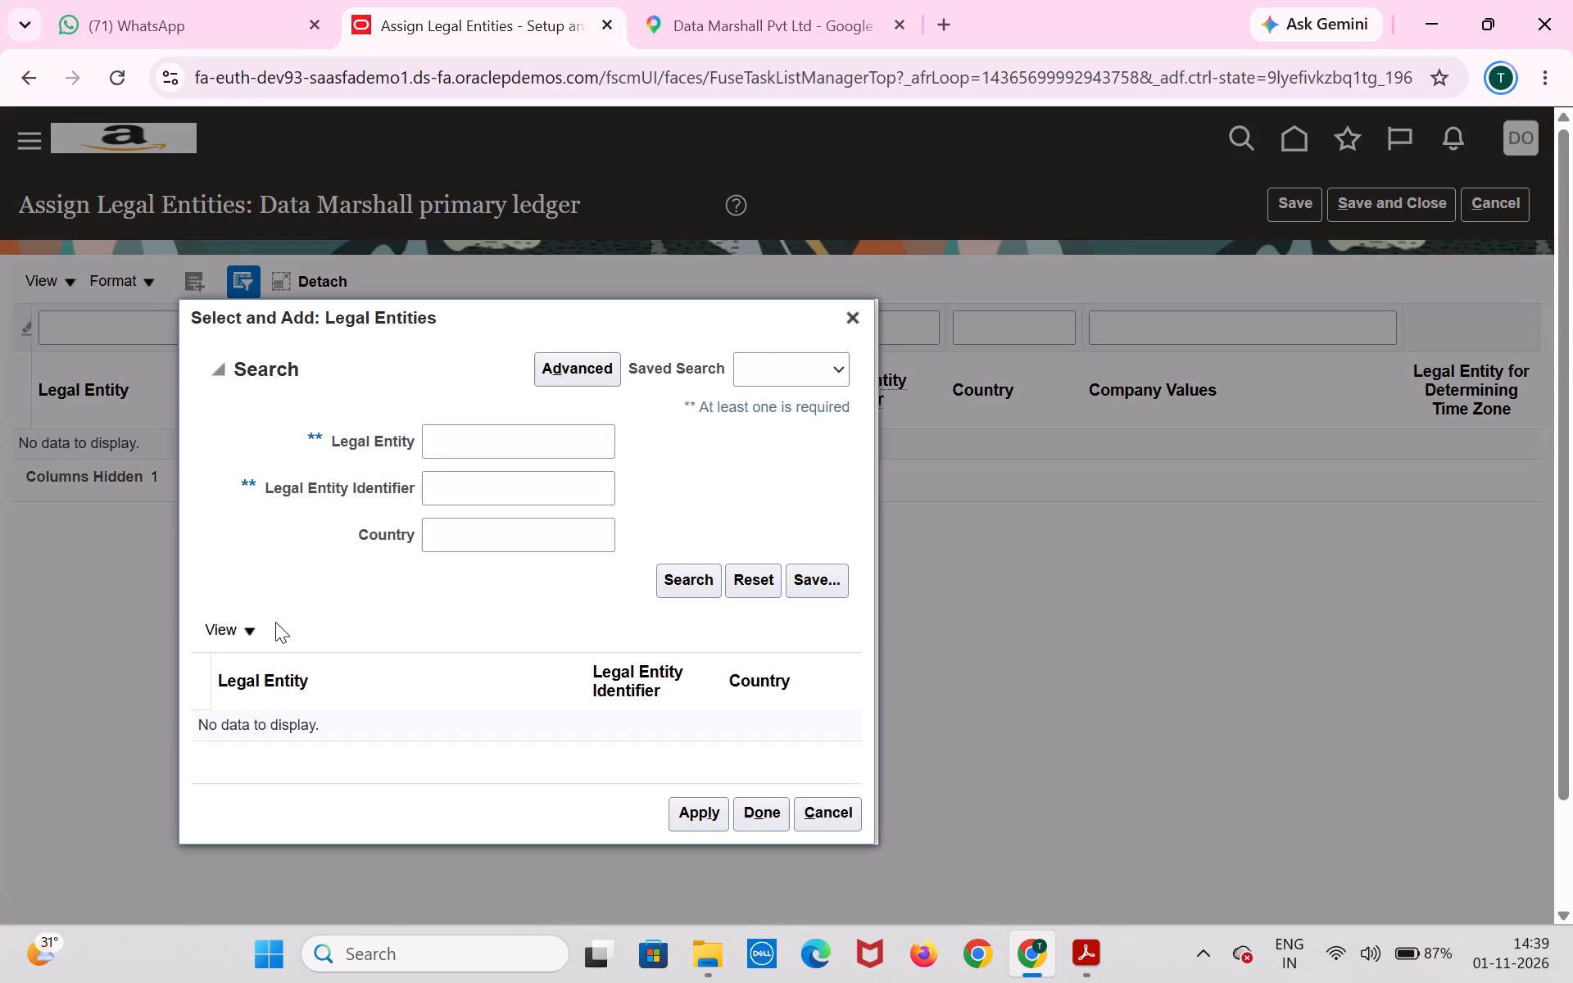
click(476, 440)
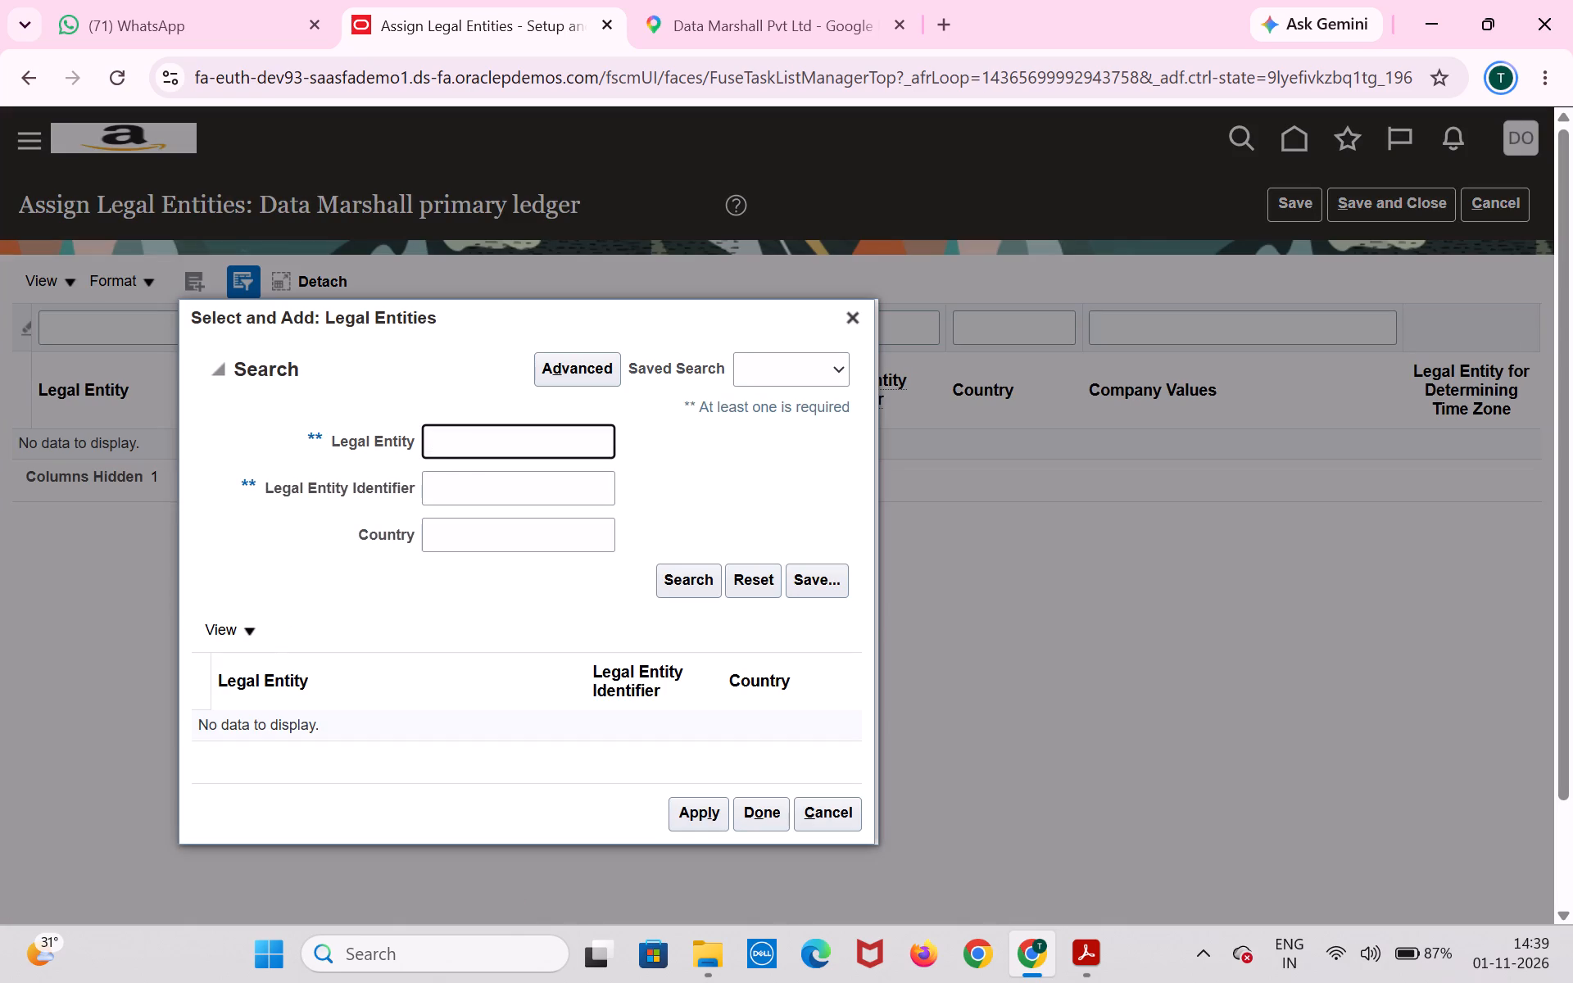
text(Data)
key(space)
key(shift+m)
text(arshall)
key(Return)
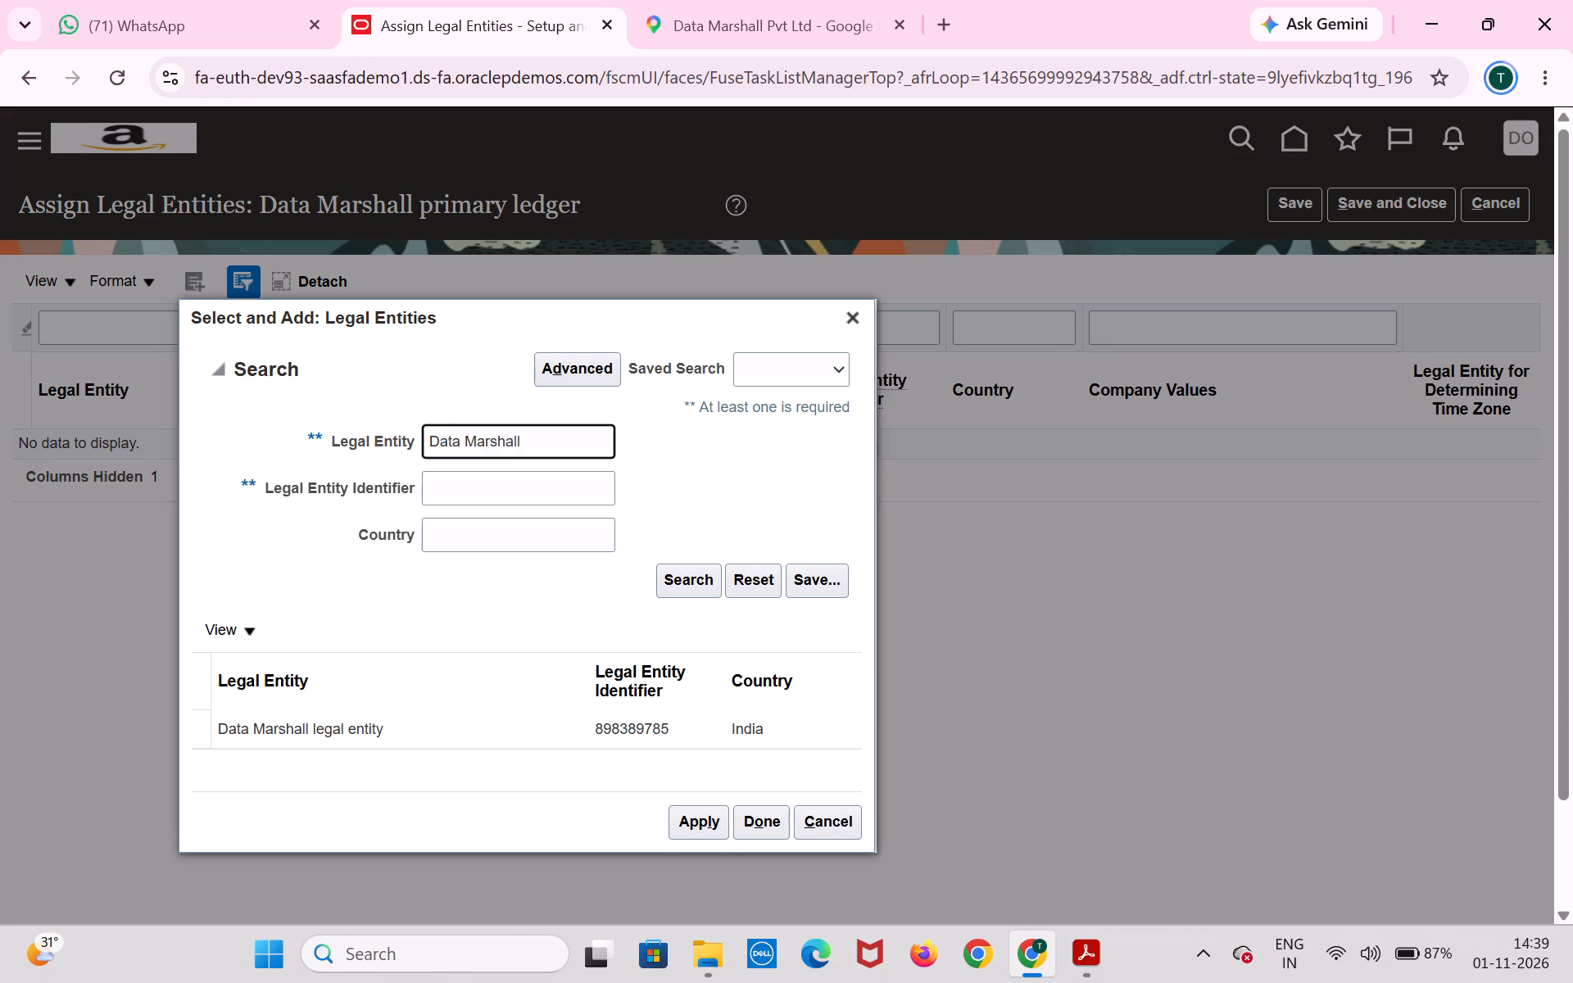
click(492, 715)
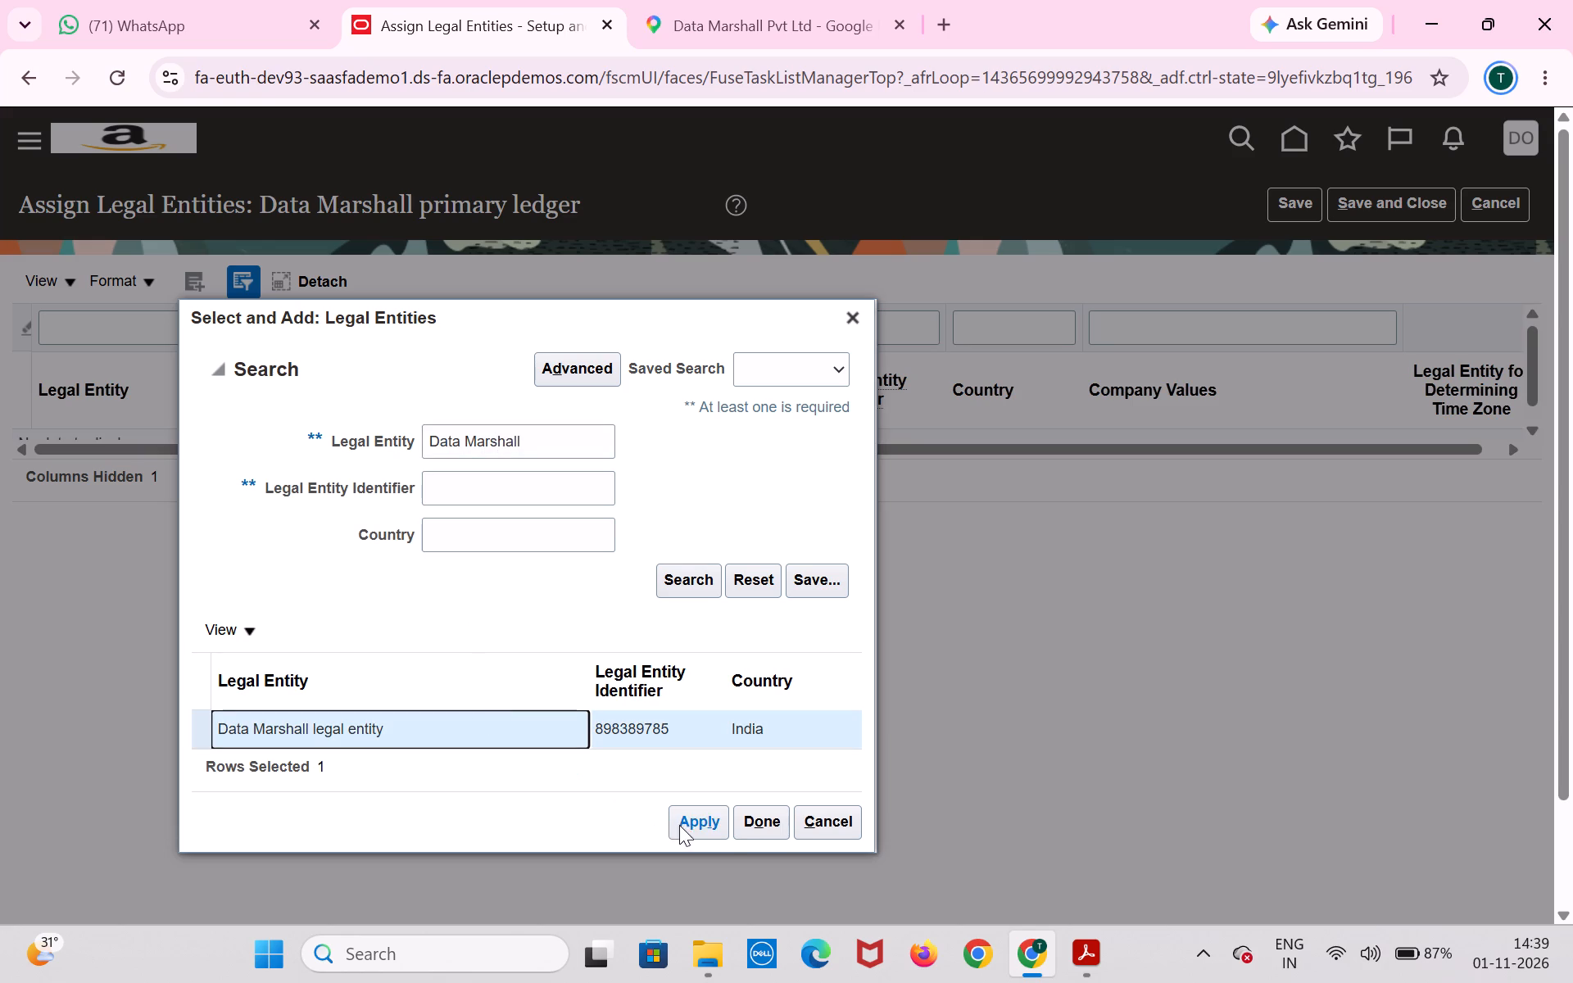
click(687, 823)
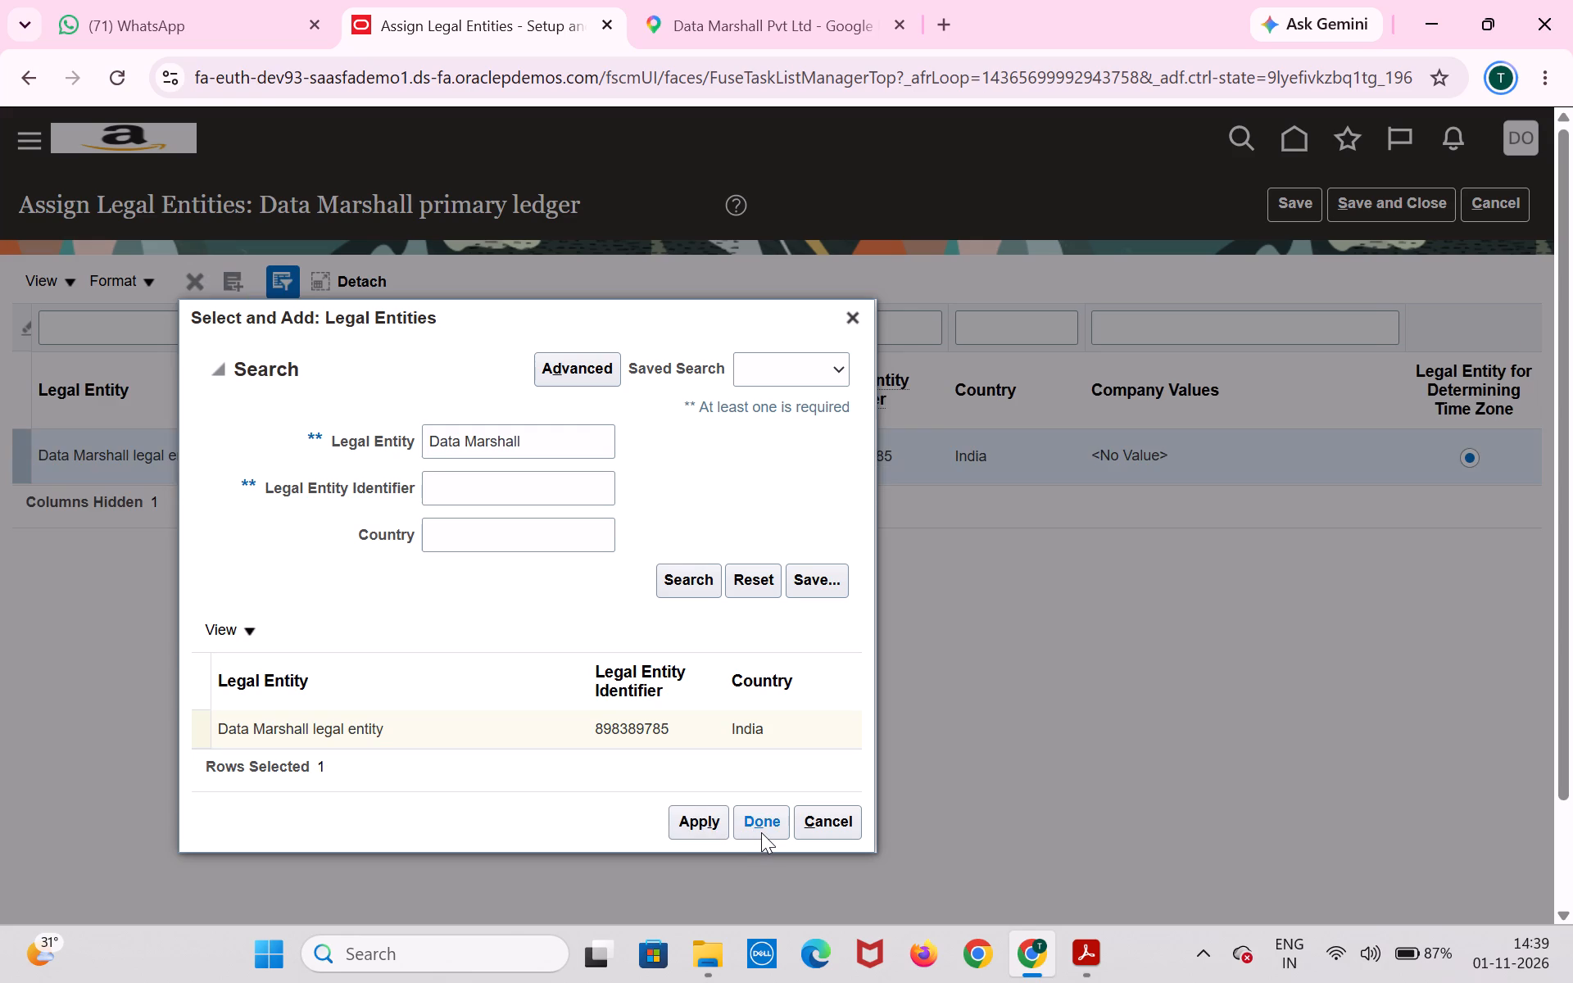
click(761, 832)
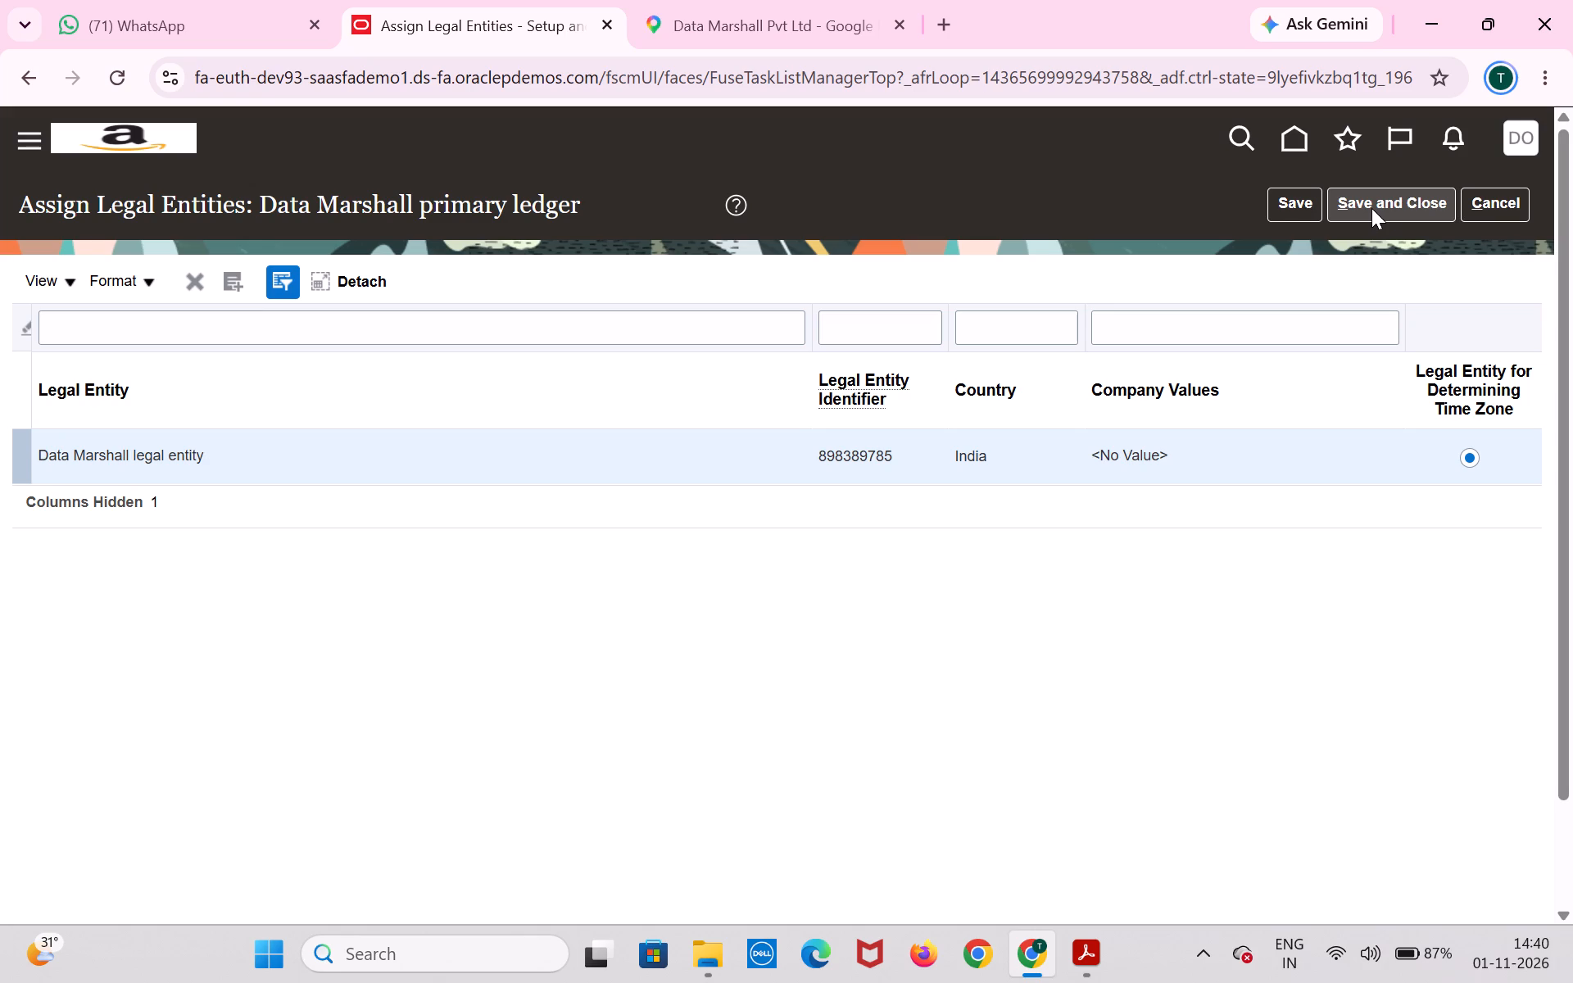
click(1371, 208)
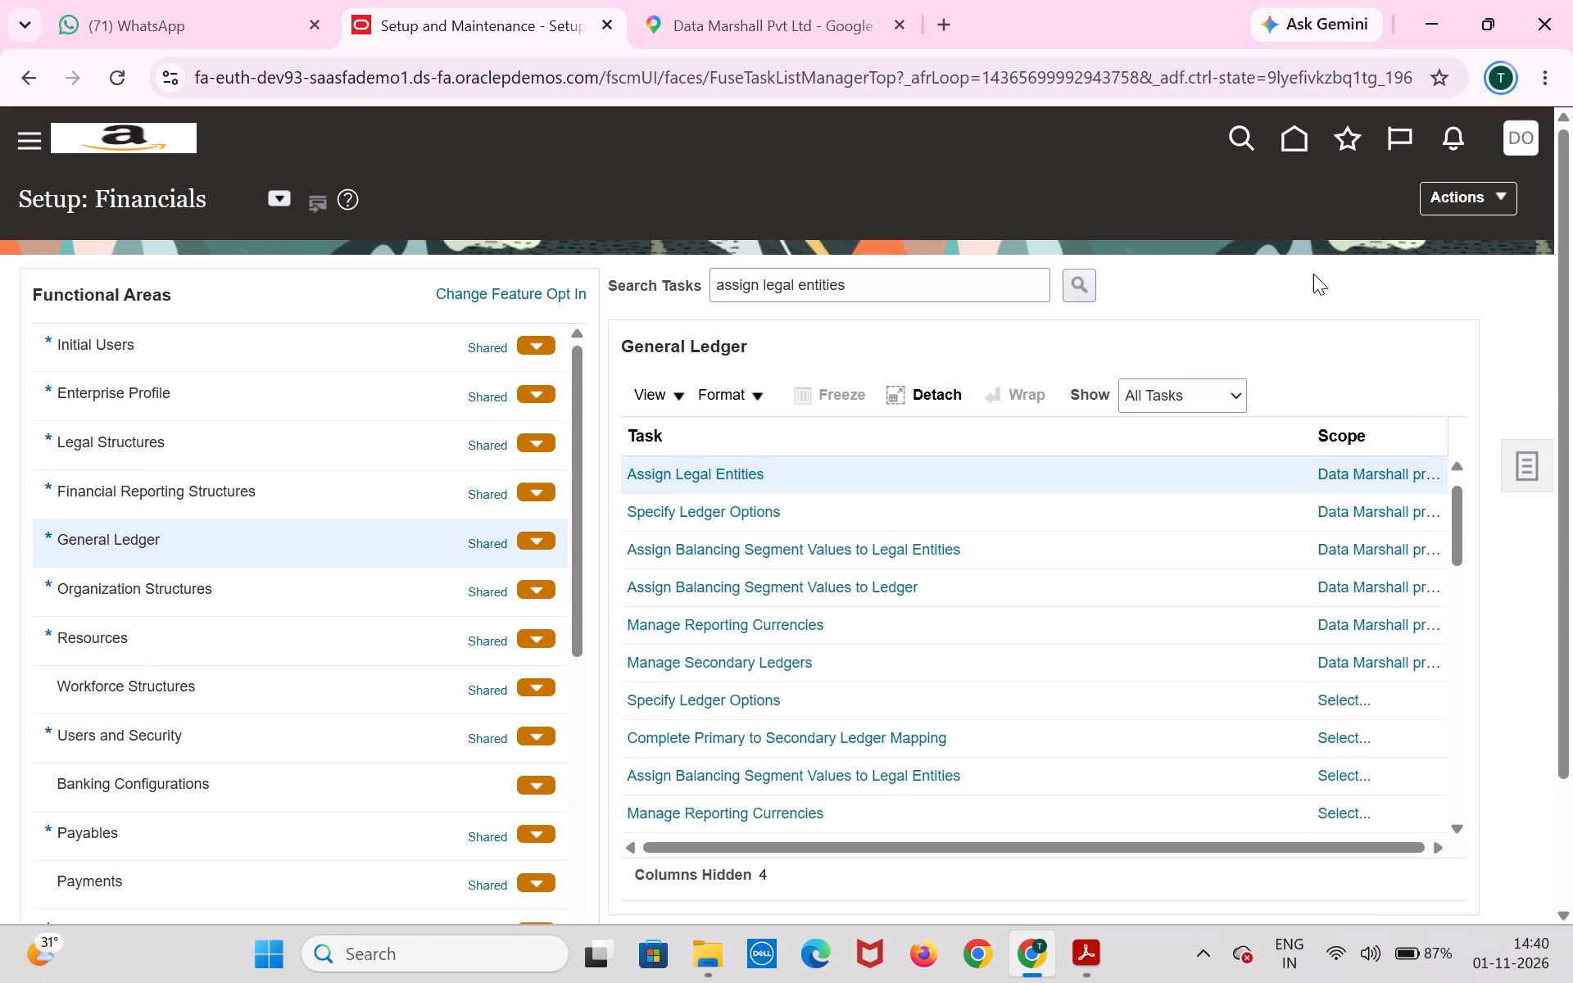
Switch to the Adobe Acrobat guide and read the section on assigning balancing segment values to legal entities.
click(1267, 292)
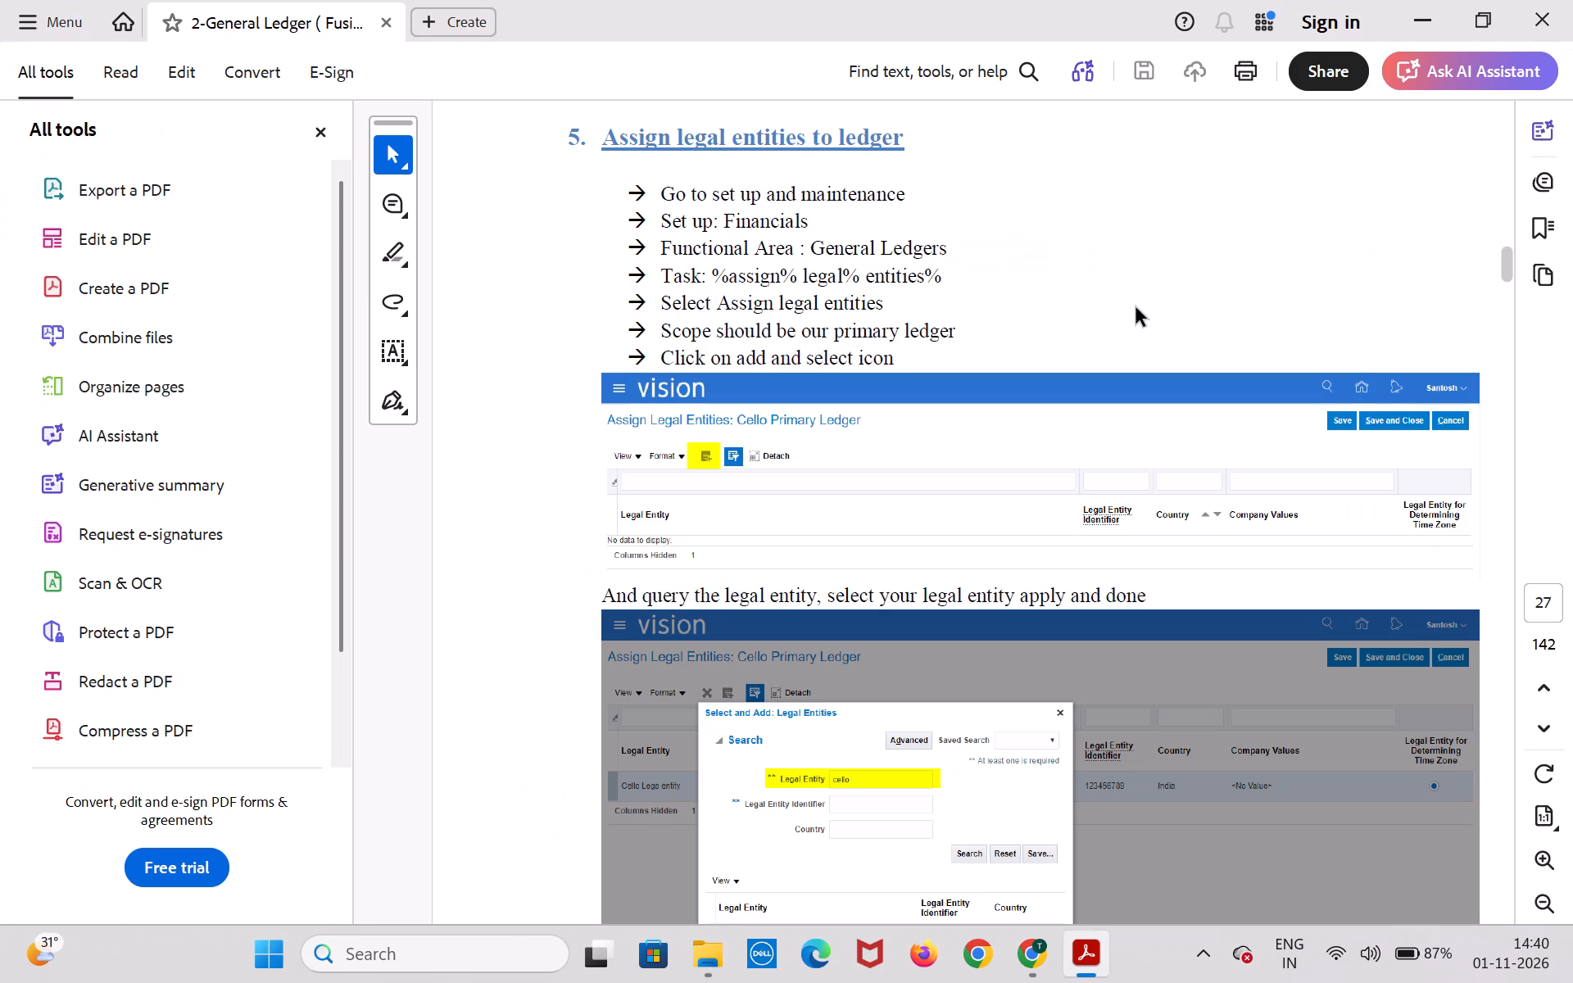
scroll(1136, 308, down, 4)
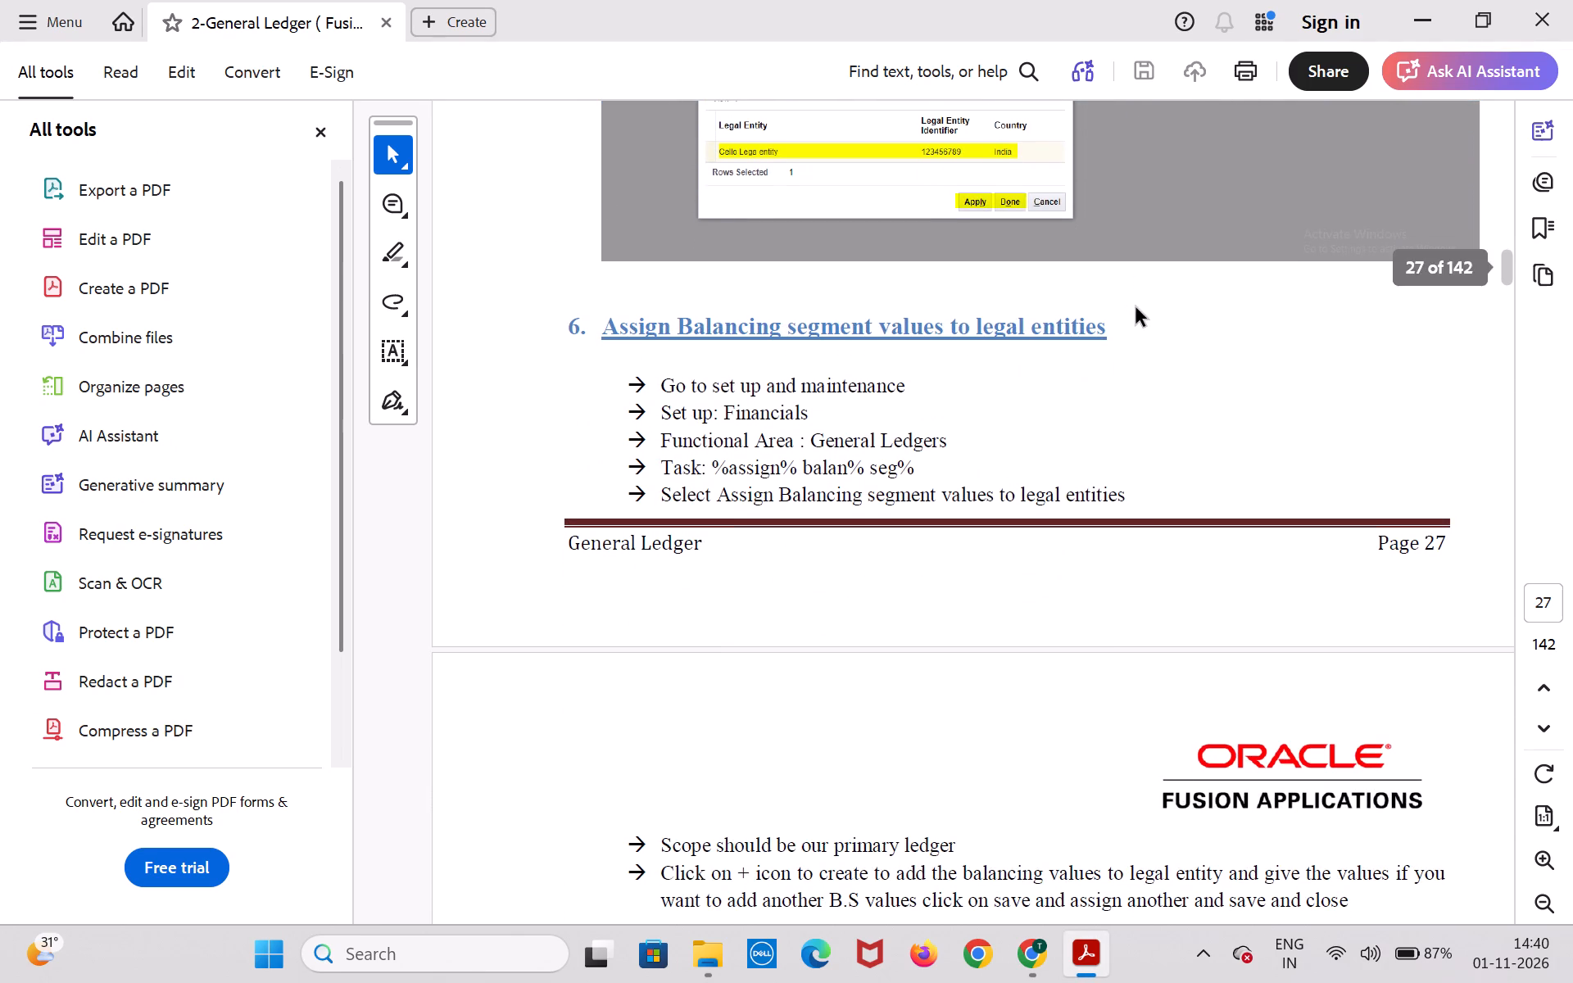
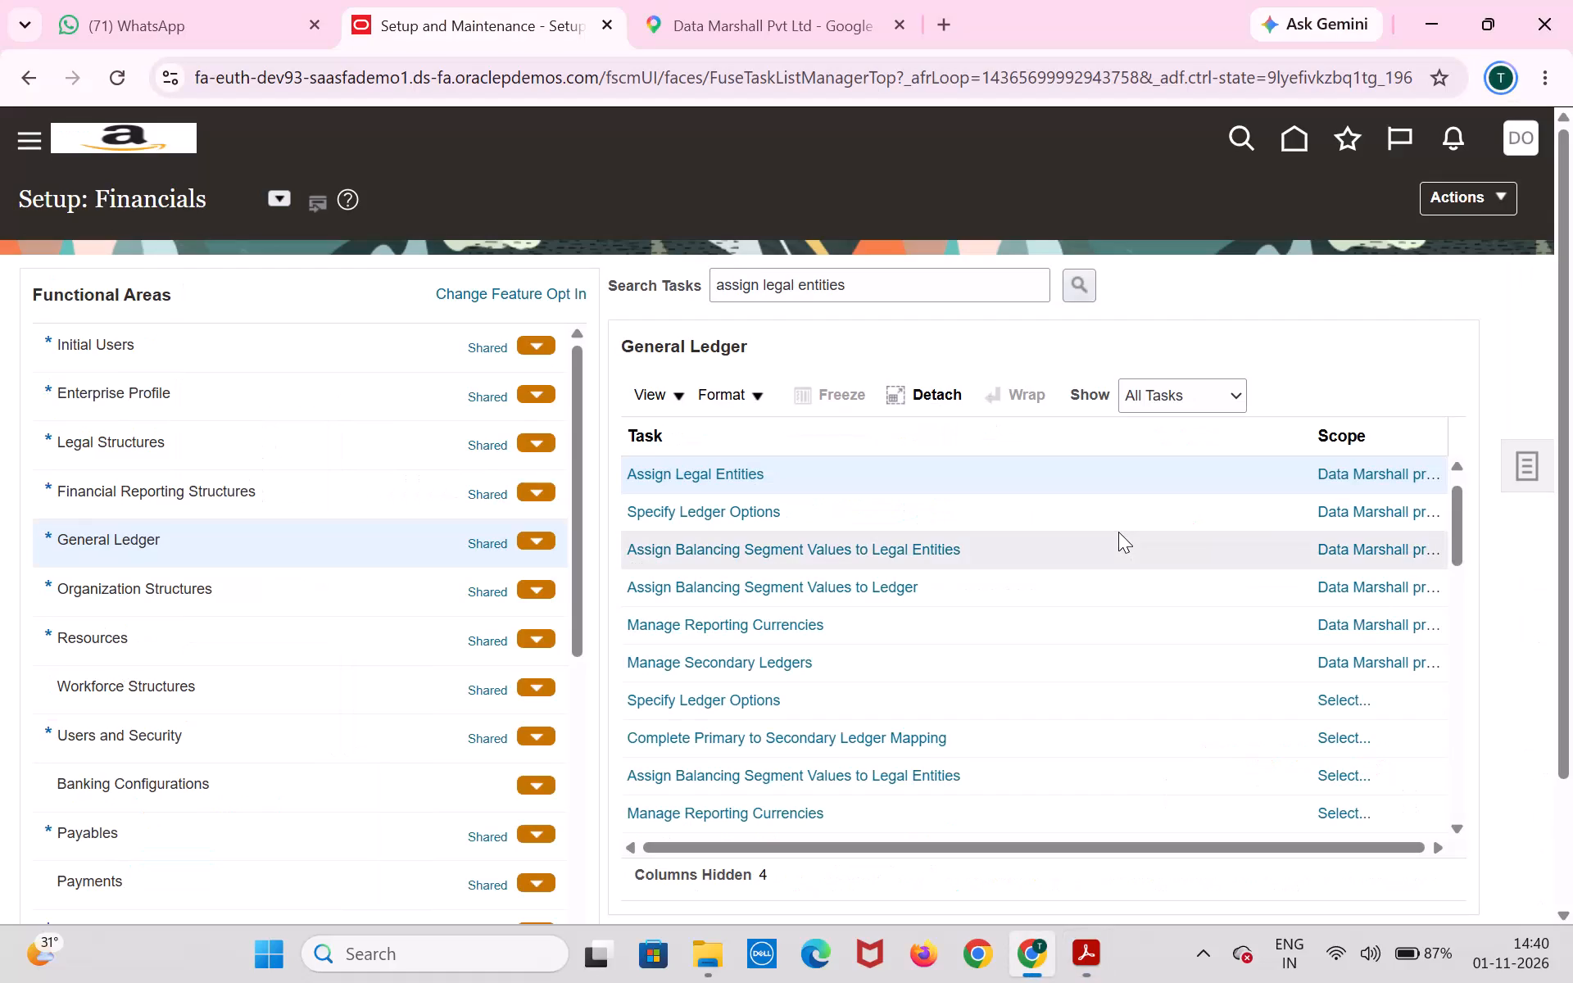
Open Assign Balancing Segment Values to Legal Entities for the Data Marshall primary ledger and add company value 105 india to Data Marshall legal entity.
click(917, 549)
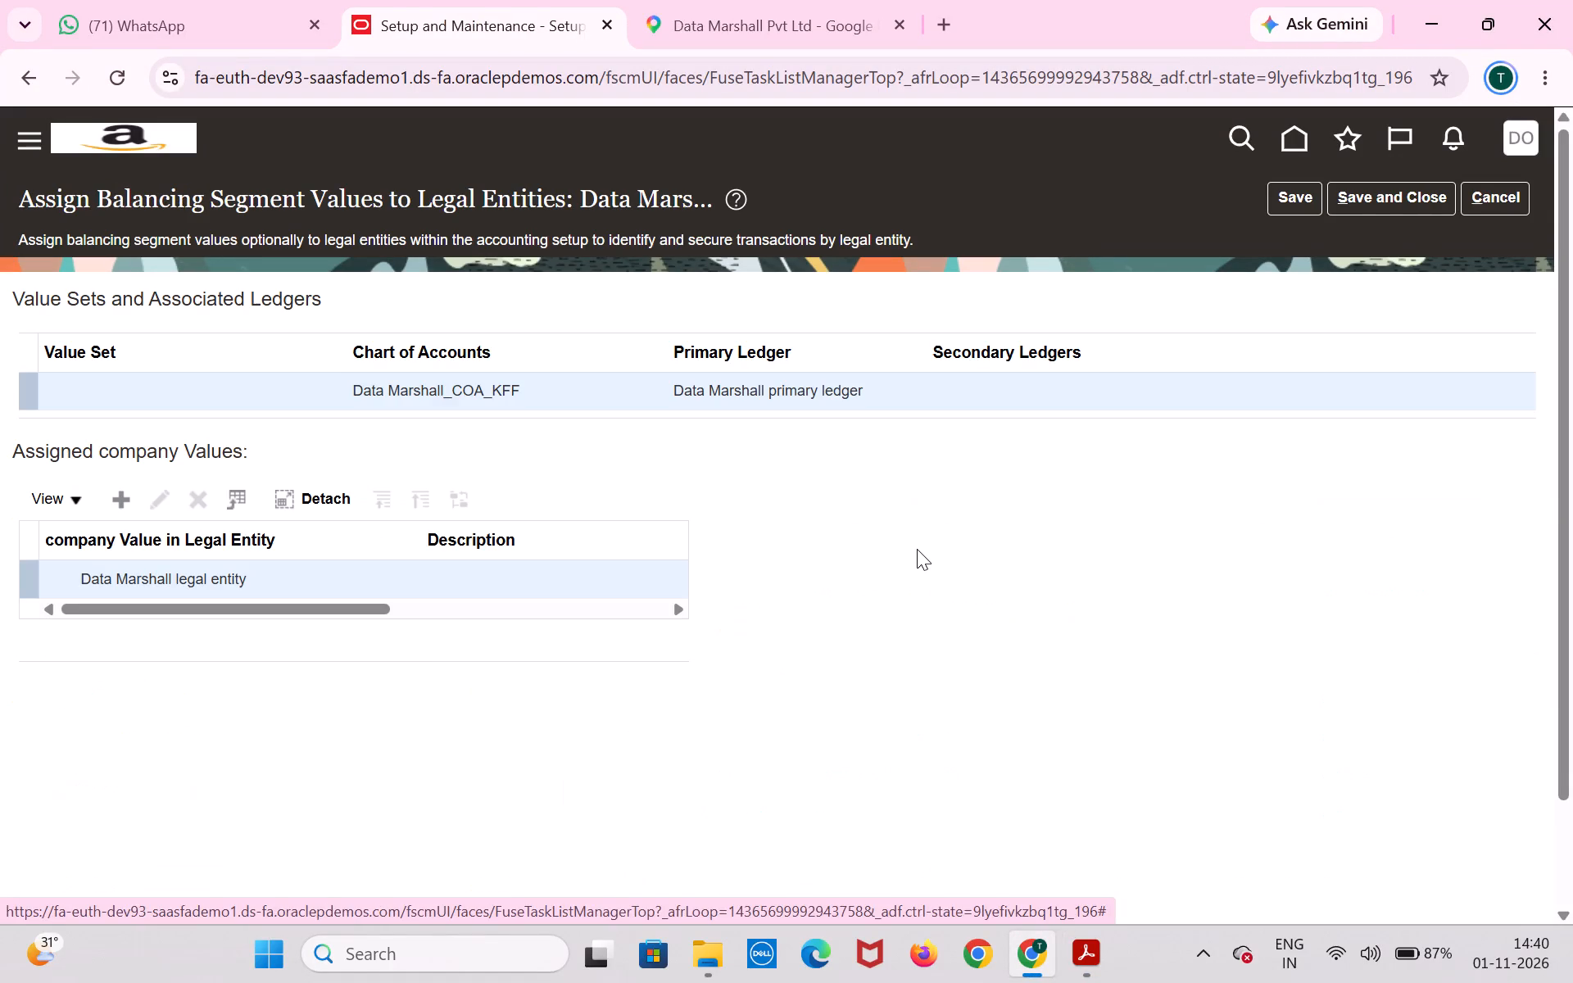
click(119, 496)
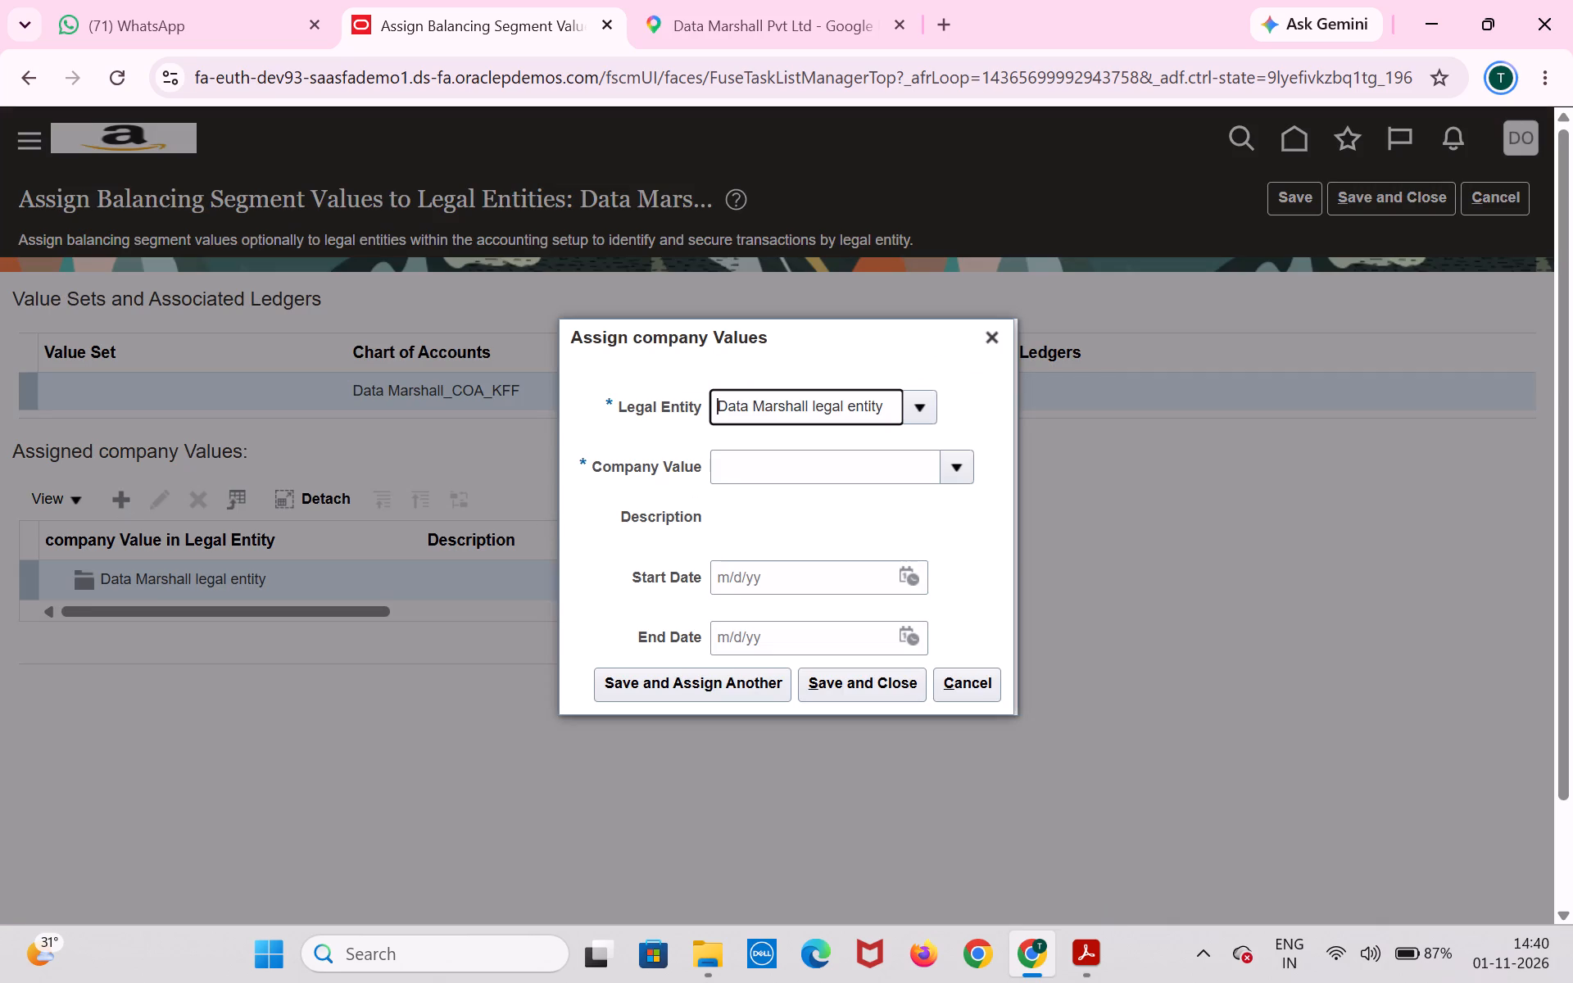
click(764, 472)
text(105)
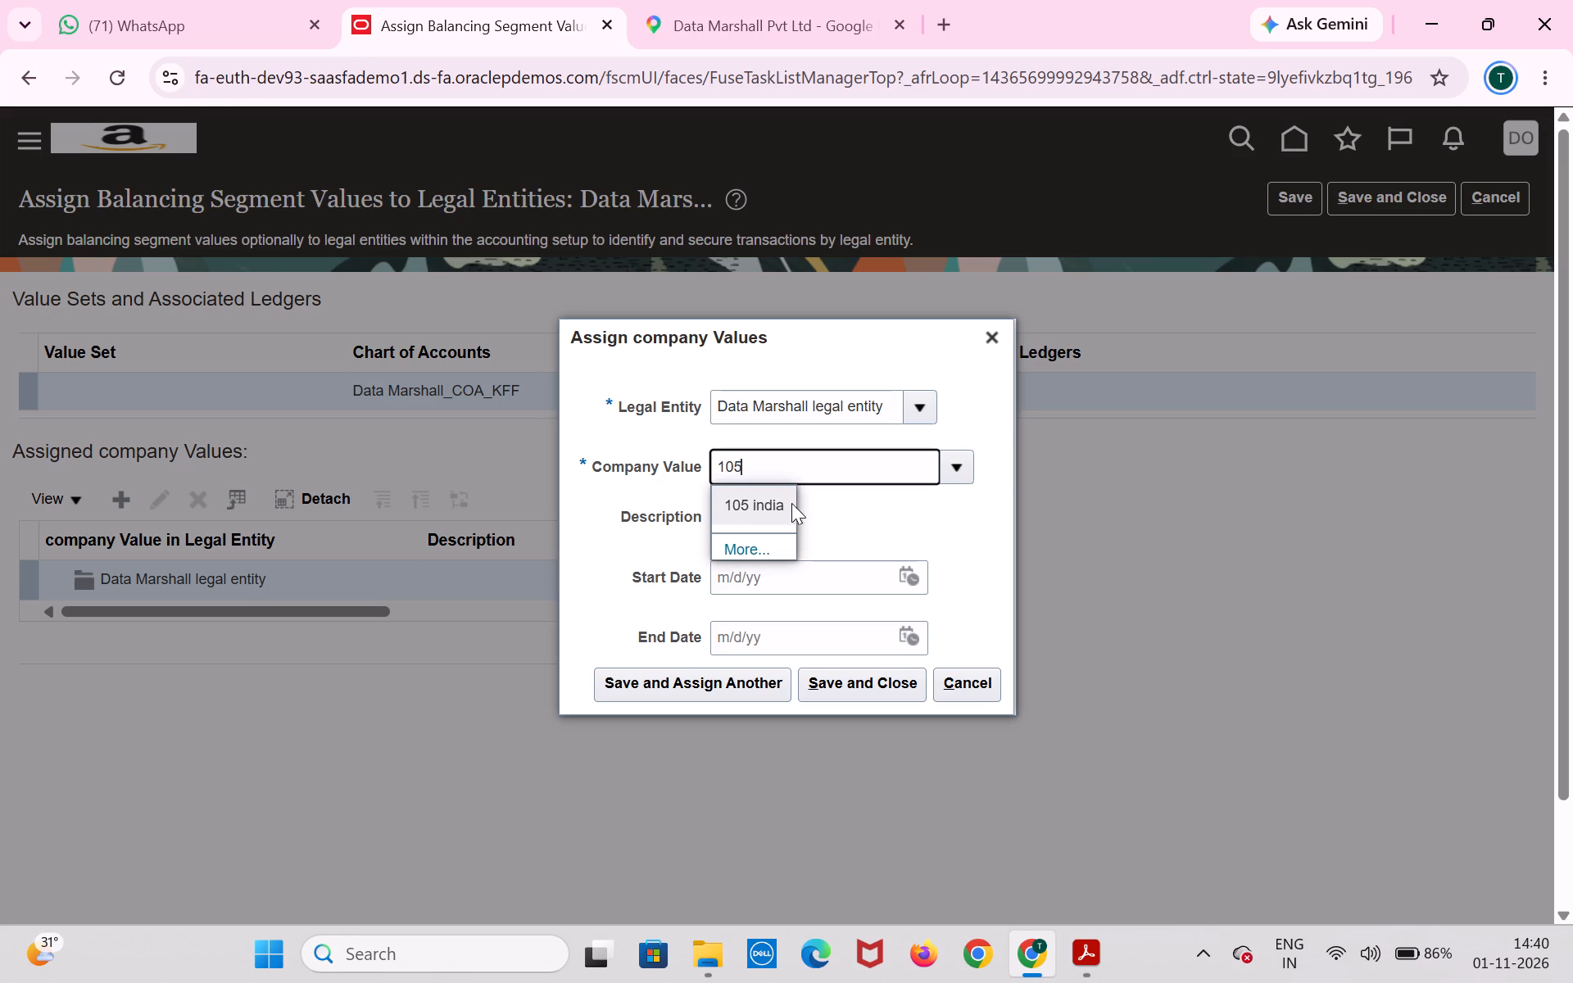
click(784, 501)
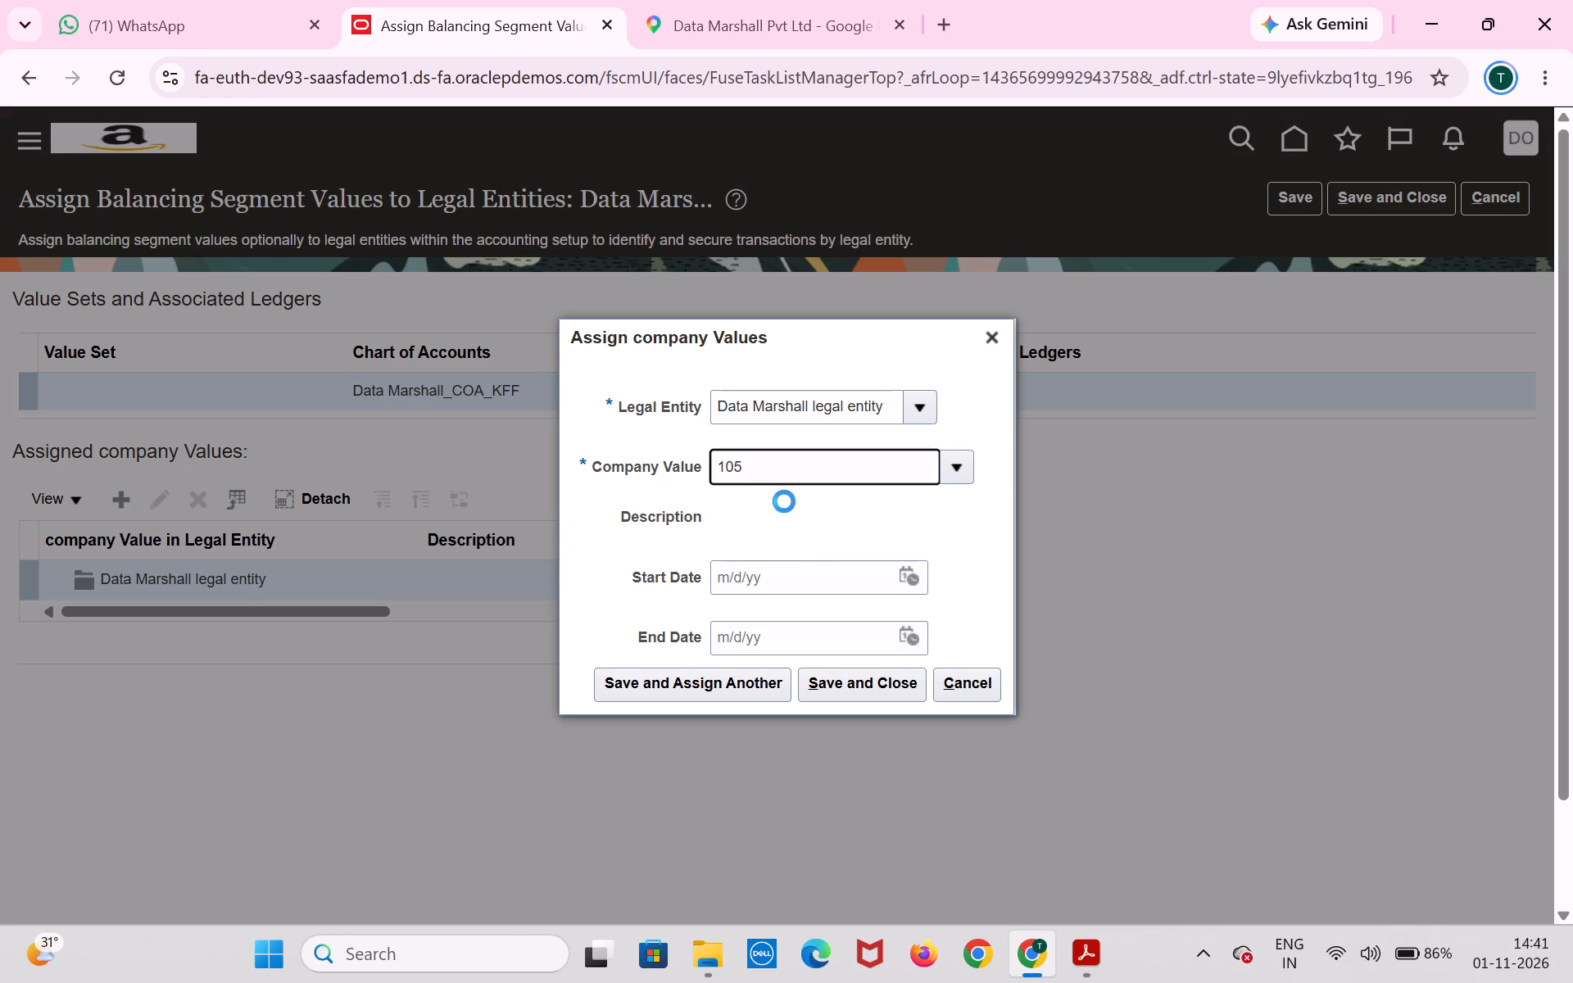
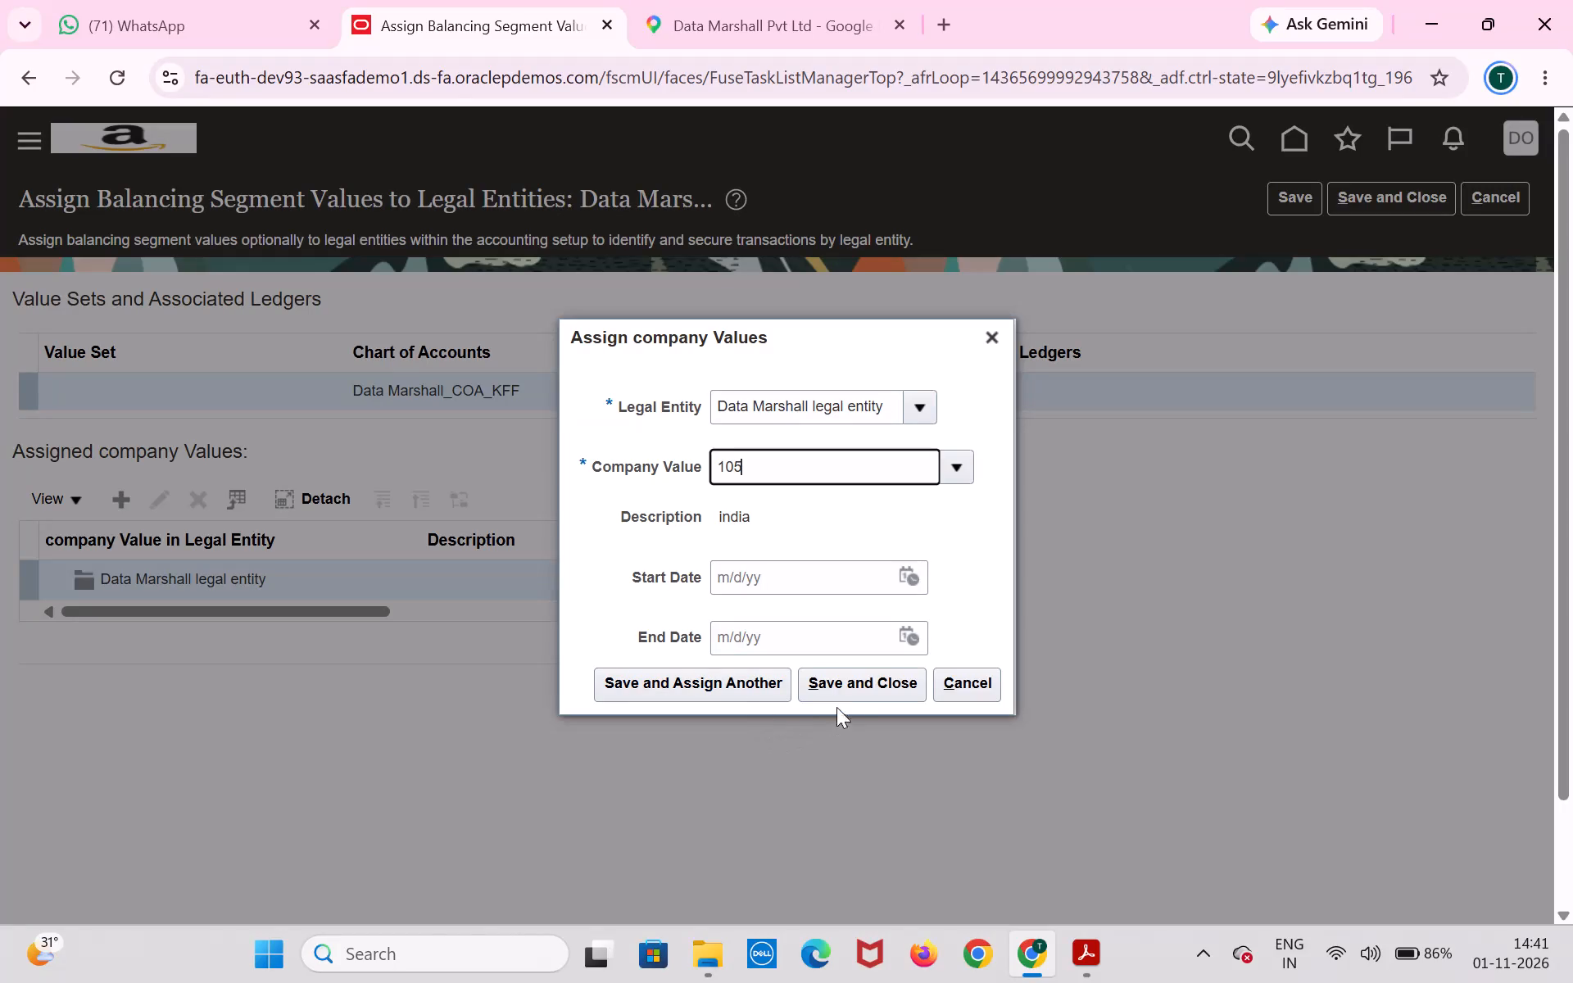
Save the company value 105 assignment and close the balancing segment values page for the Data Marshall primary ledger.
click(850, 695)
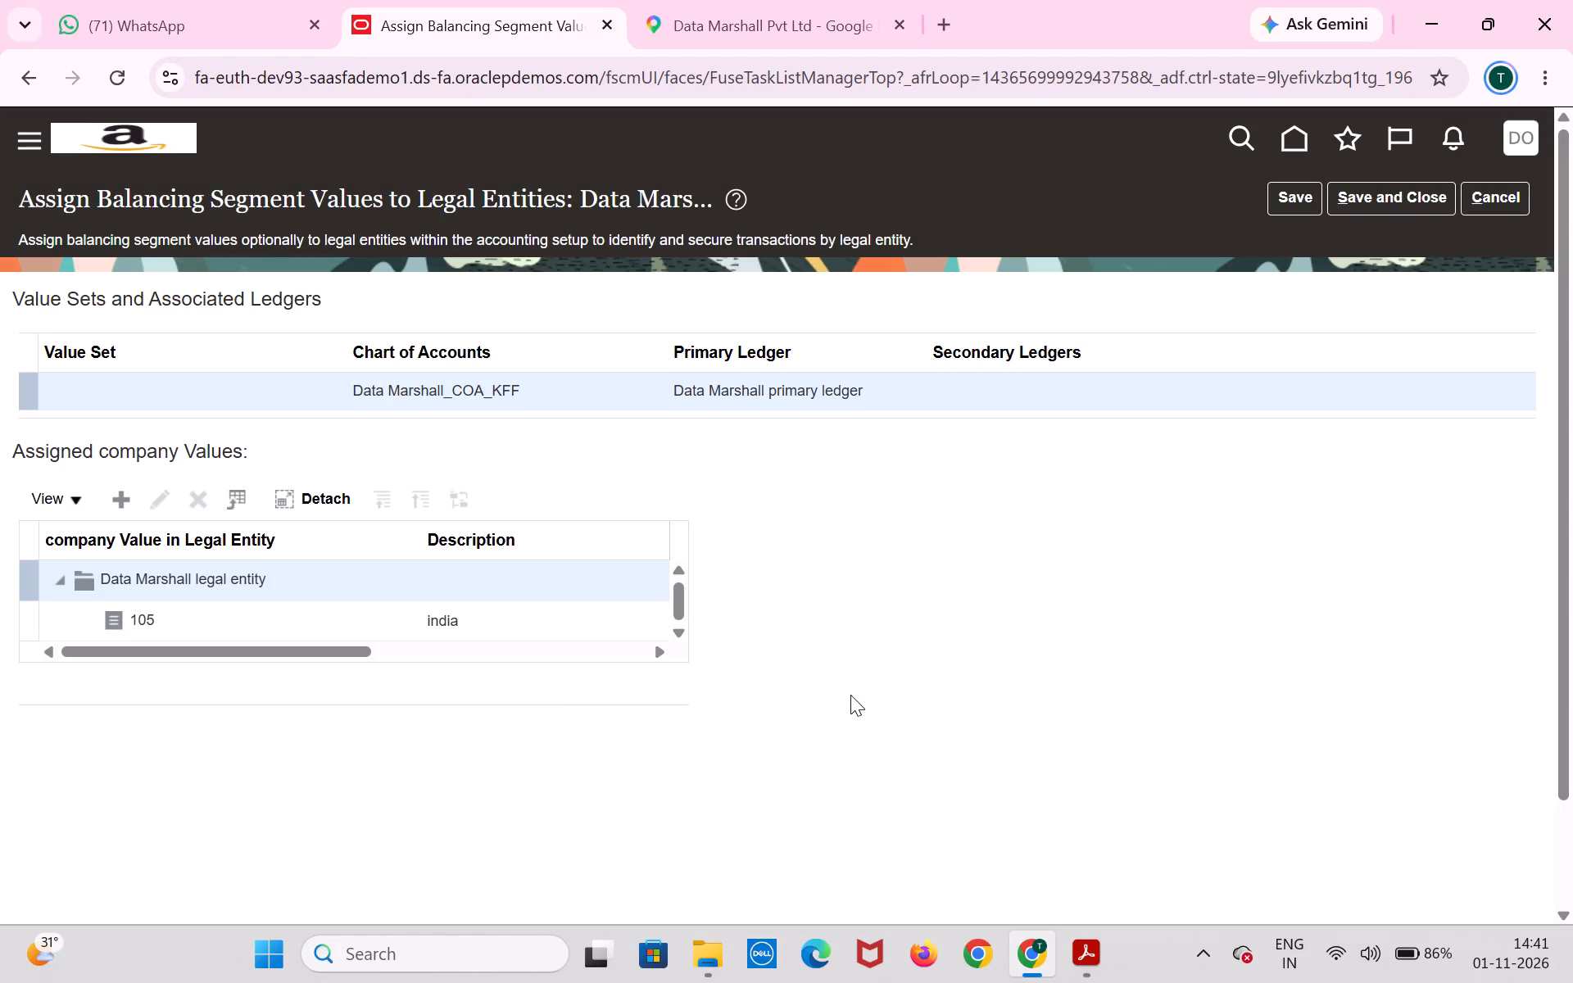
click(1403, 192)
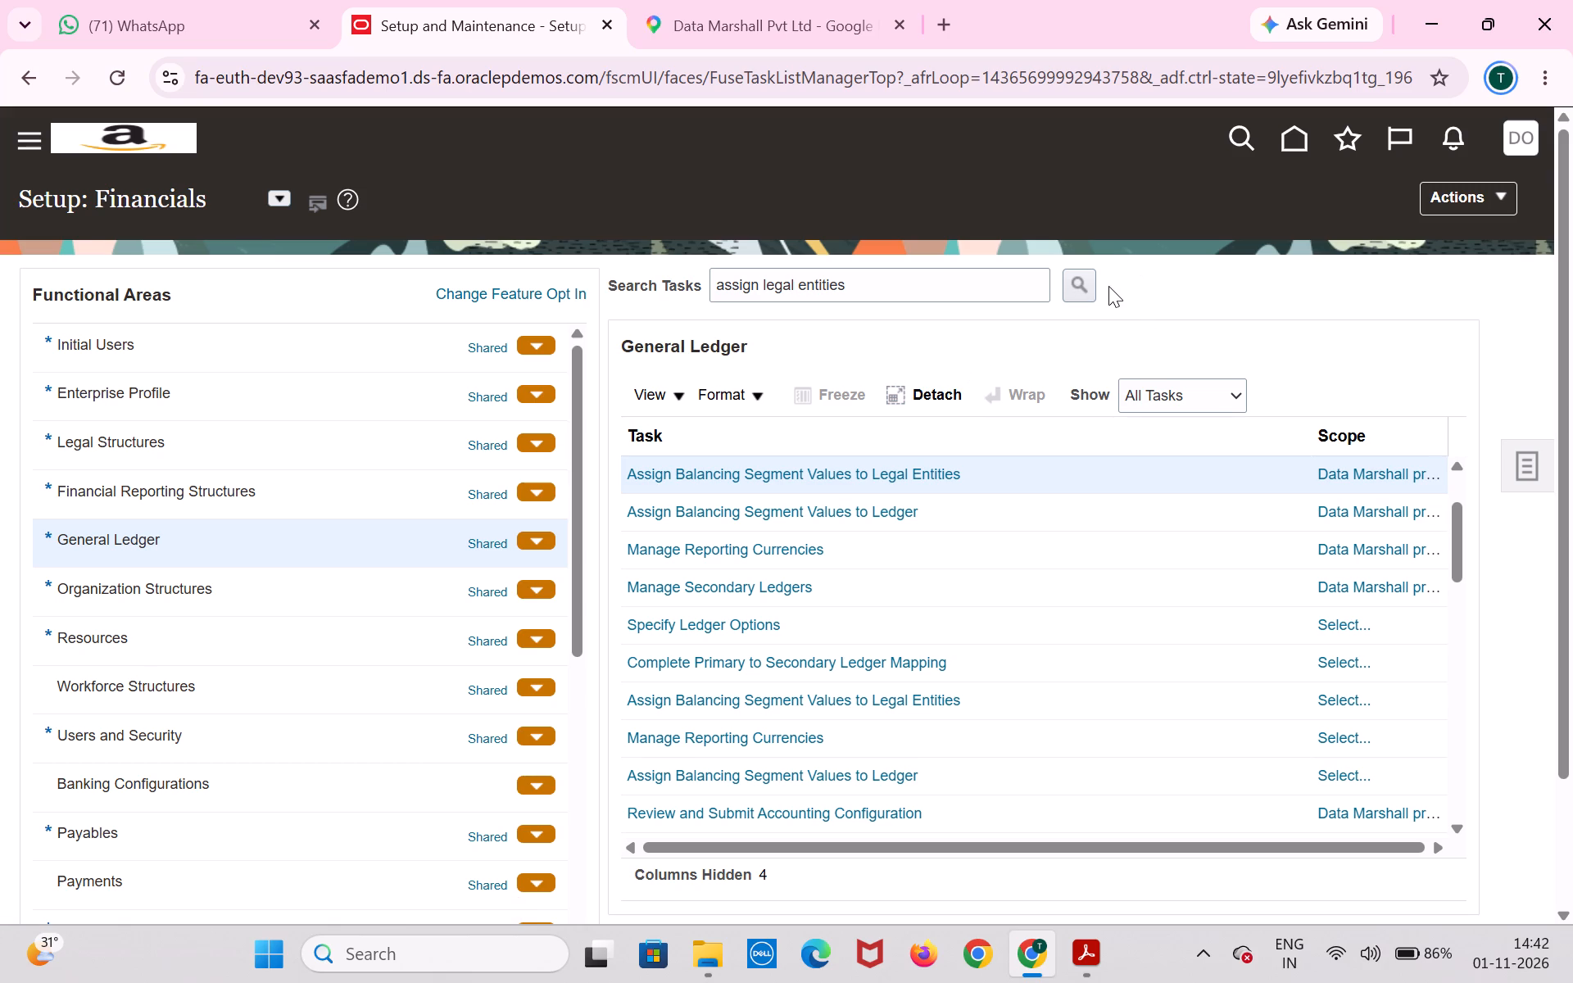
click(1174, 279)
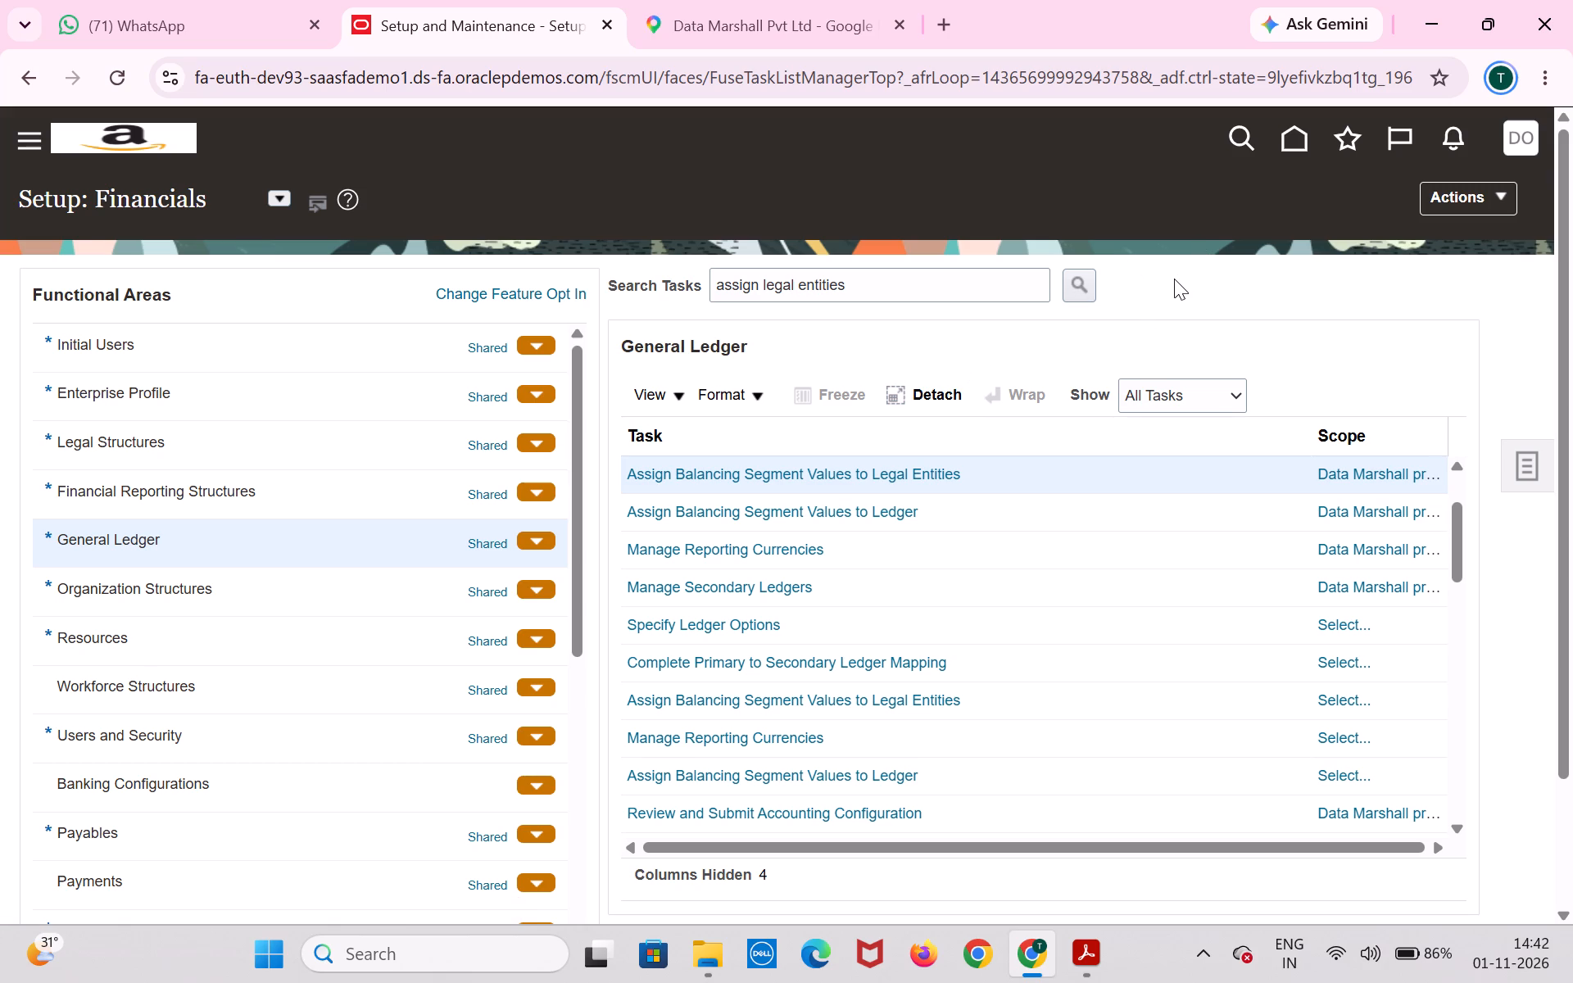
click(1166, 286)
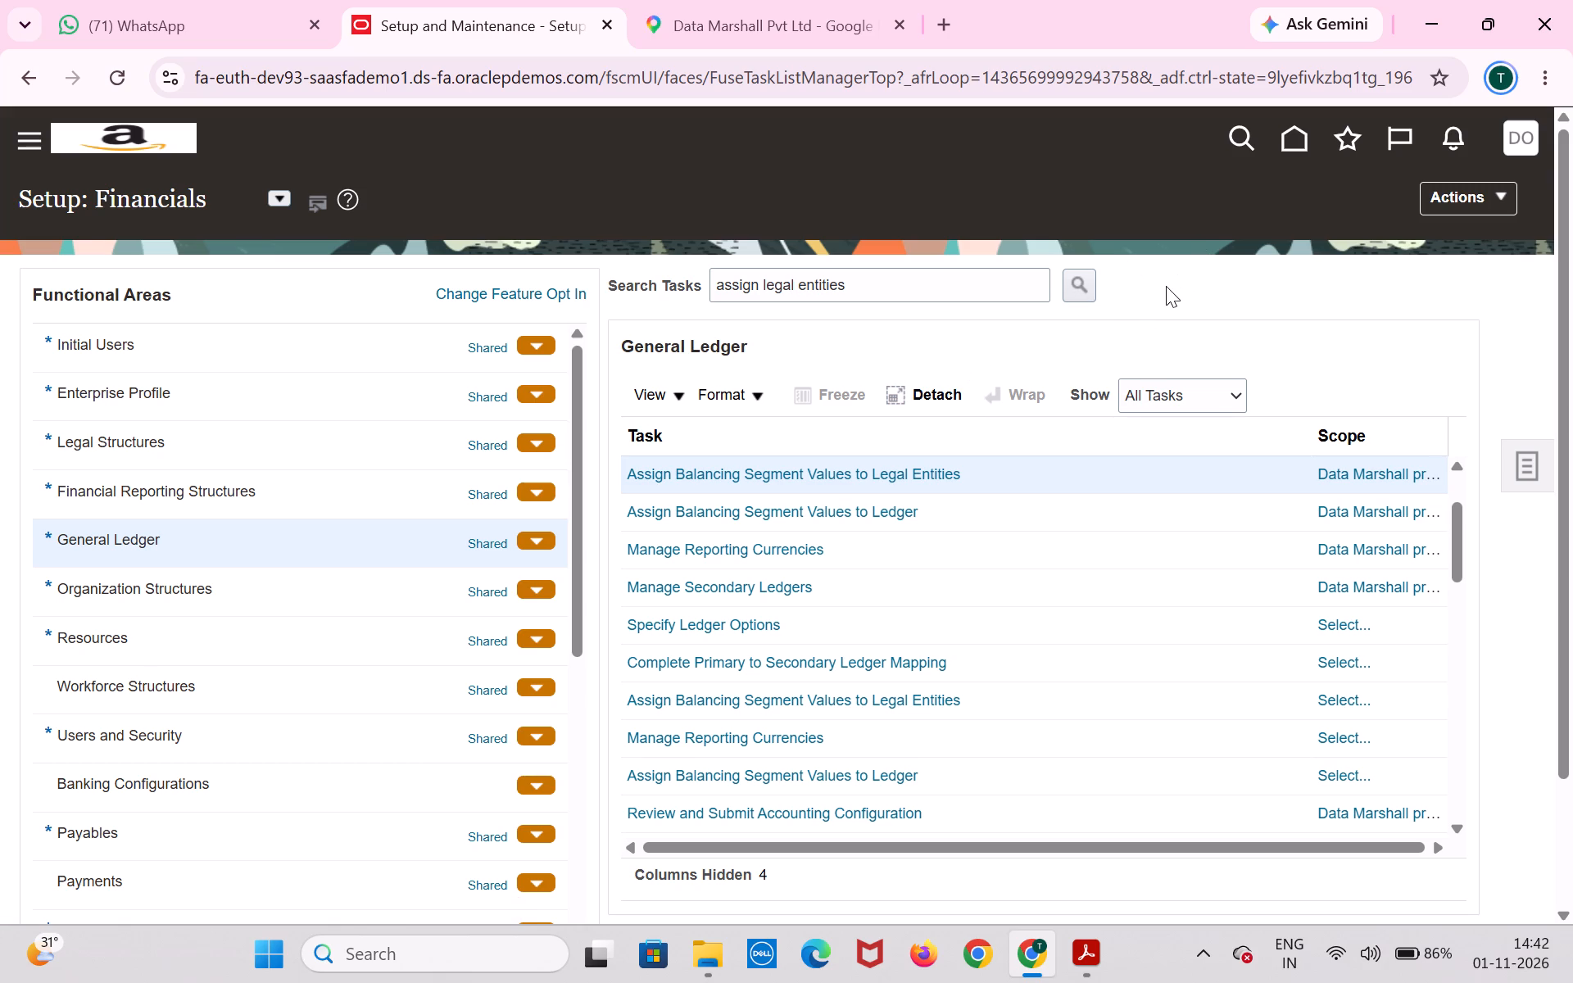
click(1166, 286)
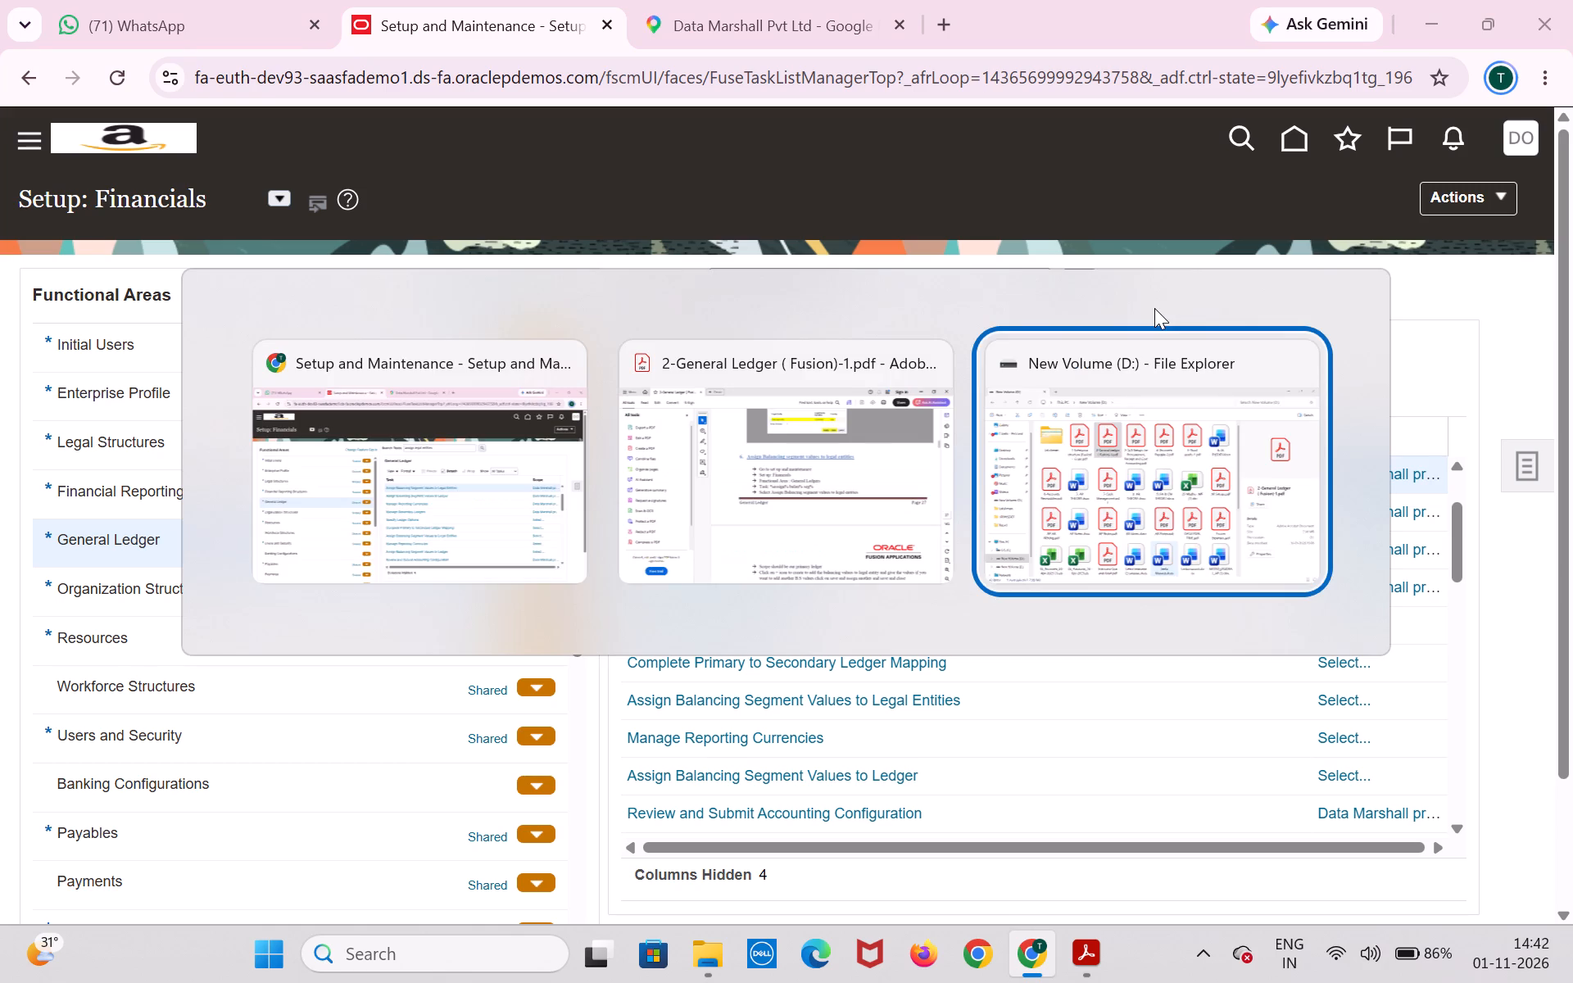
Switch to the General Ledger PDF guide and read the sections on assigning balancing segment values and submitting the accounting configuration.
scroll(1154, 308, down, 3)
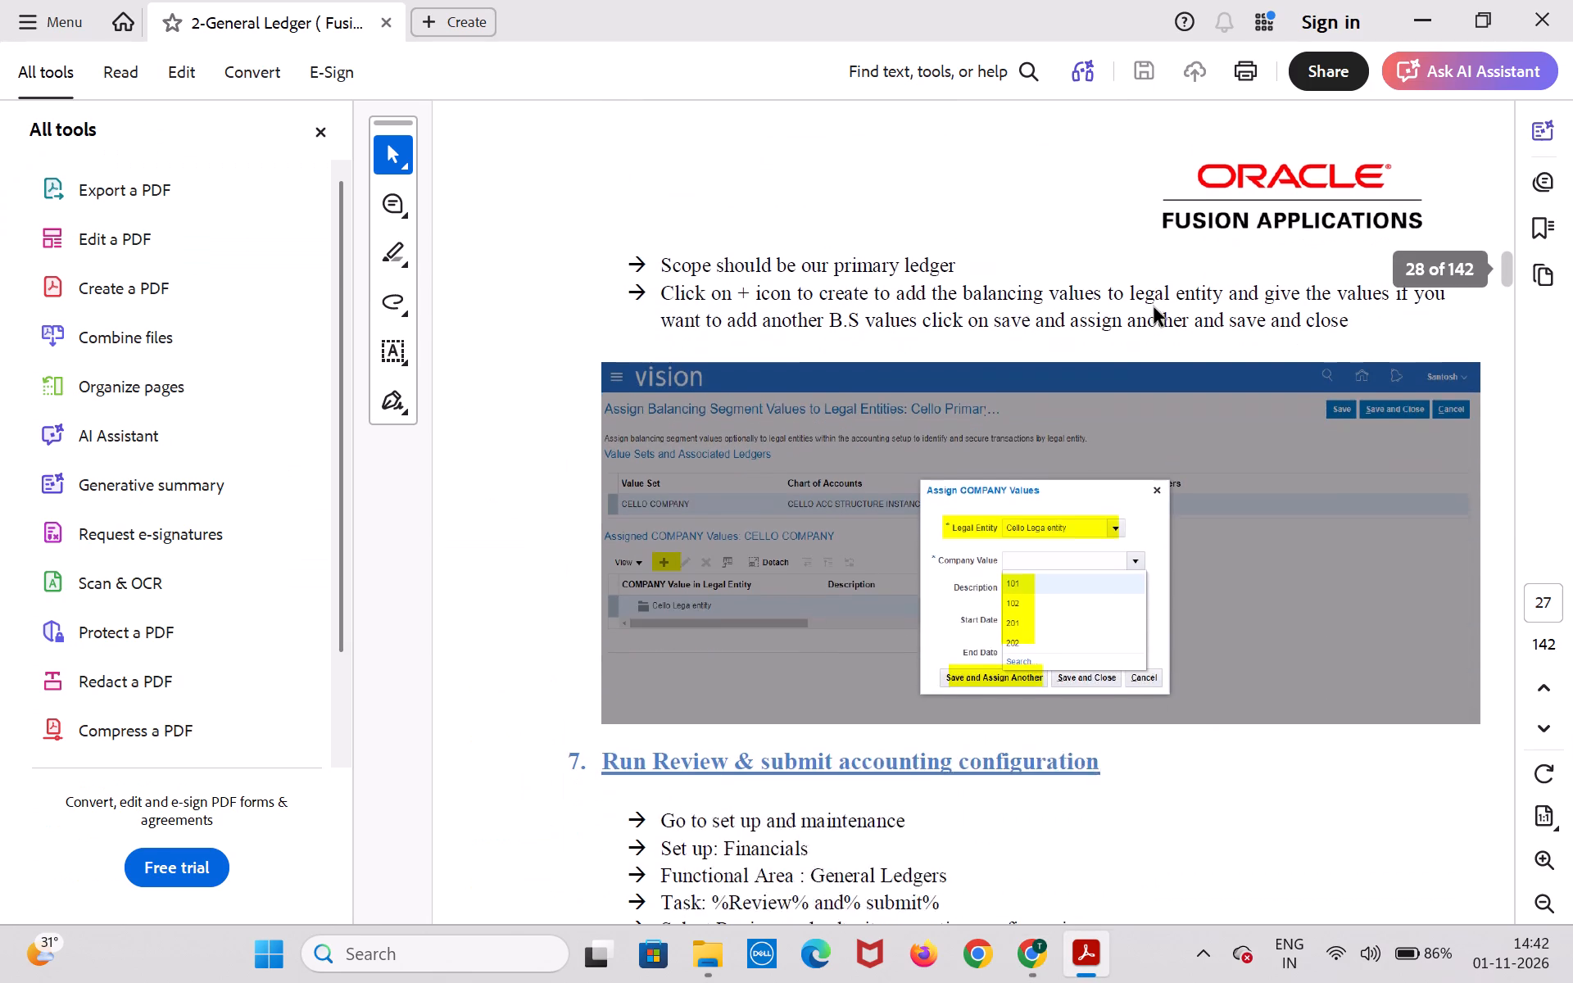
scroll(1154, 308, down, 2)
click(1154, 308)
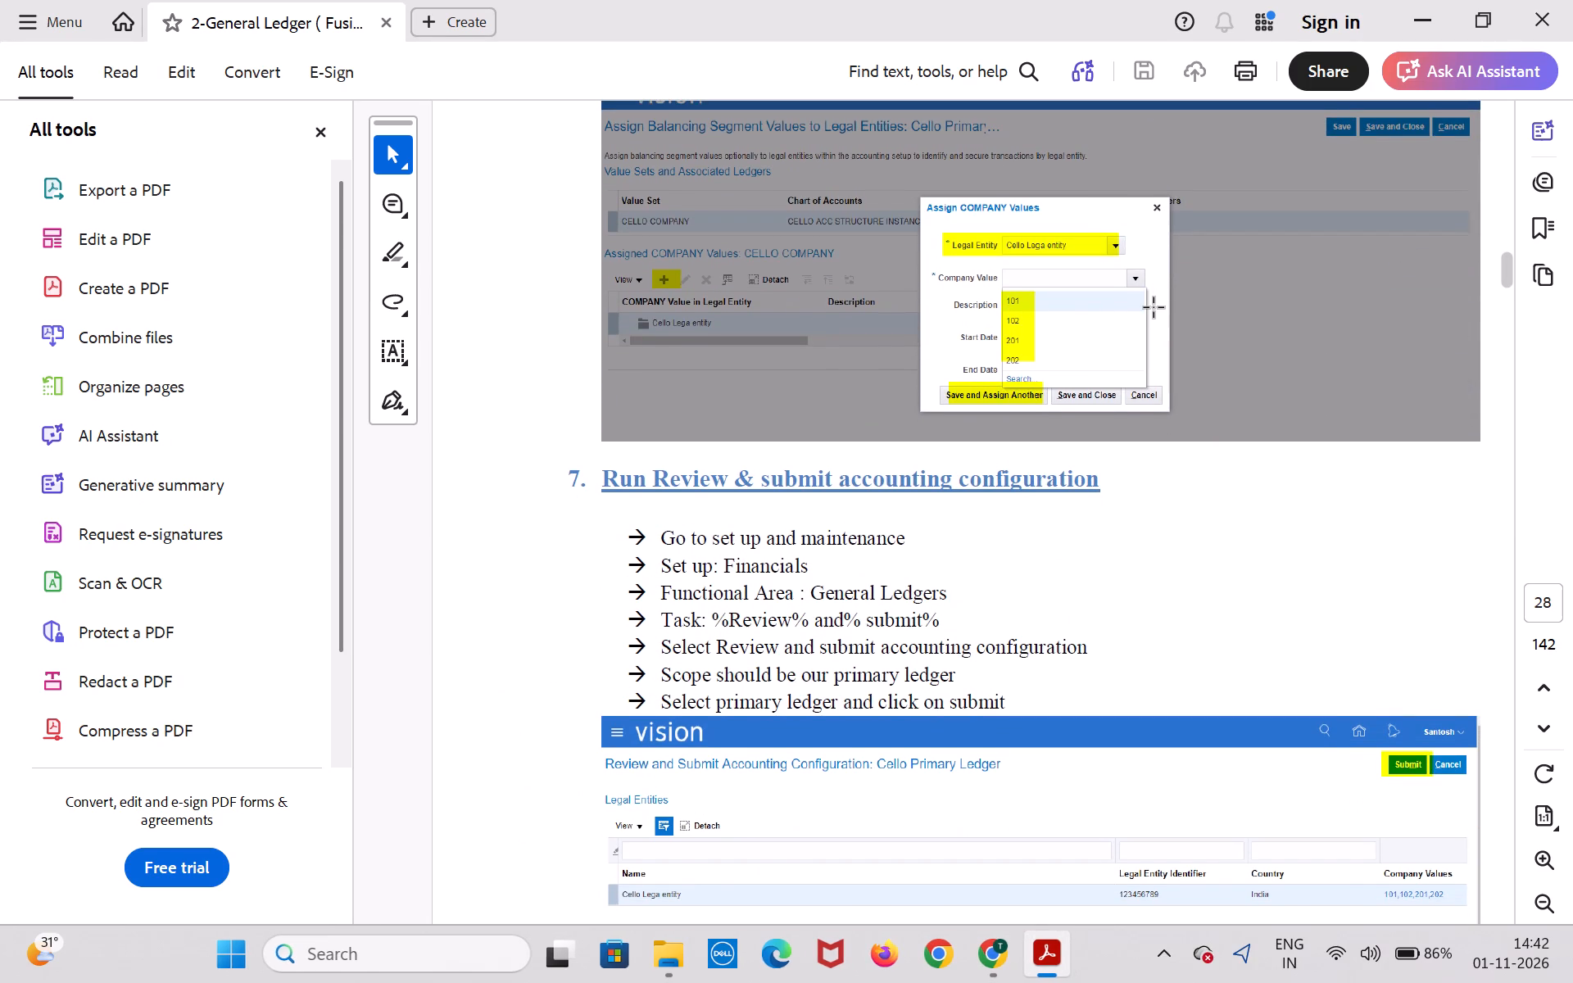
scroll(1154, 308, up, 2)
click(1154, 308)
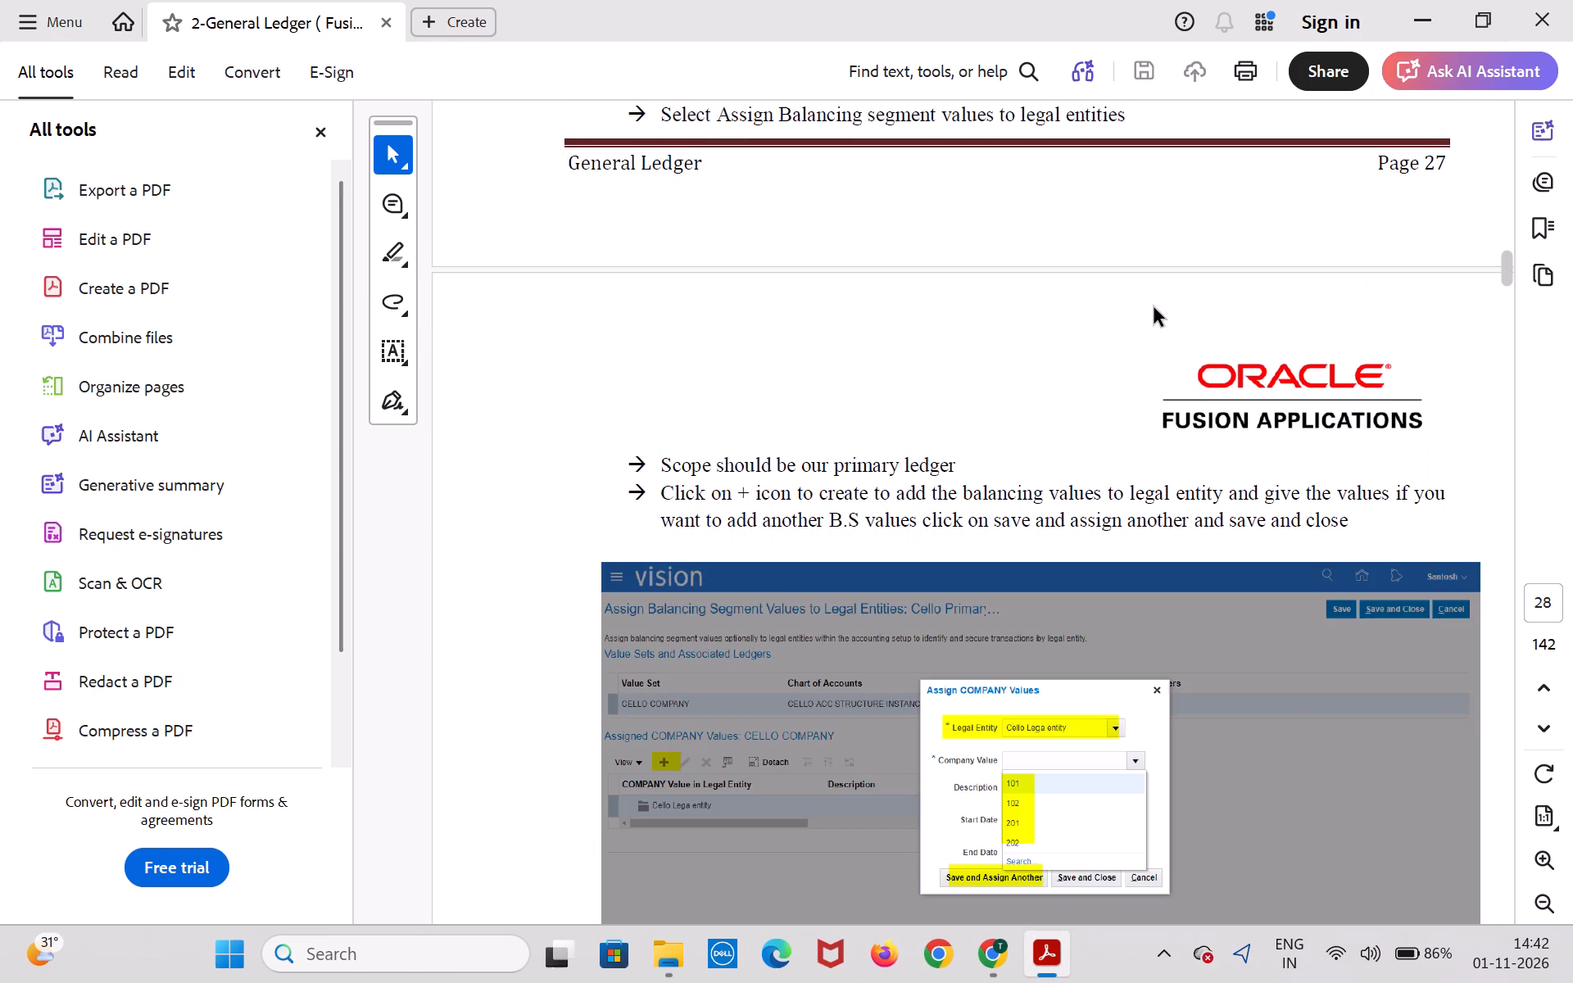
scroll(1154, 308, up, 2)
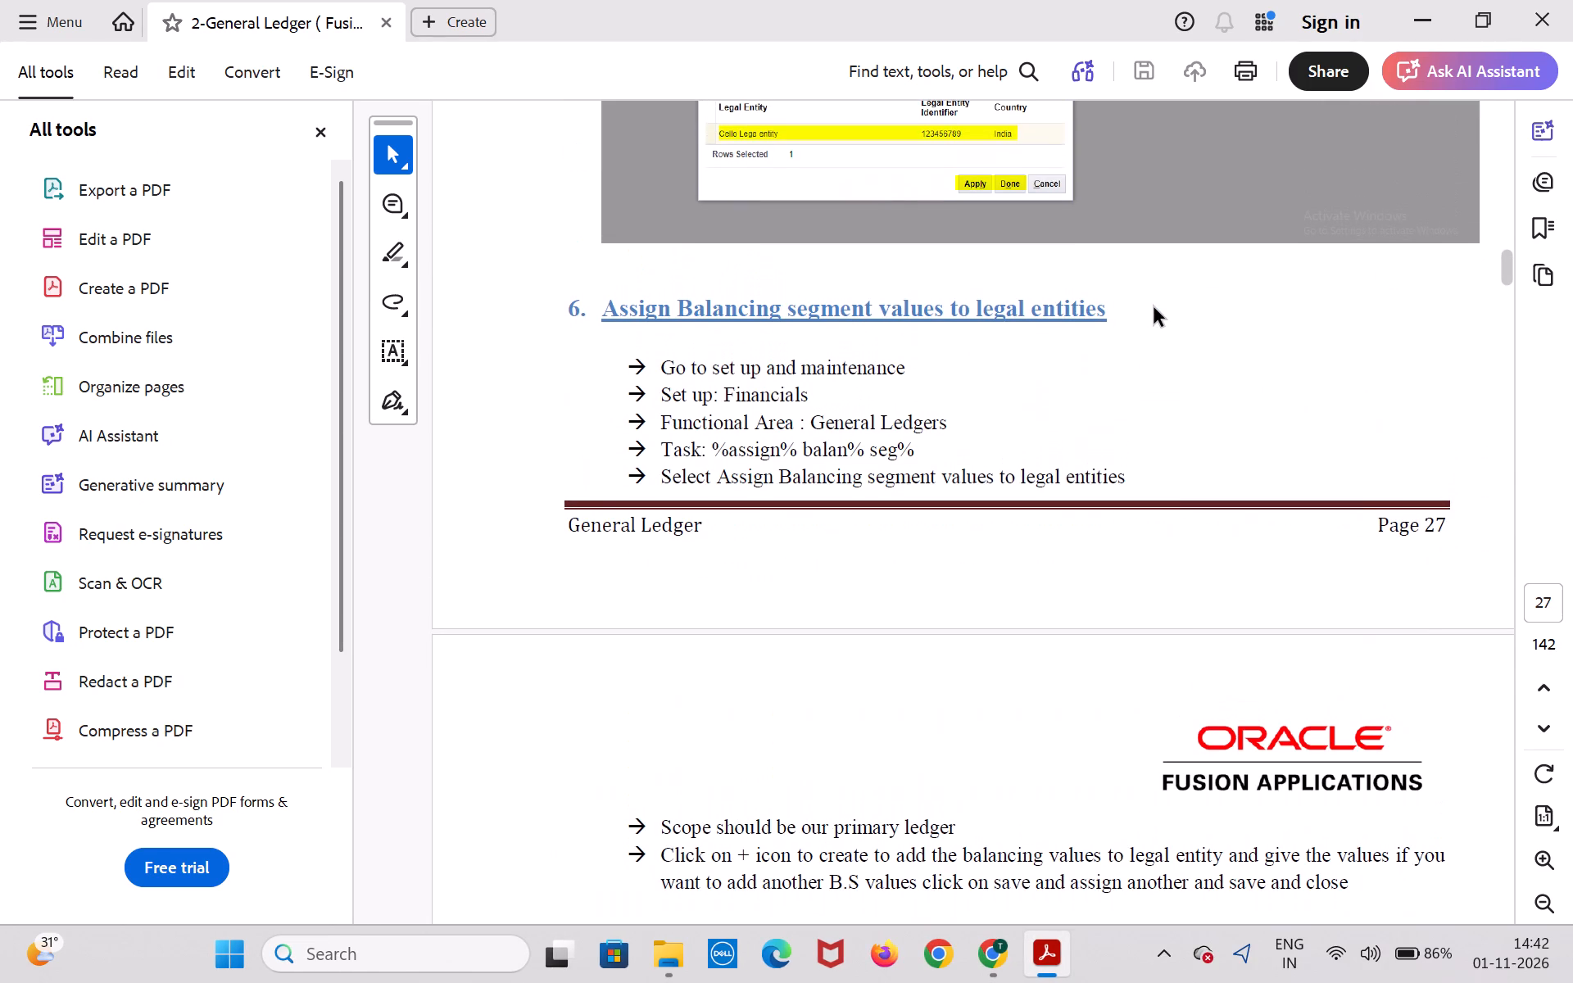
scroll(1154, 308, down, 2)
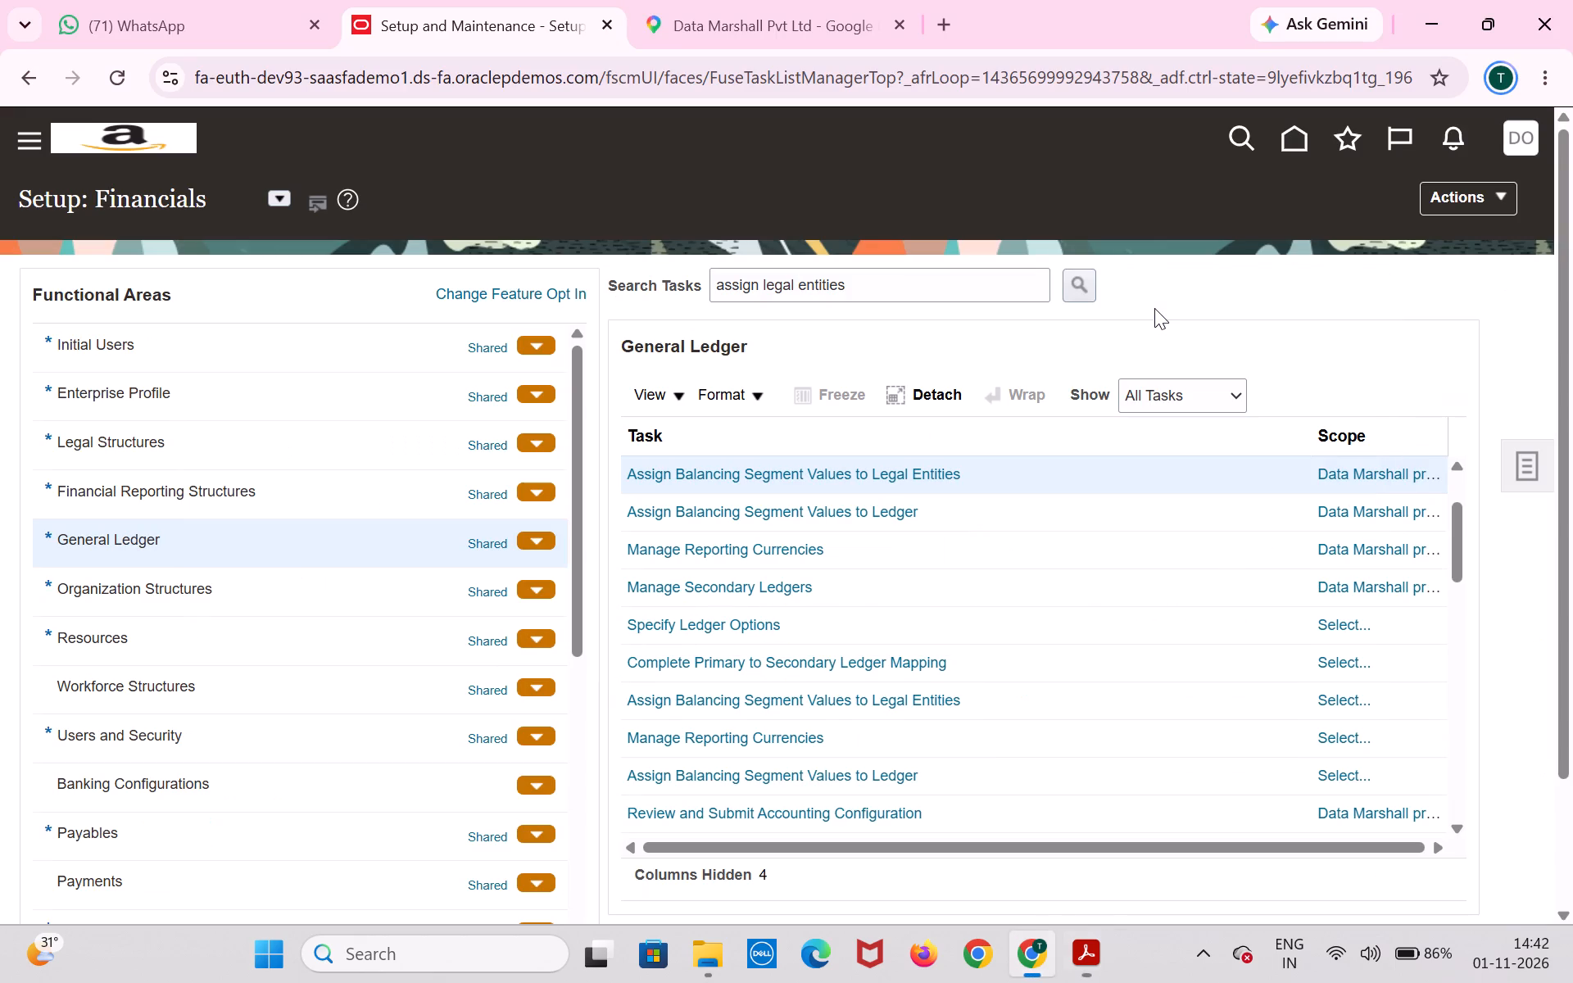
Back in Oracle Fusion, search the setup tasks for "review and submit" and open Review and Submit Accounting Configuration.
click(1009, 273)
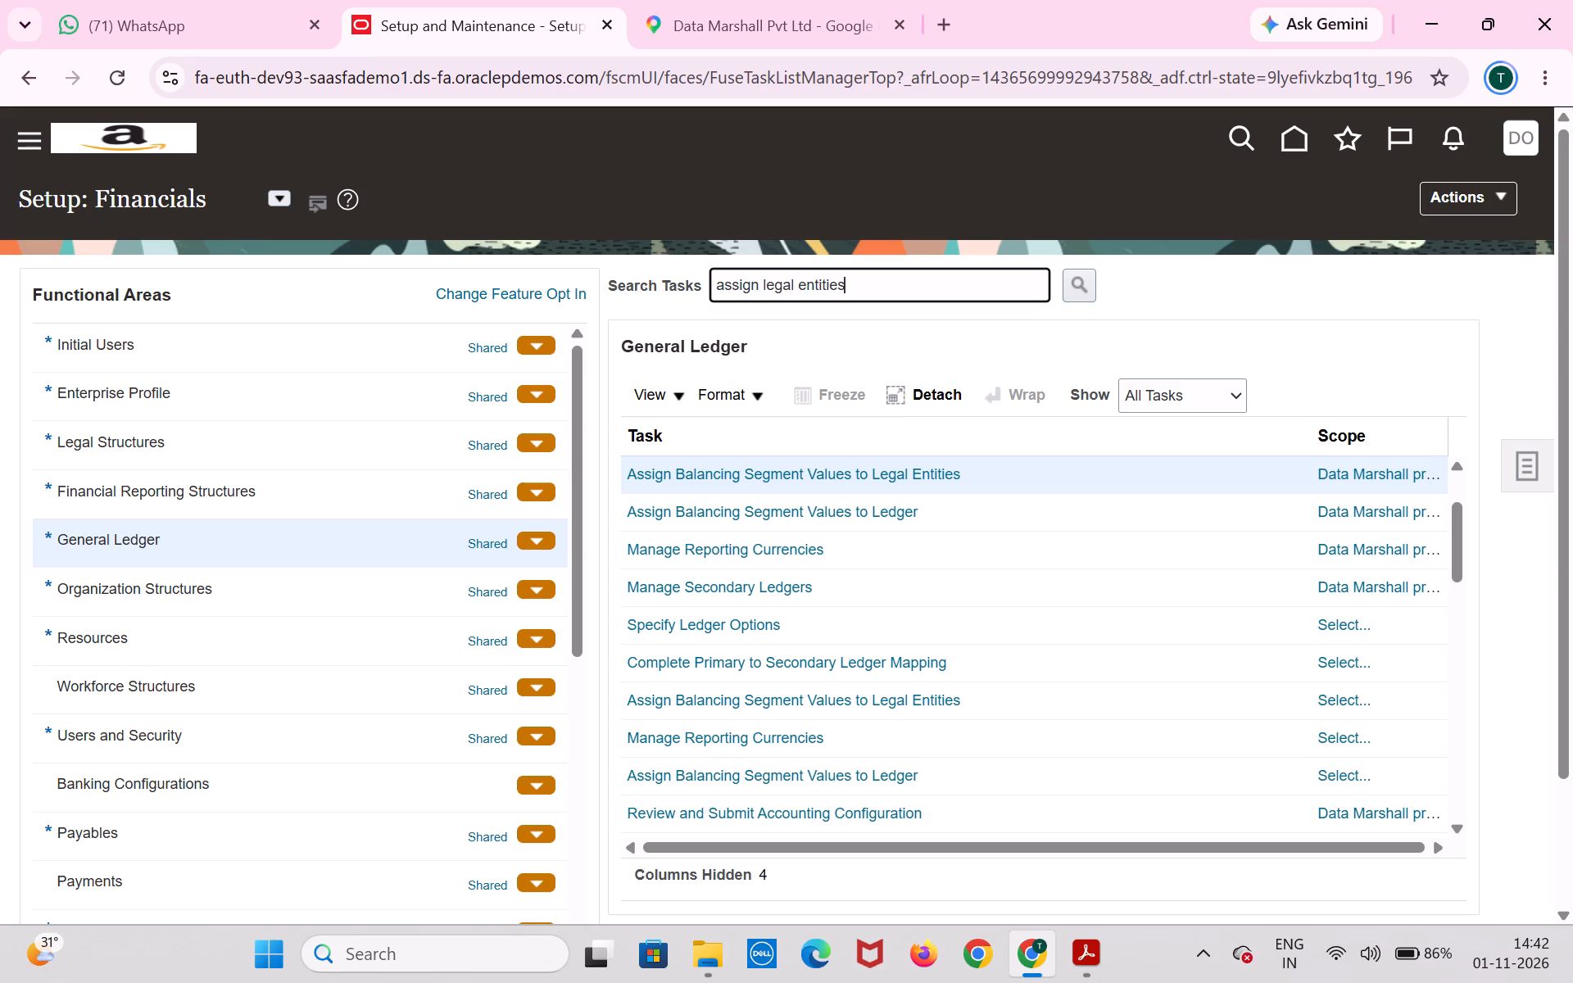
key(BackSpace)
key(BackSpace)
key(BackSpace)
key(BackSpace)
key(BackSpace)
key(BackSpace)
key(BackSpace)
key(BackSpace)
key(BackSpace)
key(BackSpace)
key(BackSpace)
key(BackSpace)
key(BackSpace)
key(BackSpace)
key(BackSpace)
key(BackSpace)
key(BackSpace)
key(BackSpace)
key(BackSpace)
key(BackSpace)
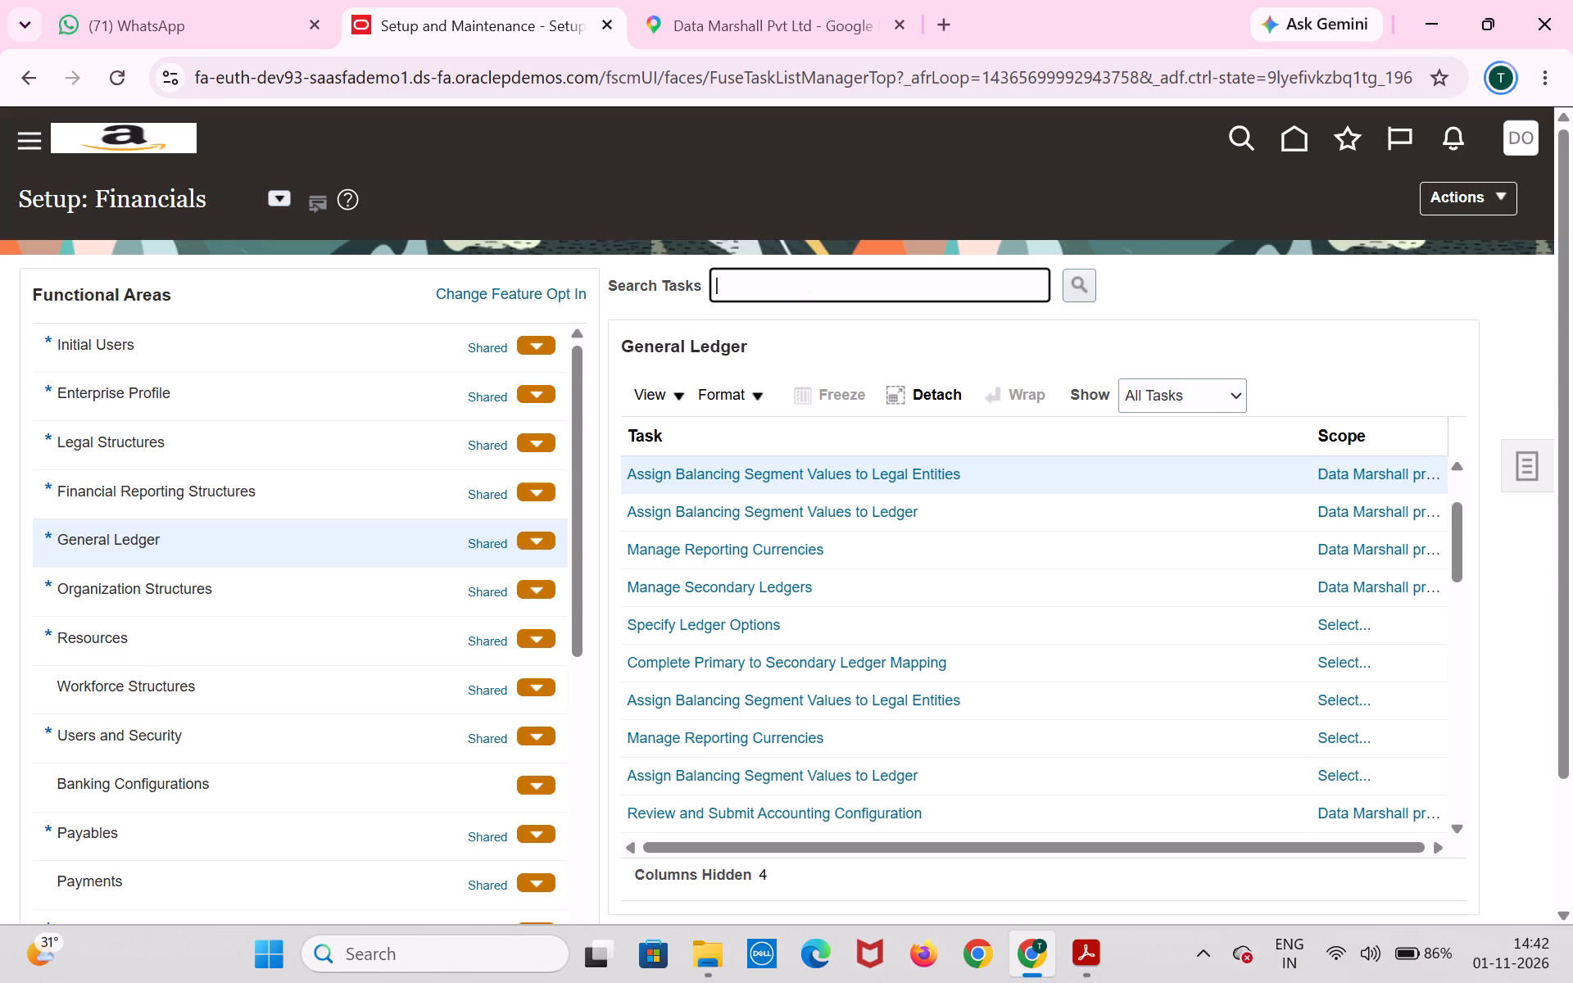
text(review)
key(space)
text(and submit)
key(Return)
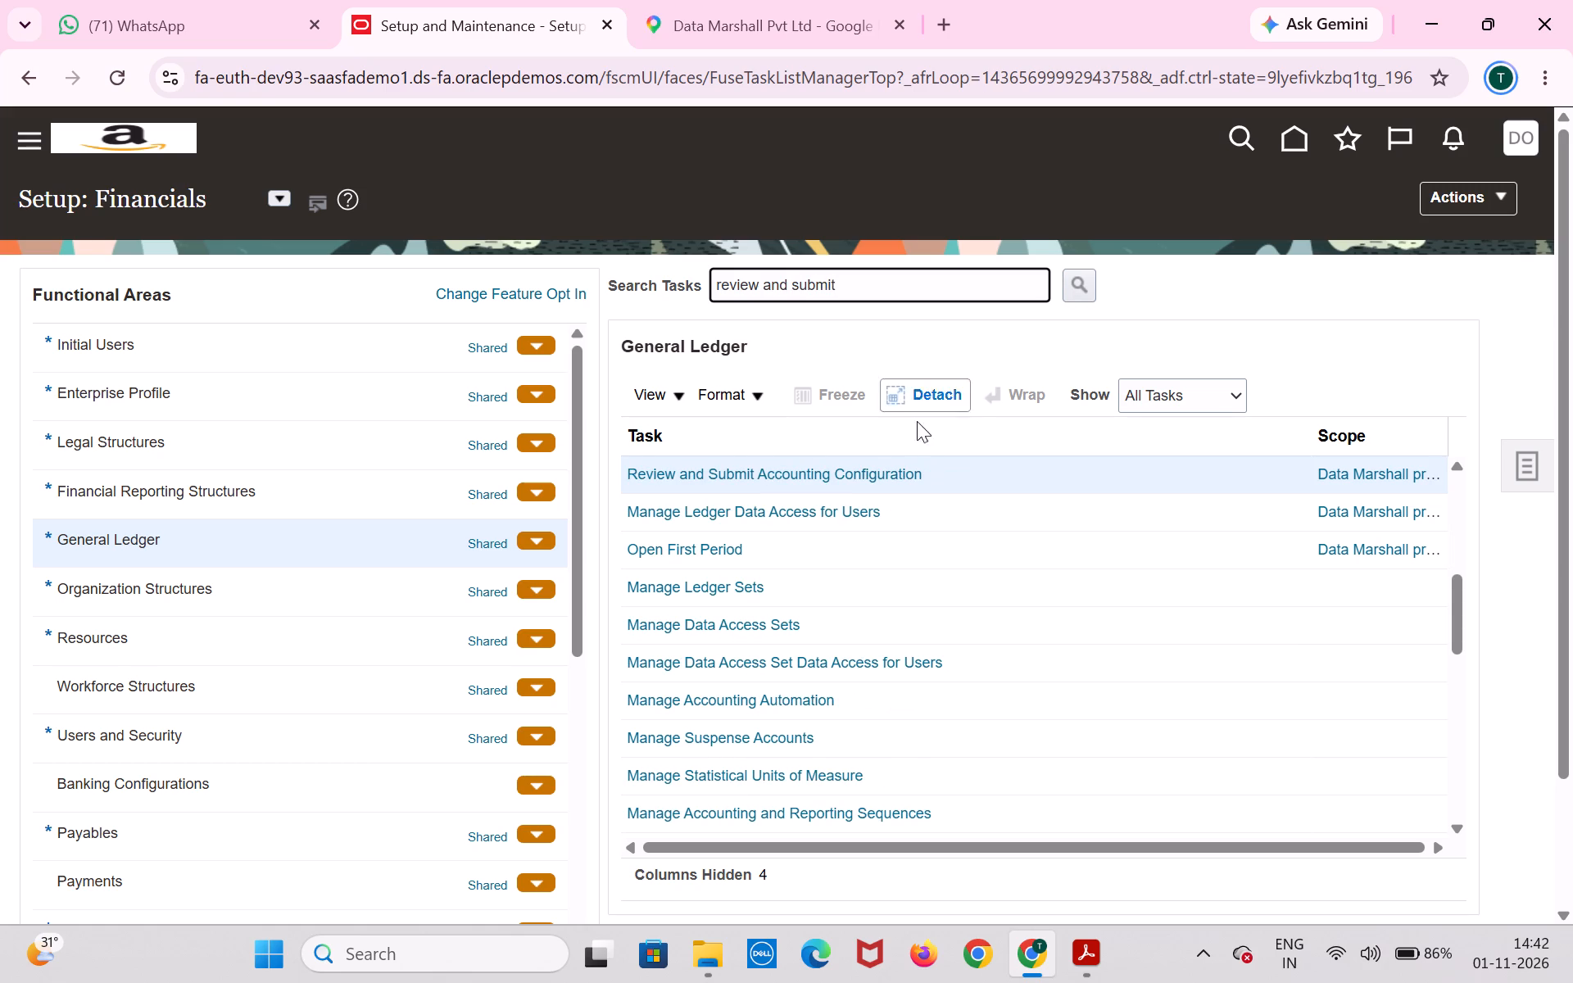
click(882, 478)
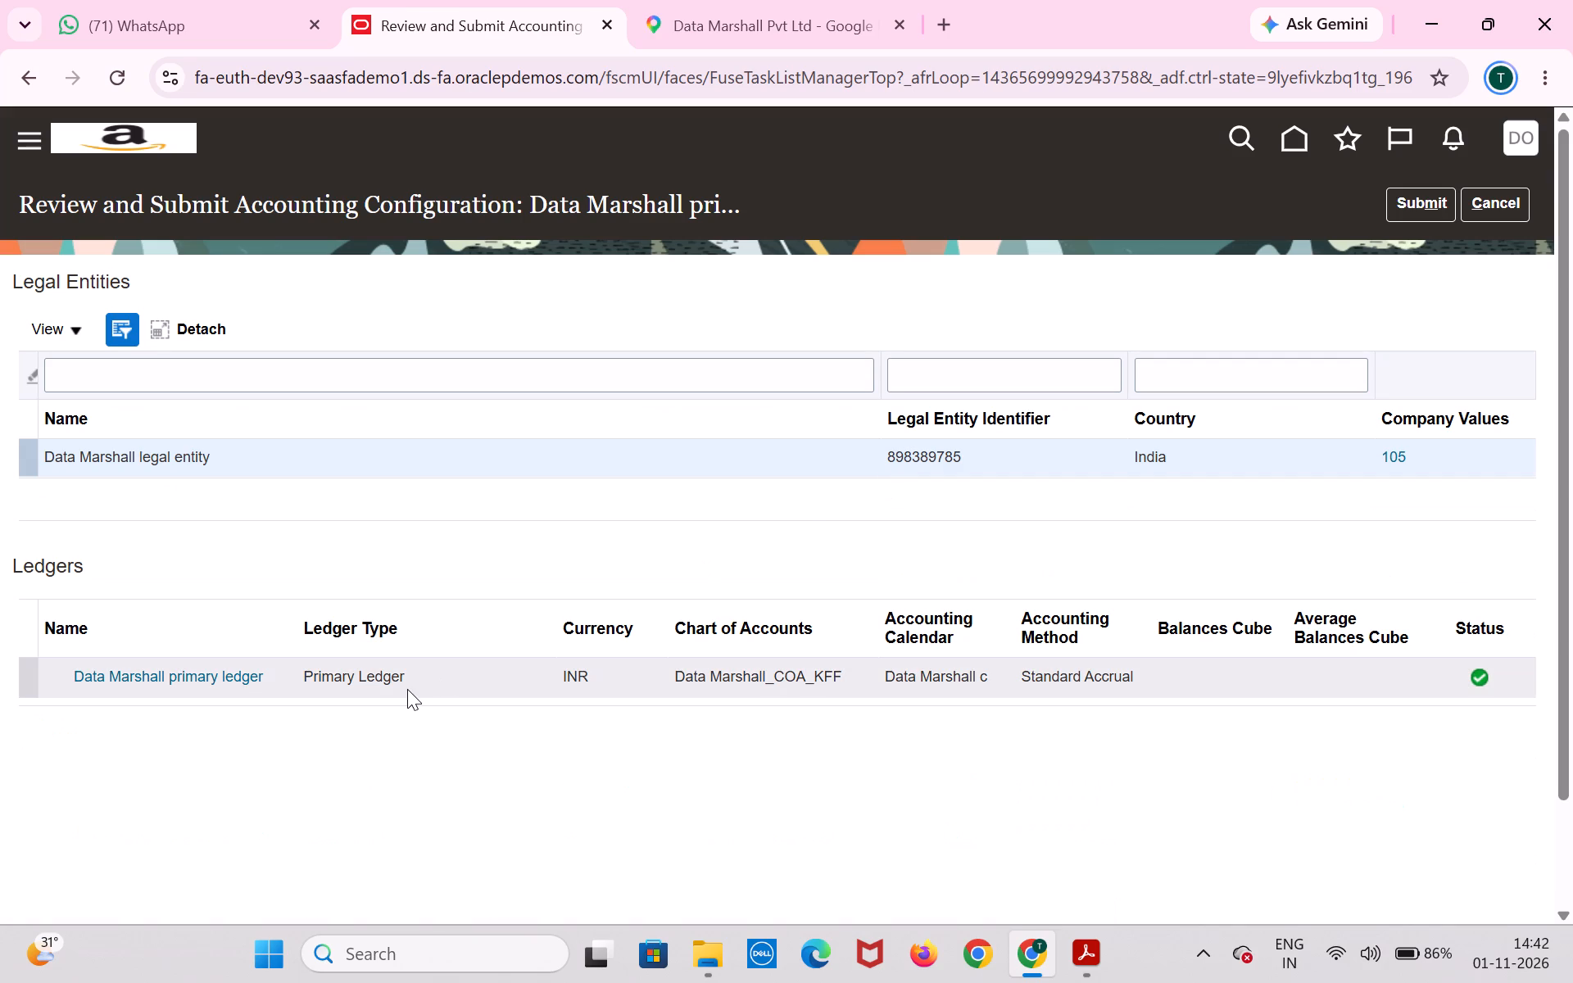
Select the Data Marshall primary ledger, submit its accounting configuration, and acknowledge the confirmation.
click(407, 689)
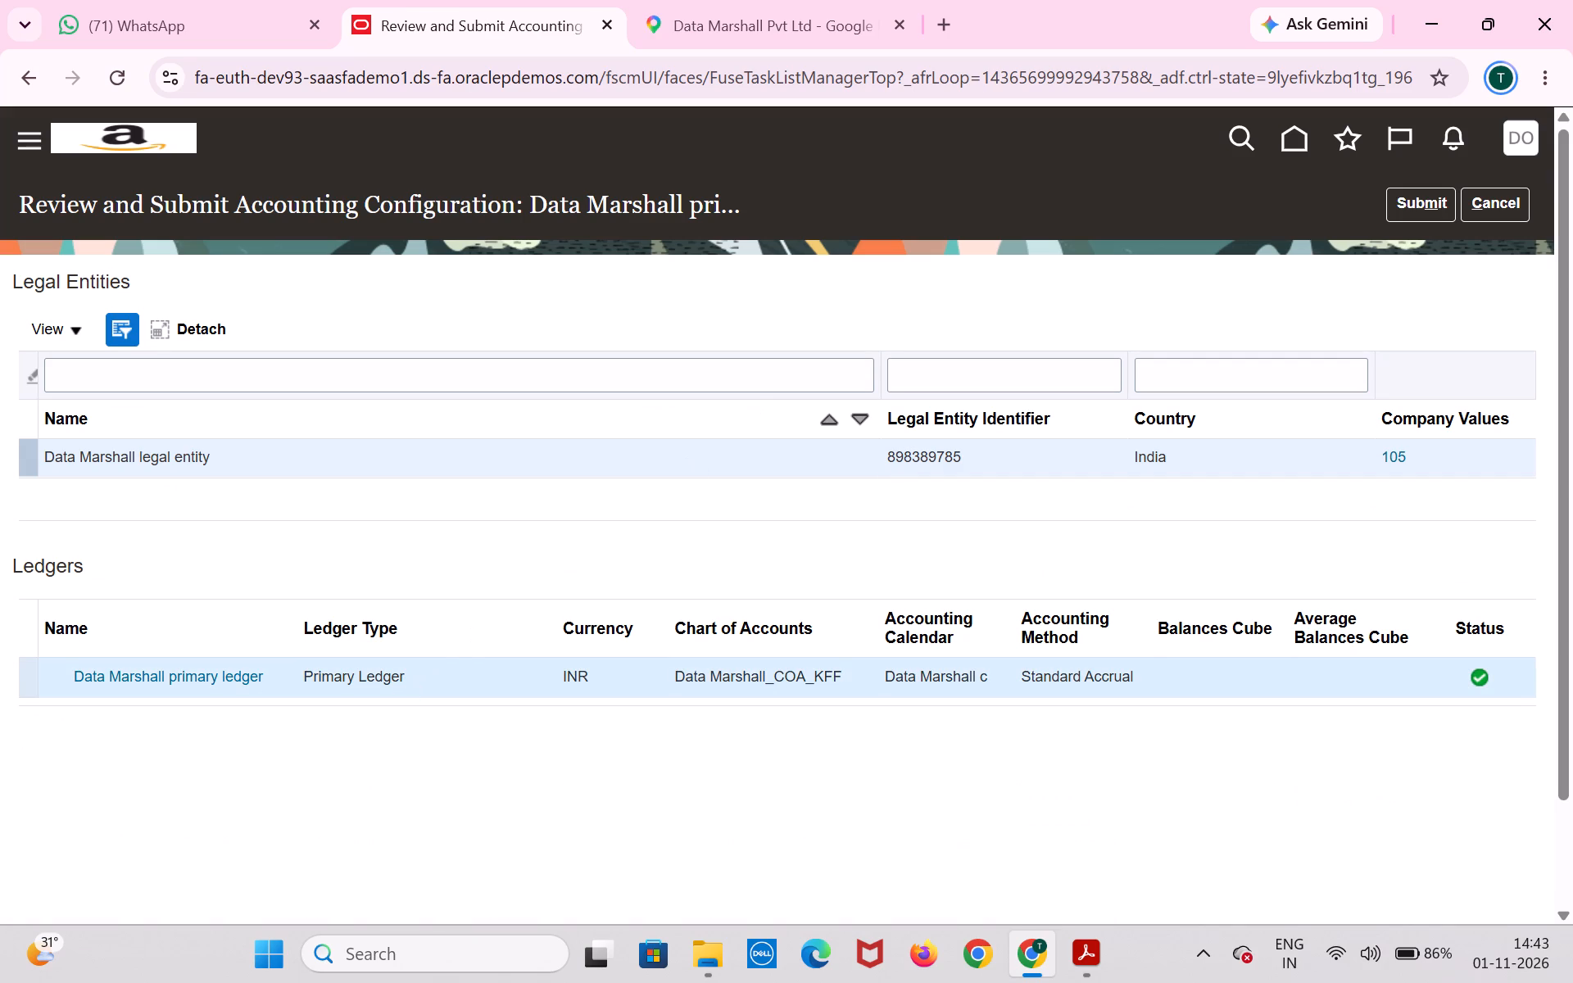
click(1432, 208)
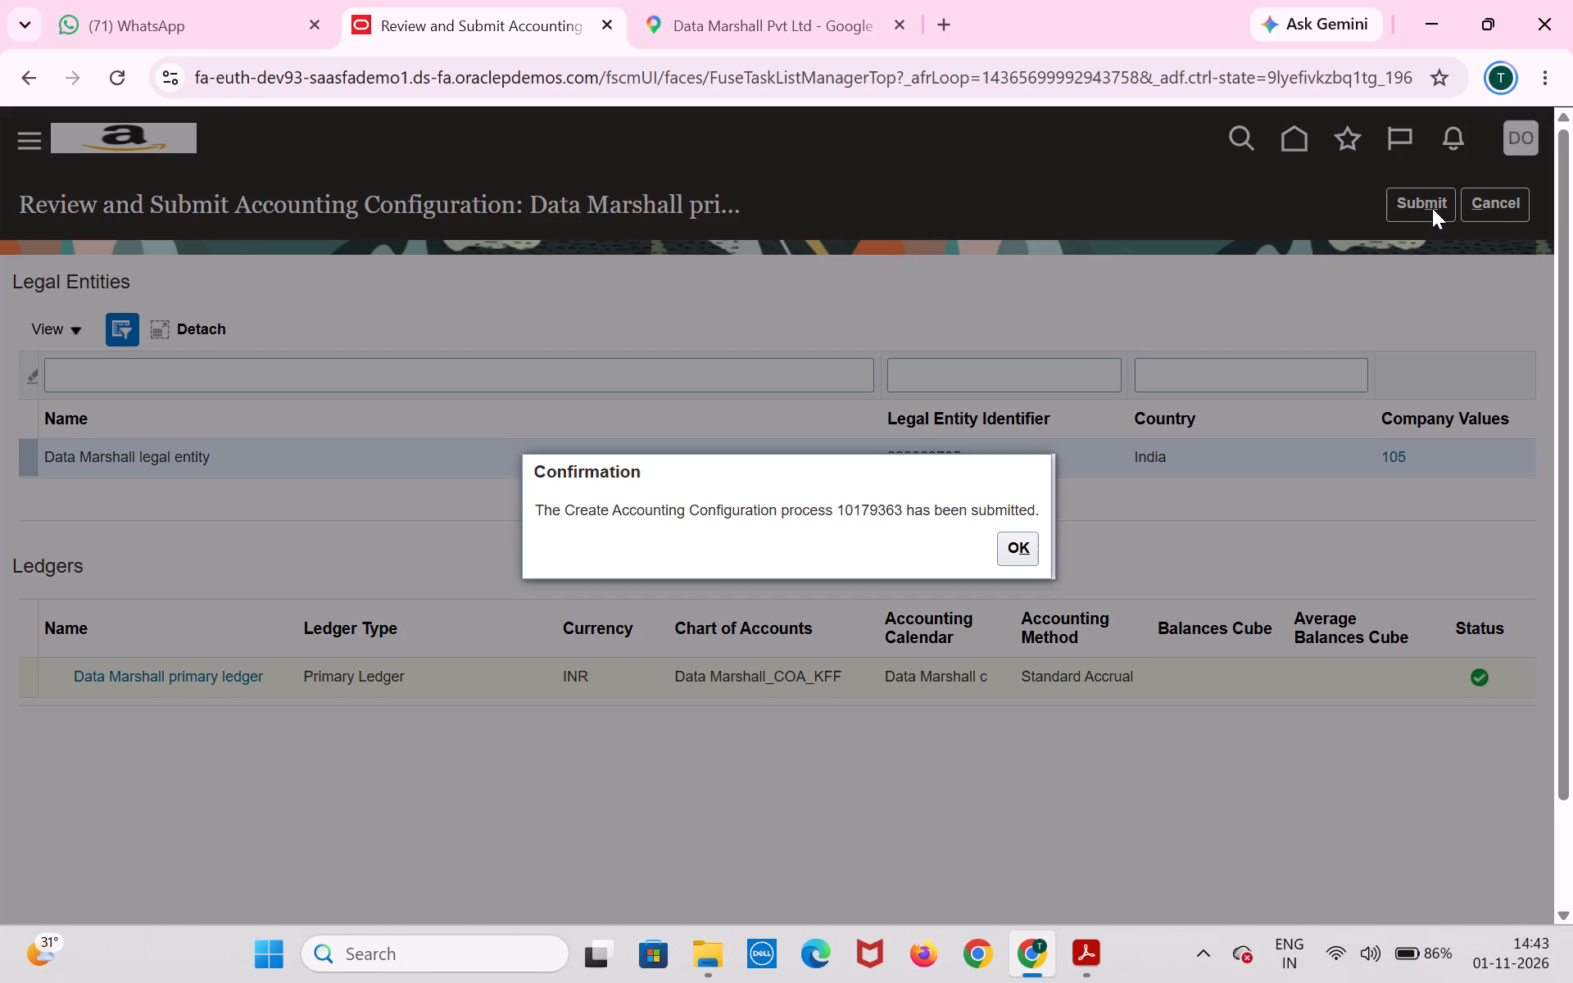
click(1013, 562)
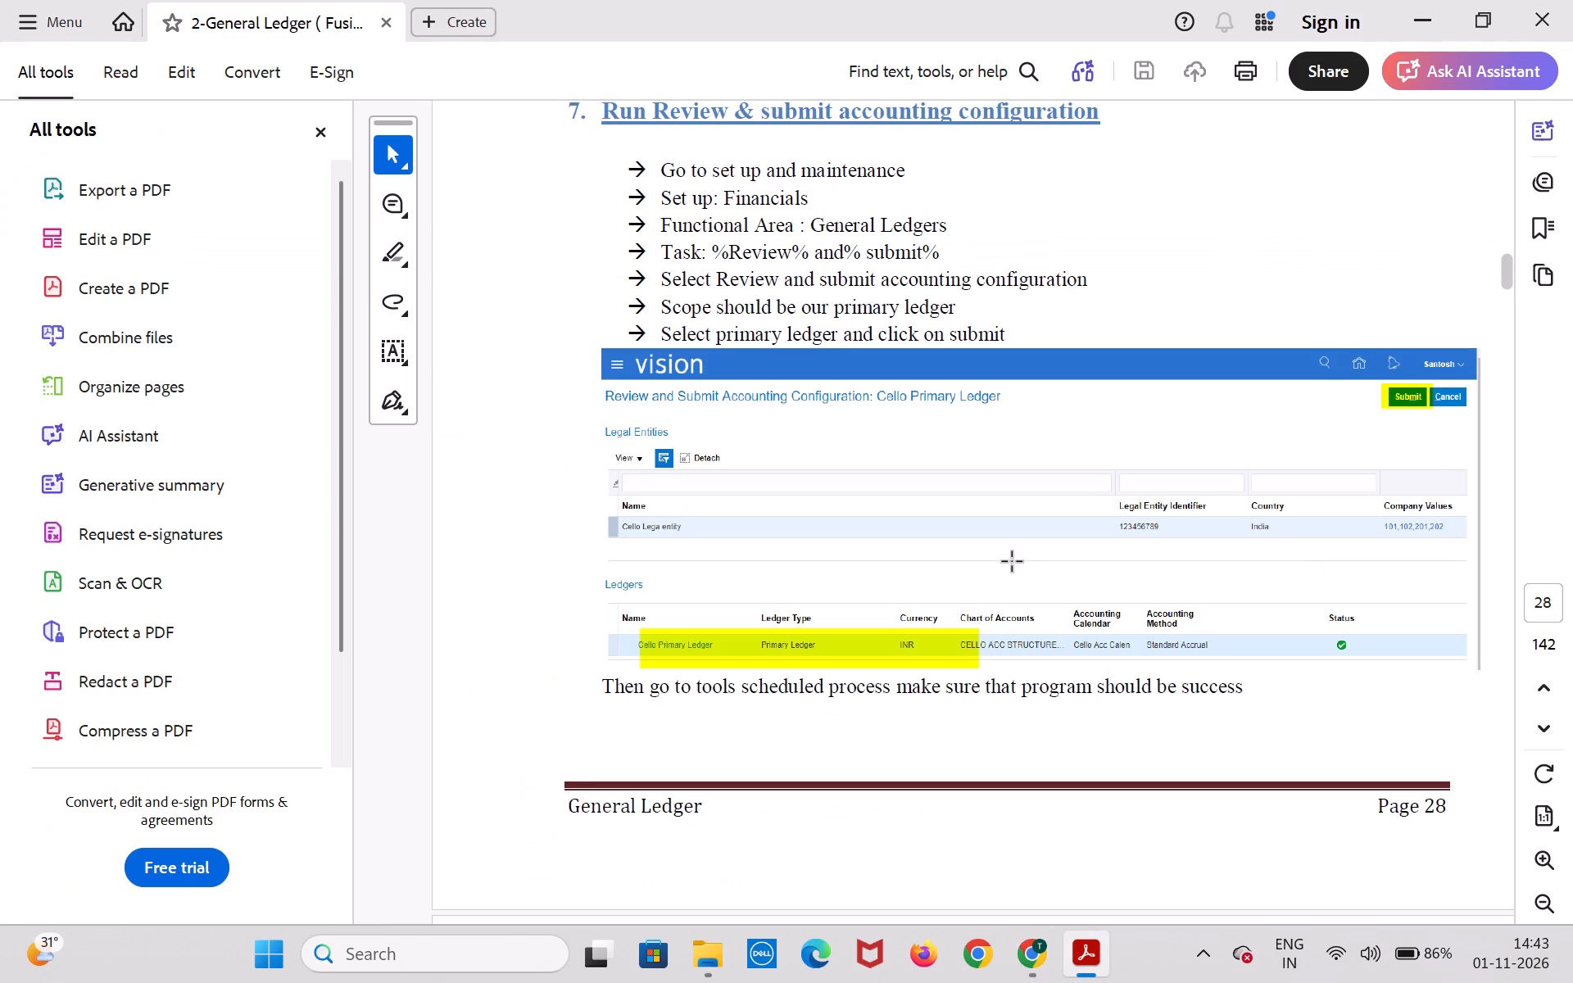
Read the PDF guide's instructions on checking the scheduled process after submission and on assigning data roles to the user.
scroll(1013, 562, down, 4)
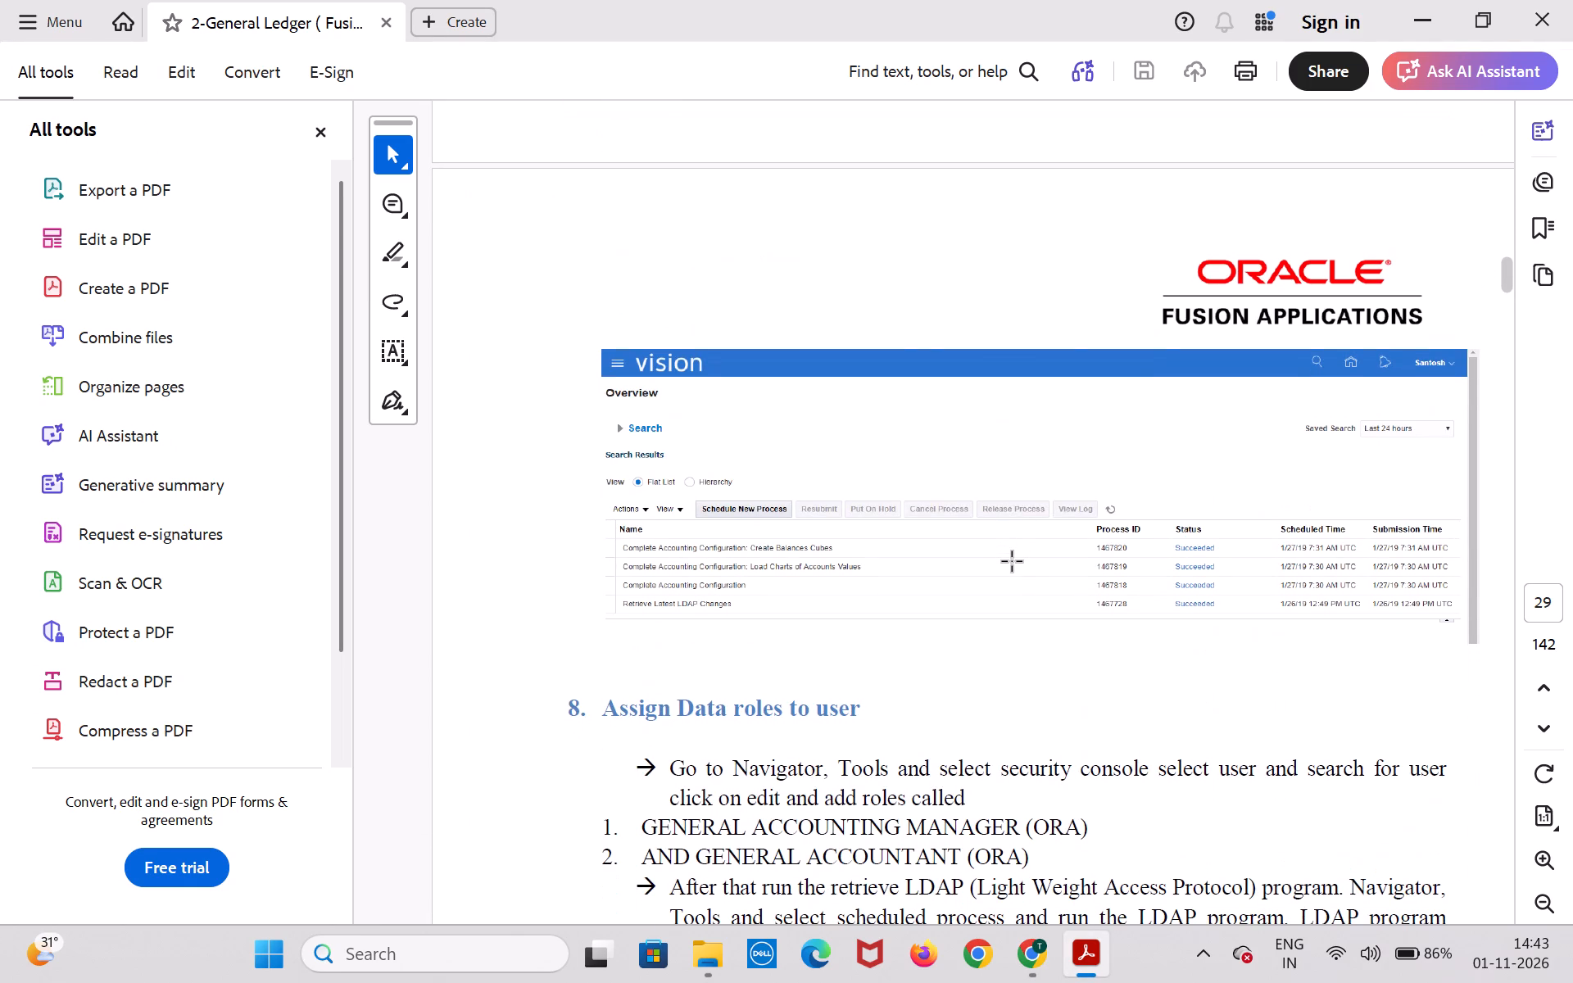
scroll(1013, 562, up, 5)
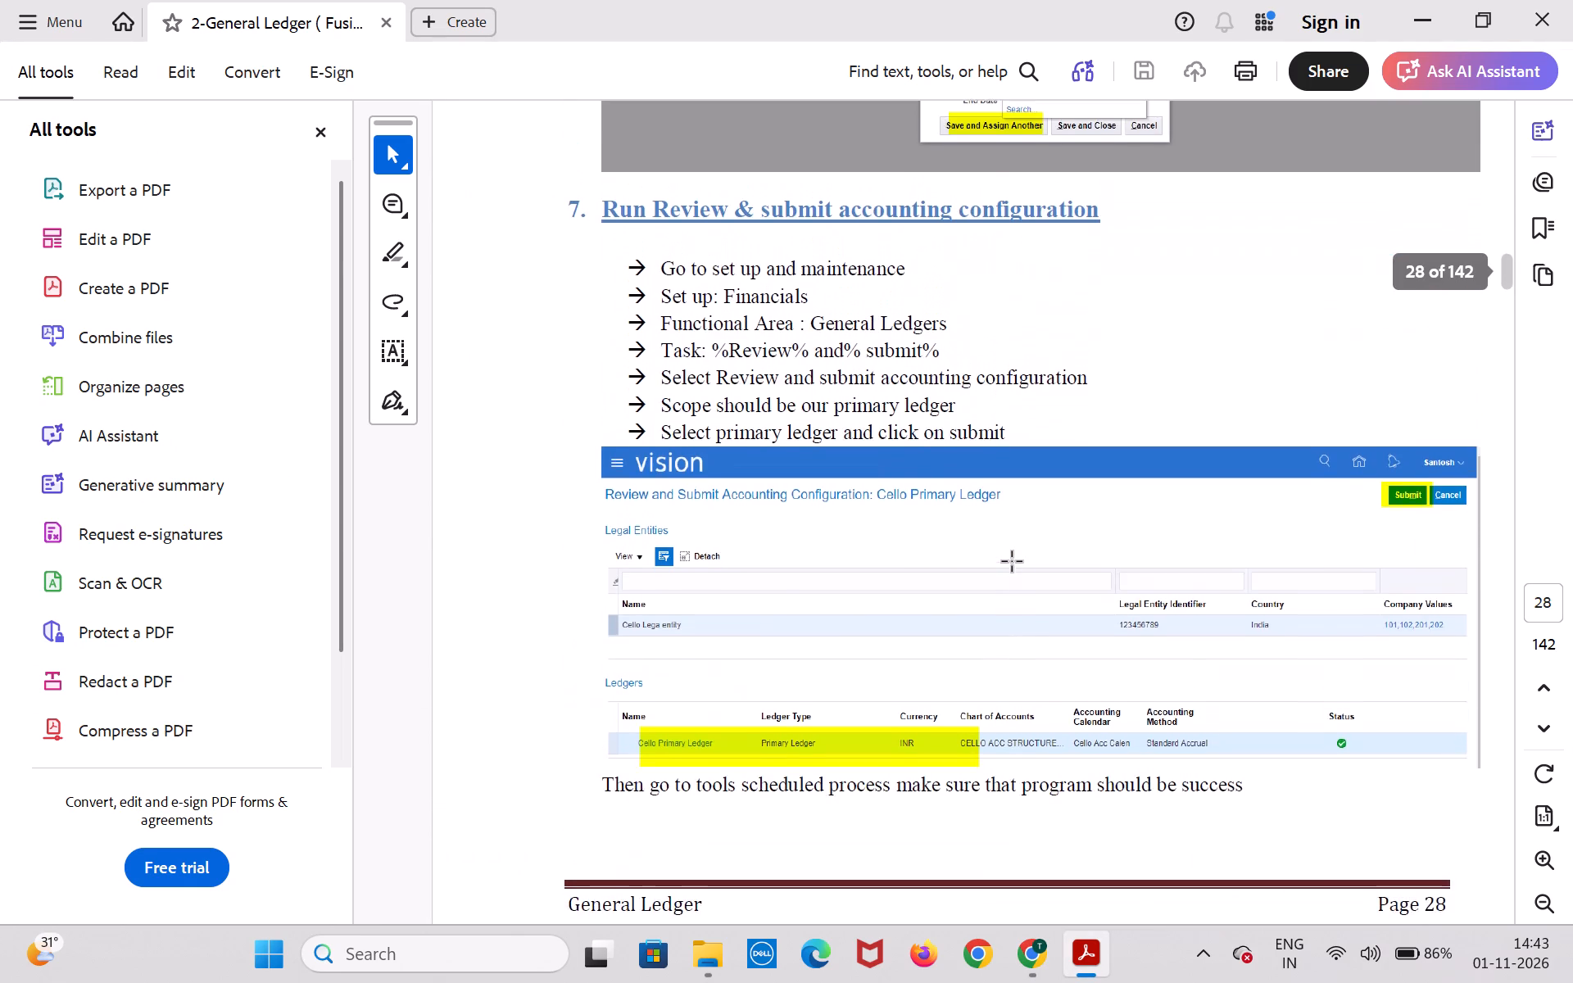
scroll(1013, 562, down, 3)
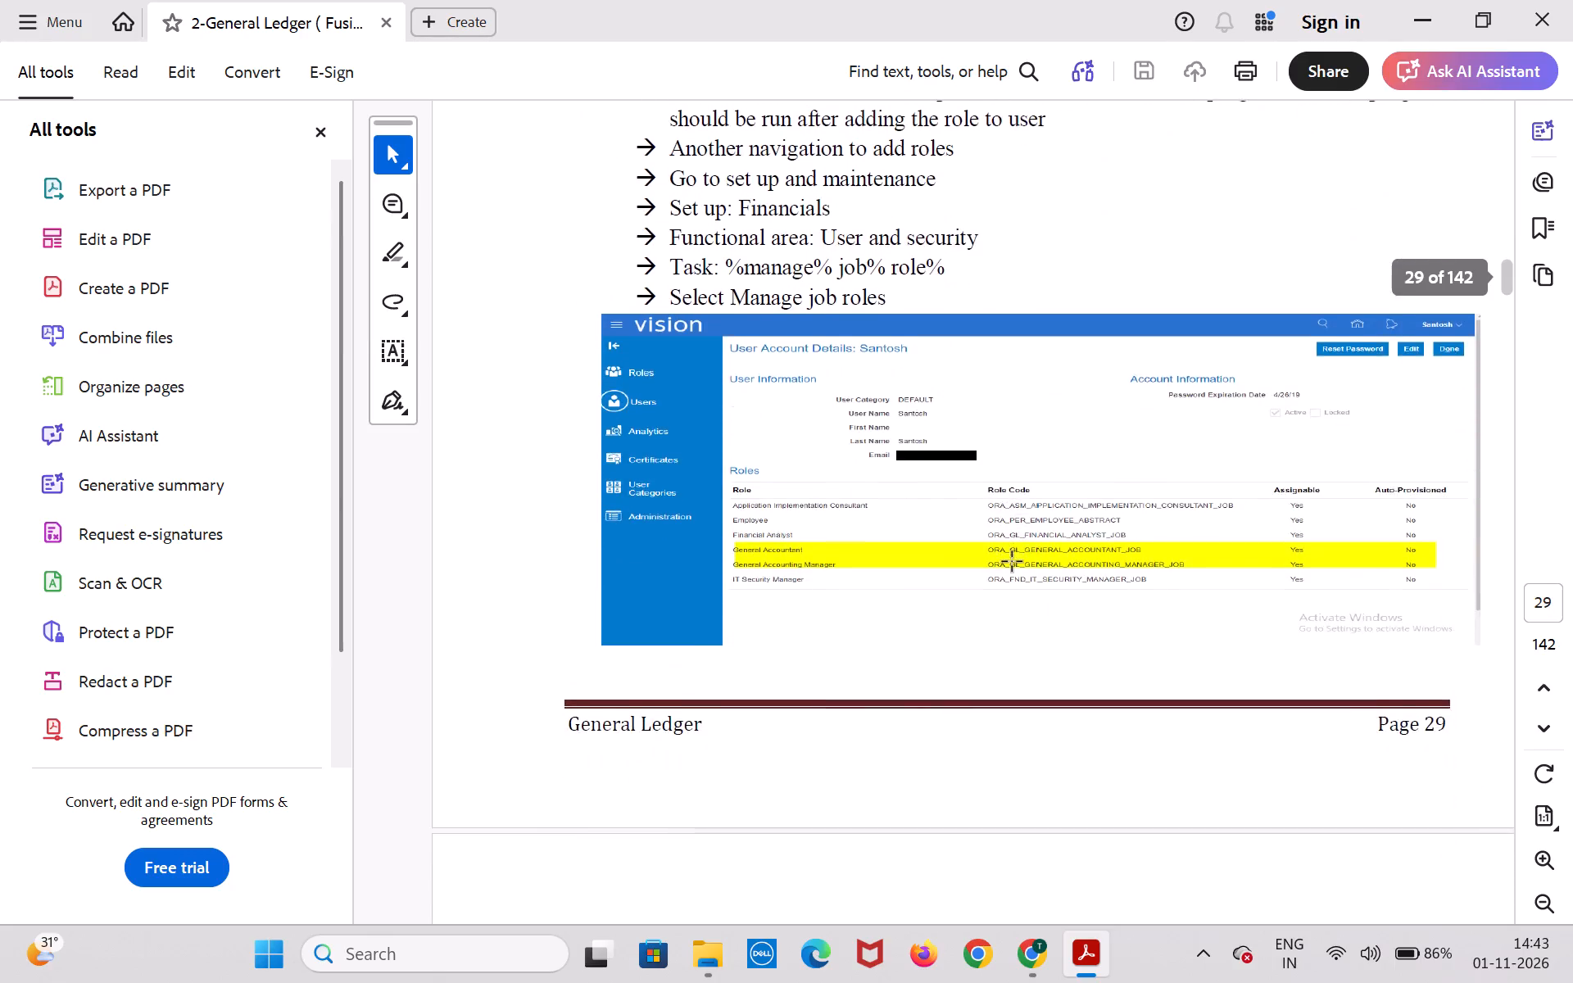
scroll(1013, 562, up, 3)
scroll(1013, 562, right, 1)
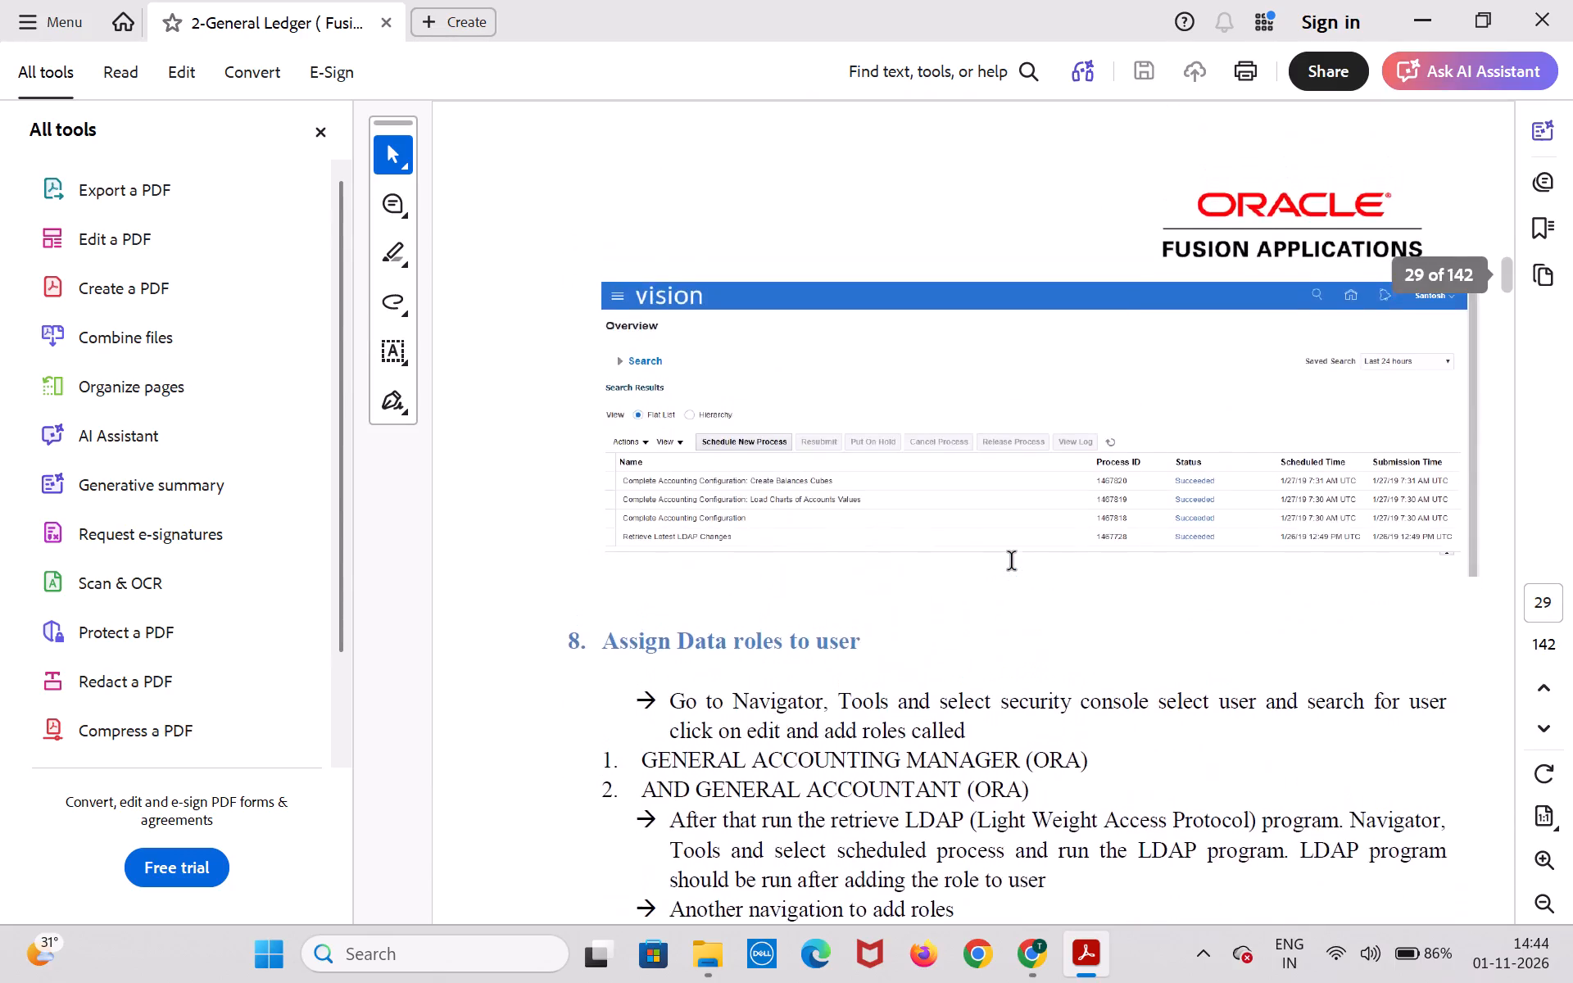
scroll(1013, 562, up, 3)
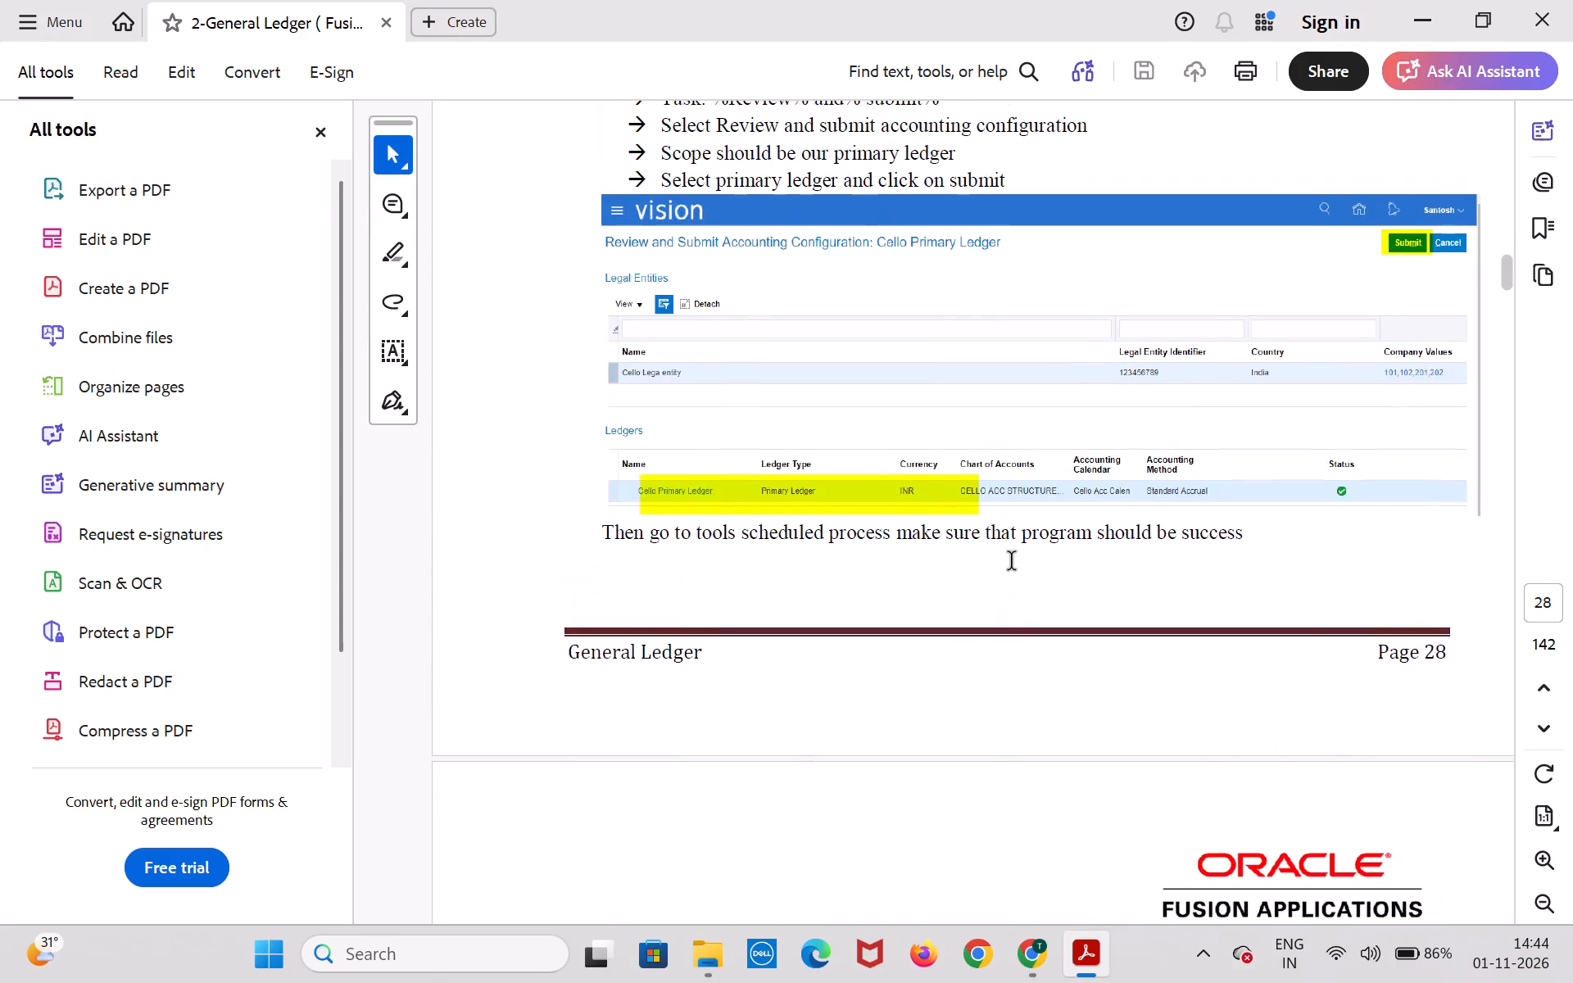
scroll(1013, 562, up, 2)
scroll(1013, 562, down, 1)
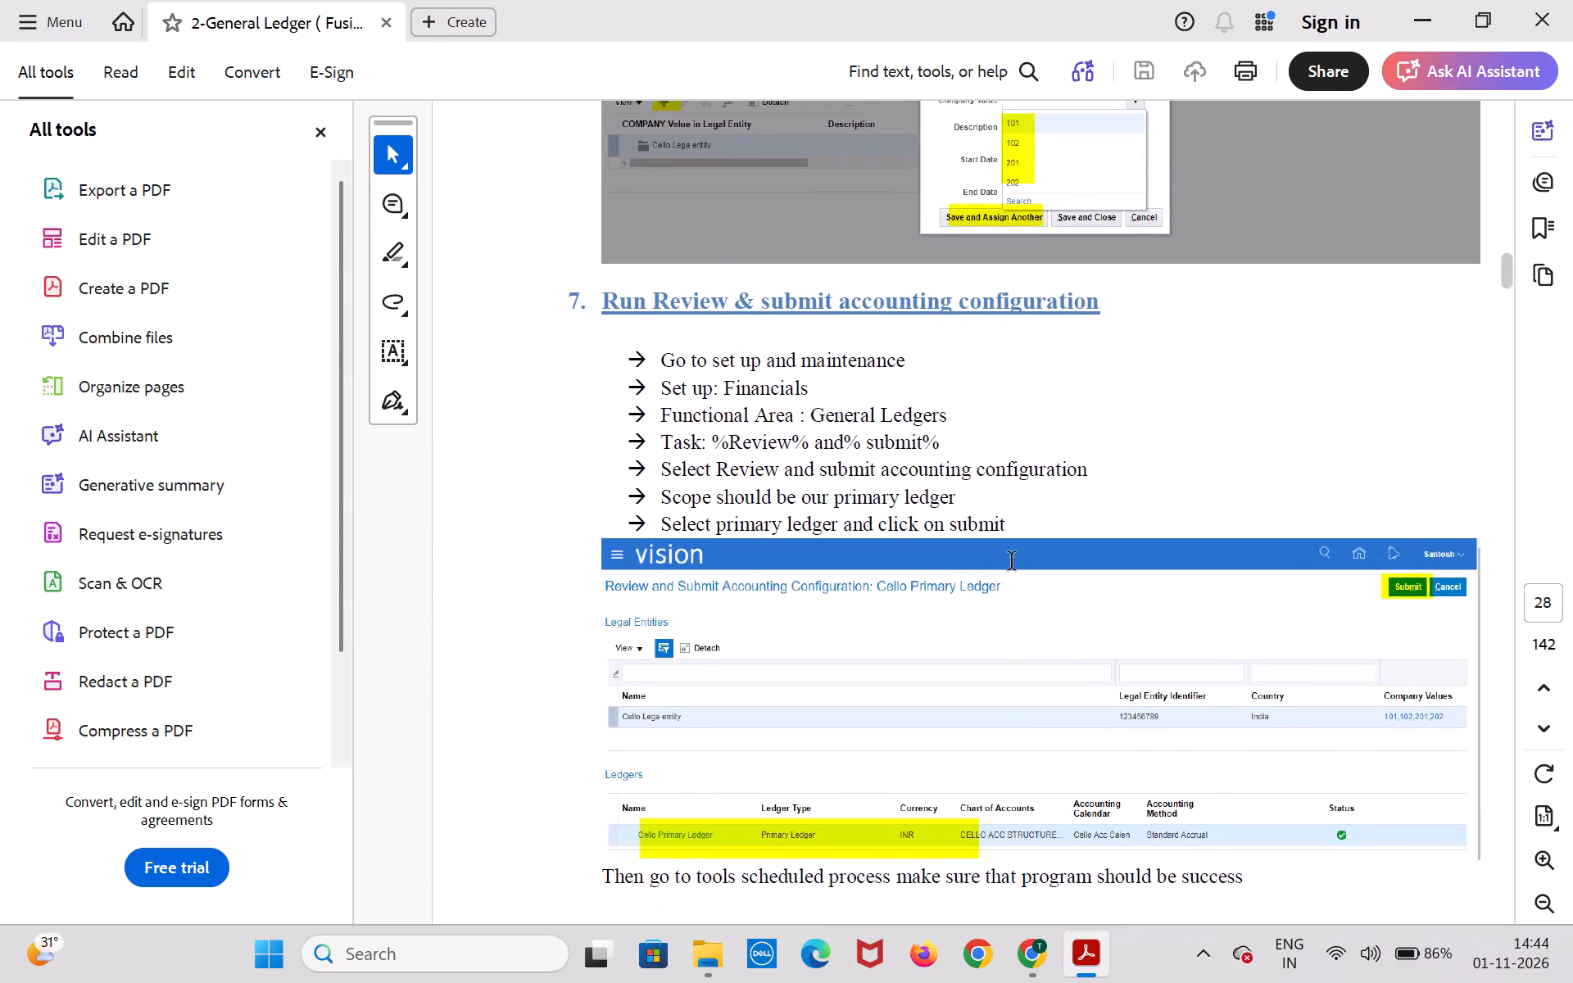
scroll(1013, 562, down, 4)
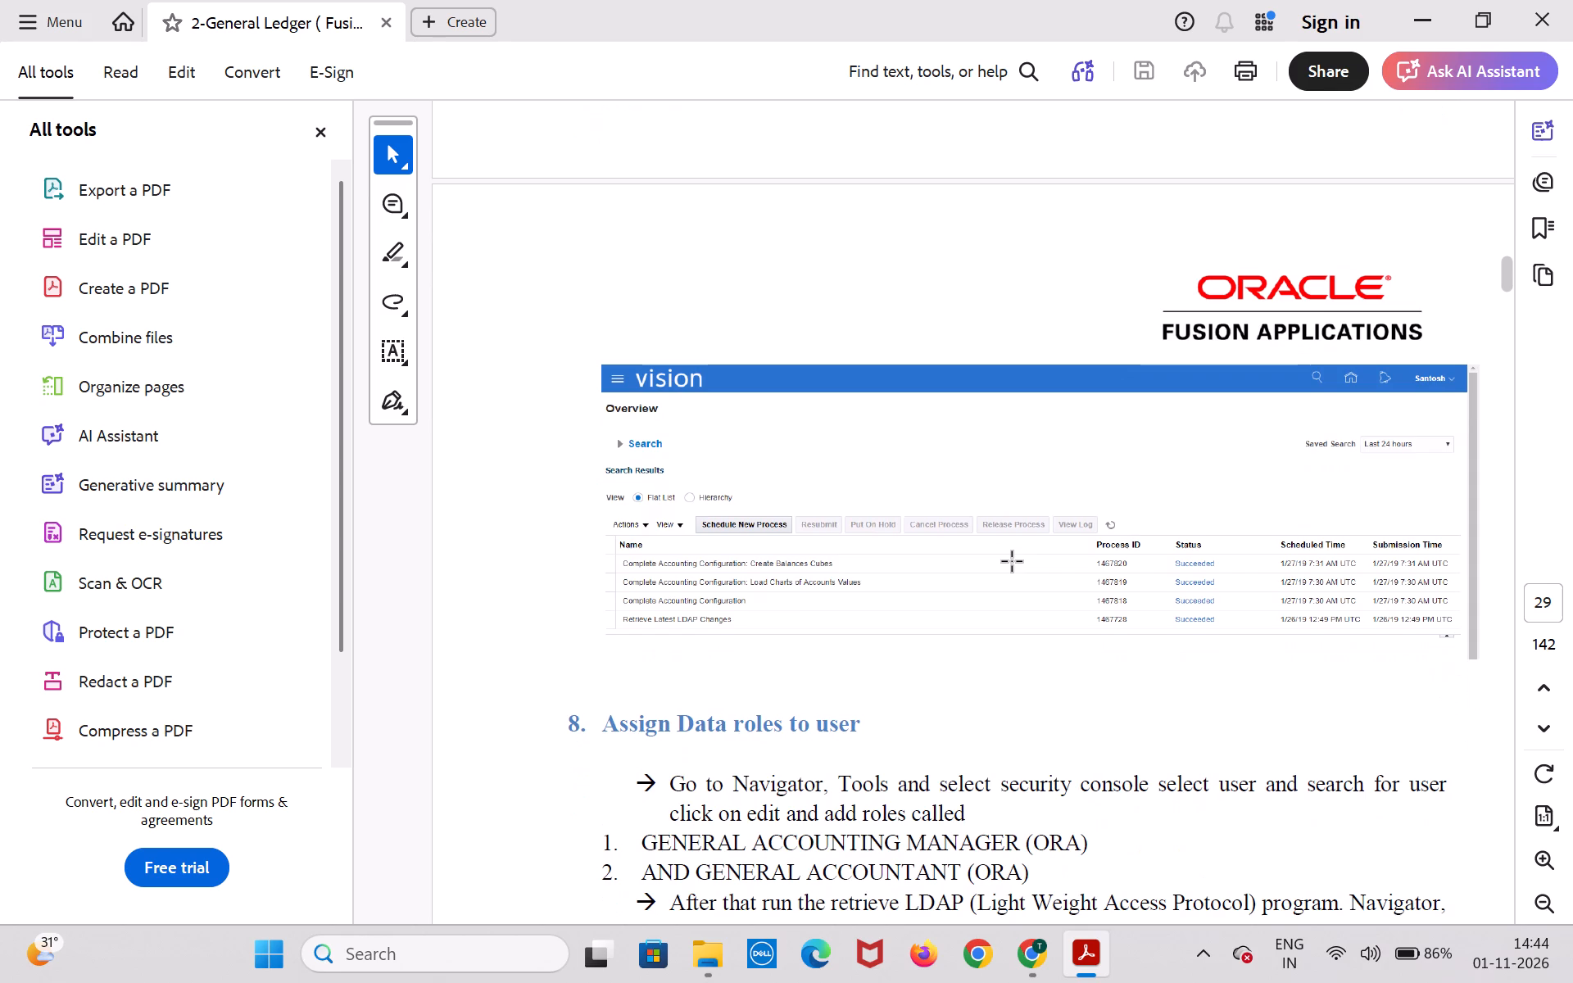
scroll(1013, 562, down, 3)
scroll(1013, 562, up, 2)
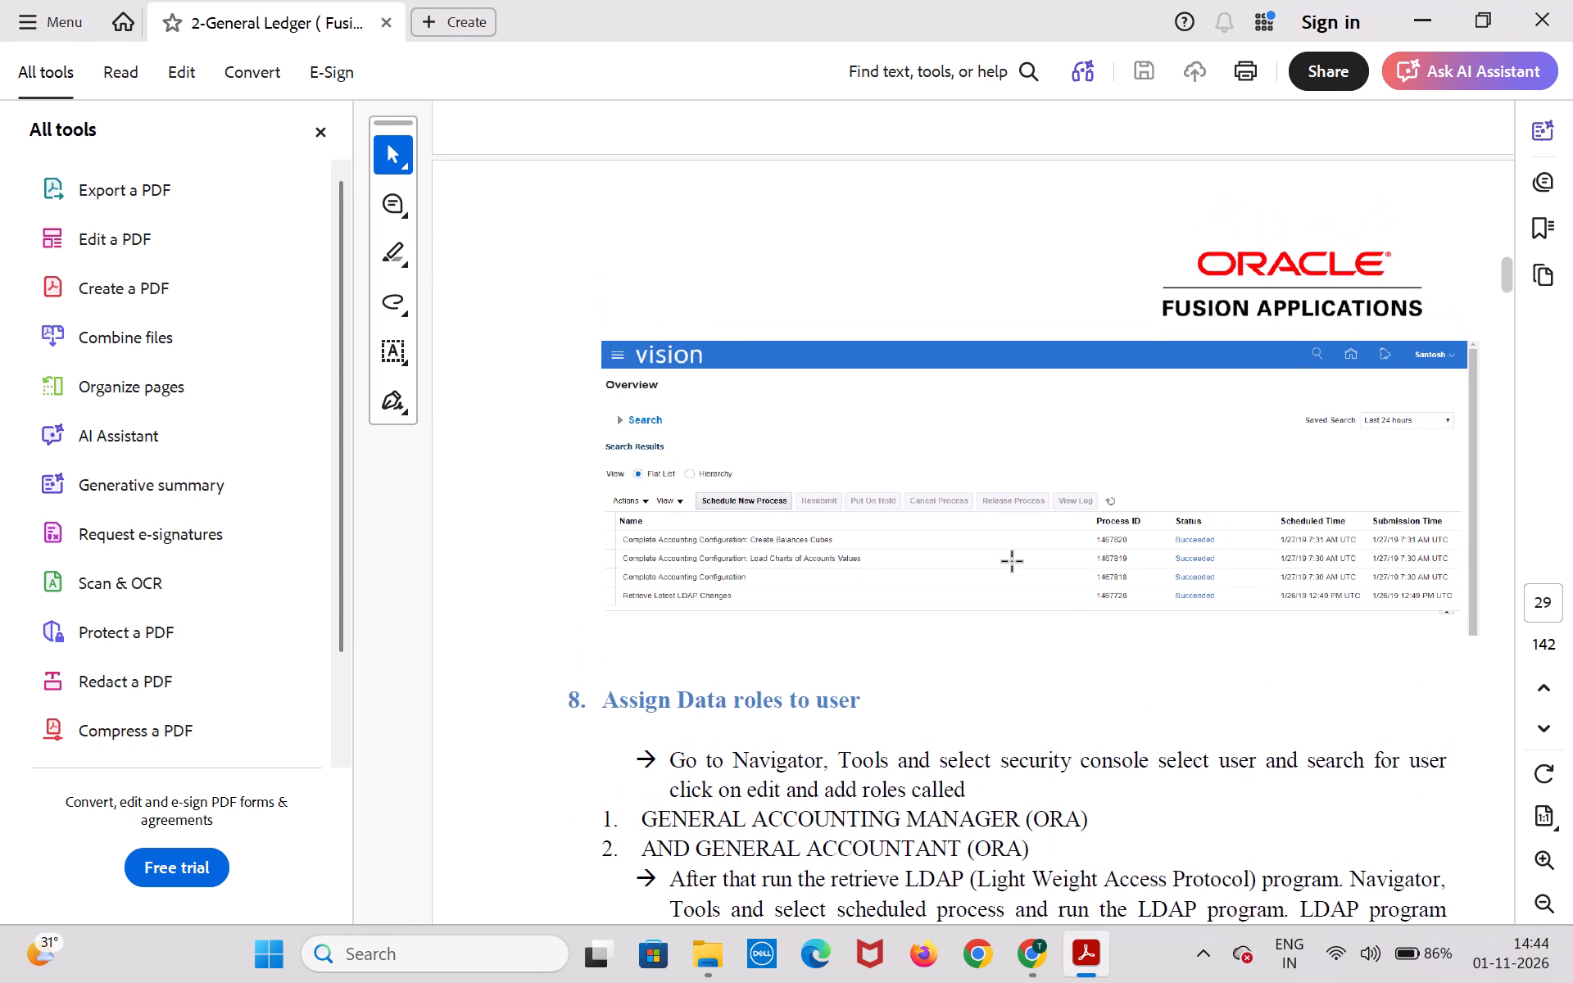
scroll(1013, 562, up, 4)
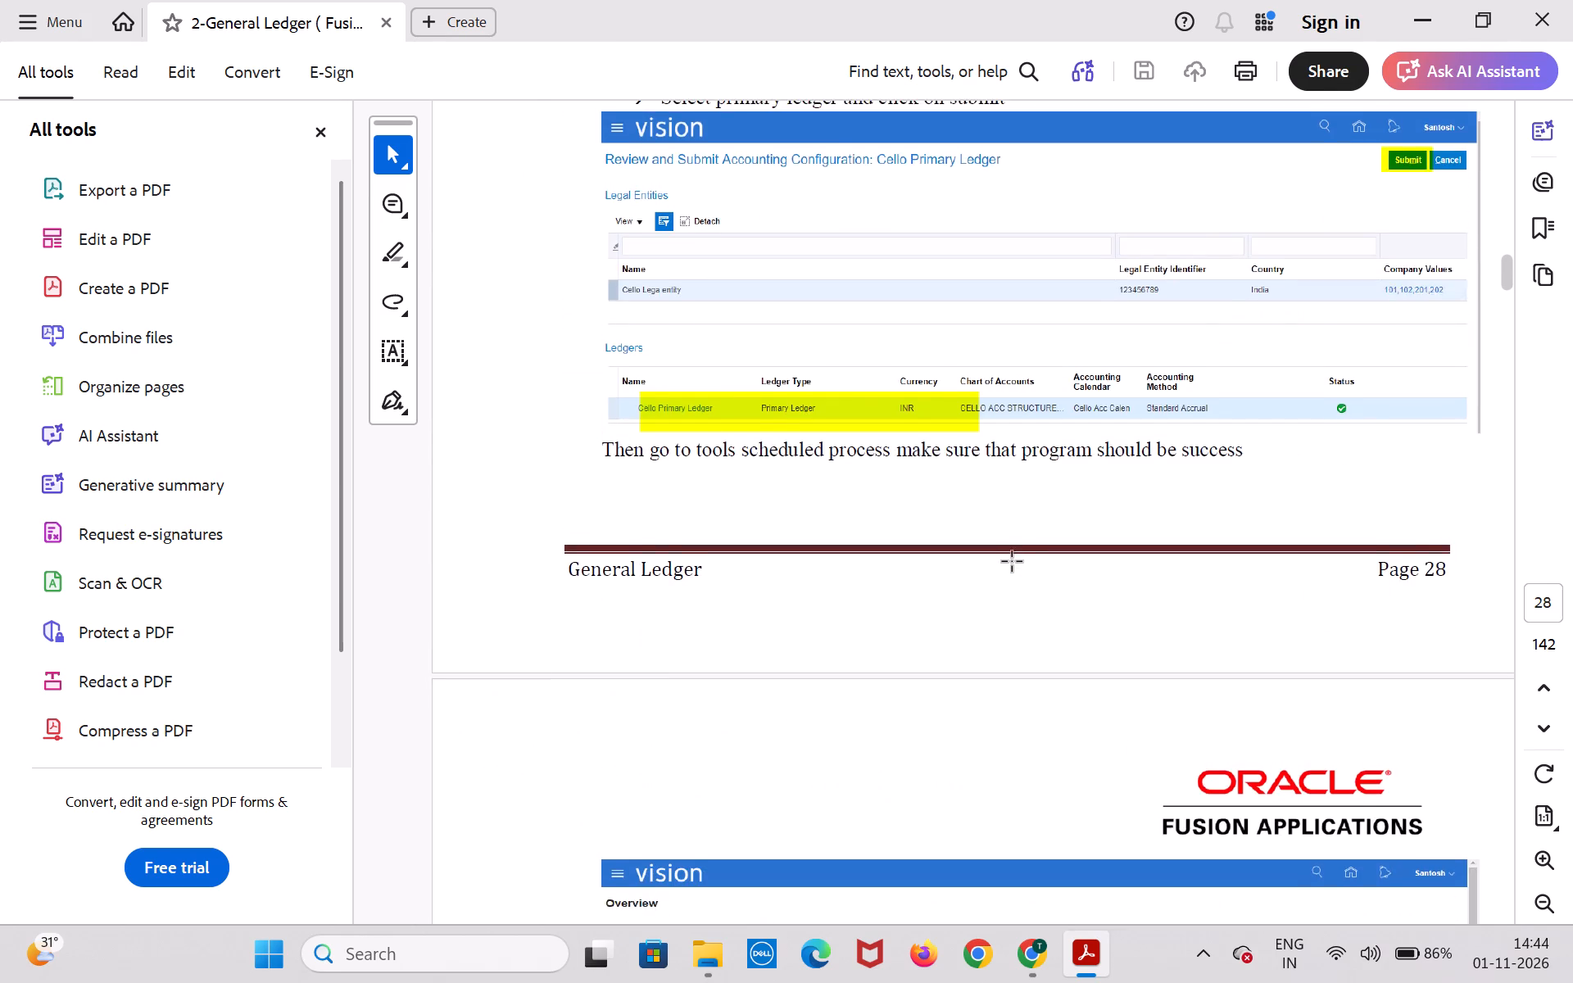
scroll(1013, 562, up, 3)
scroll(1013, 562, down, 1)
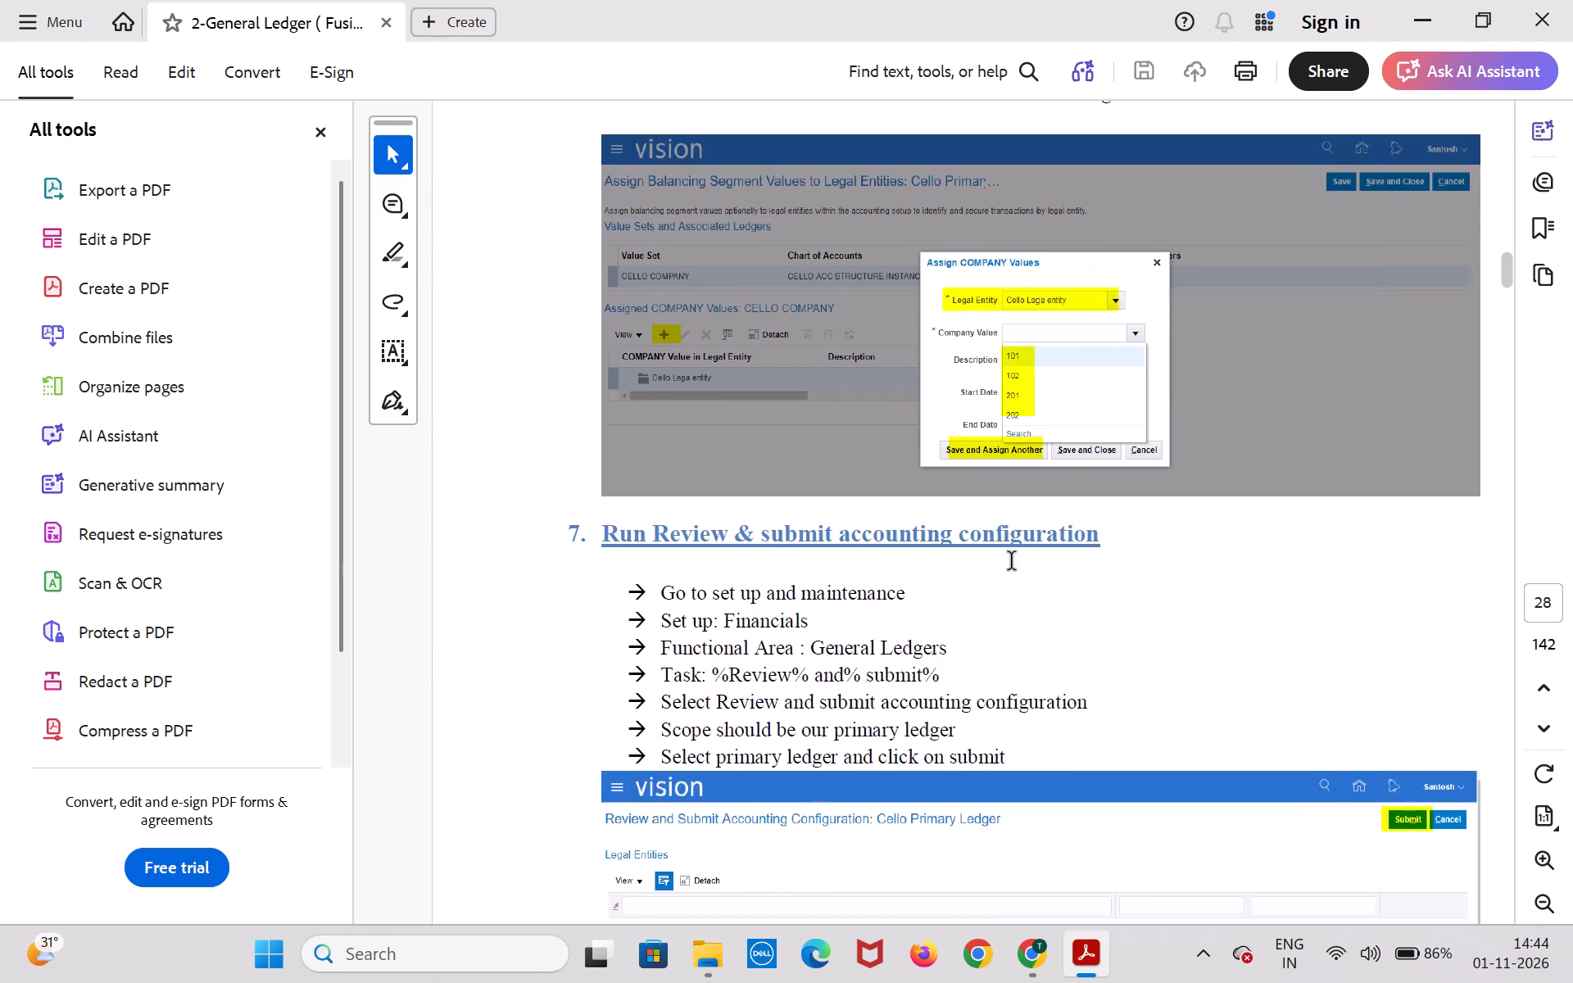
scroll(1013, 562, down, 3)
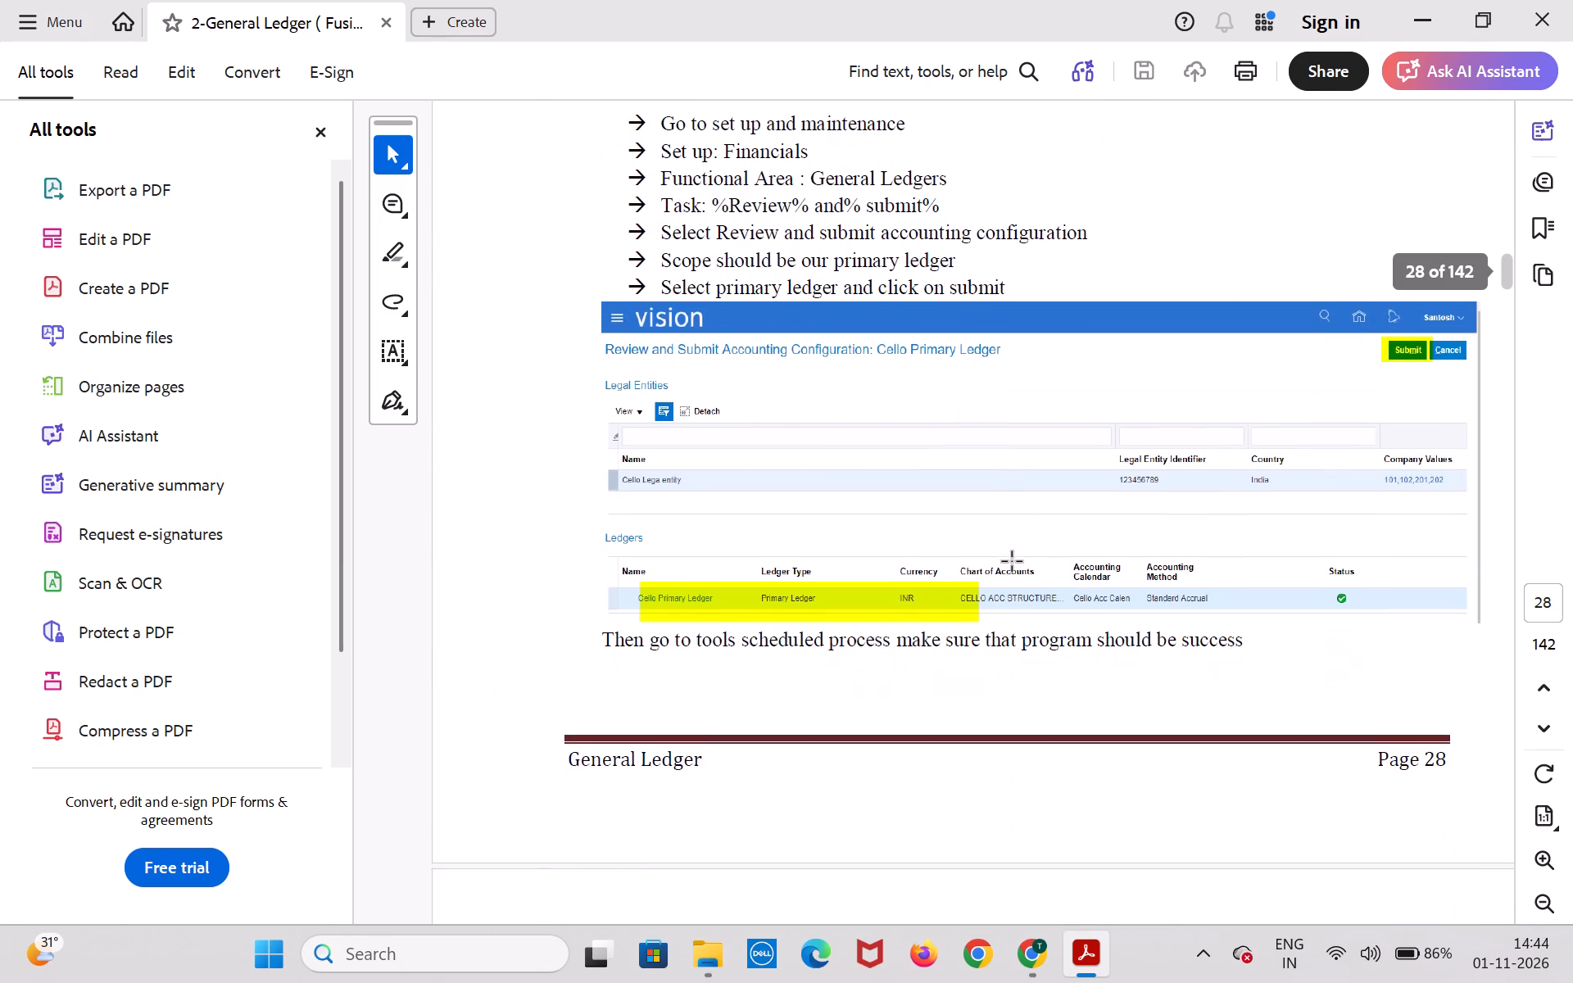
scroll(1013, 562, up, 1)
scroll(1013, 562, down, 1)
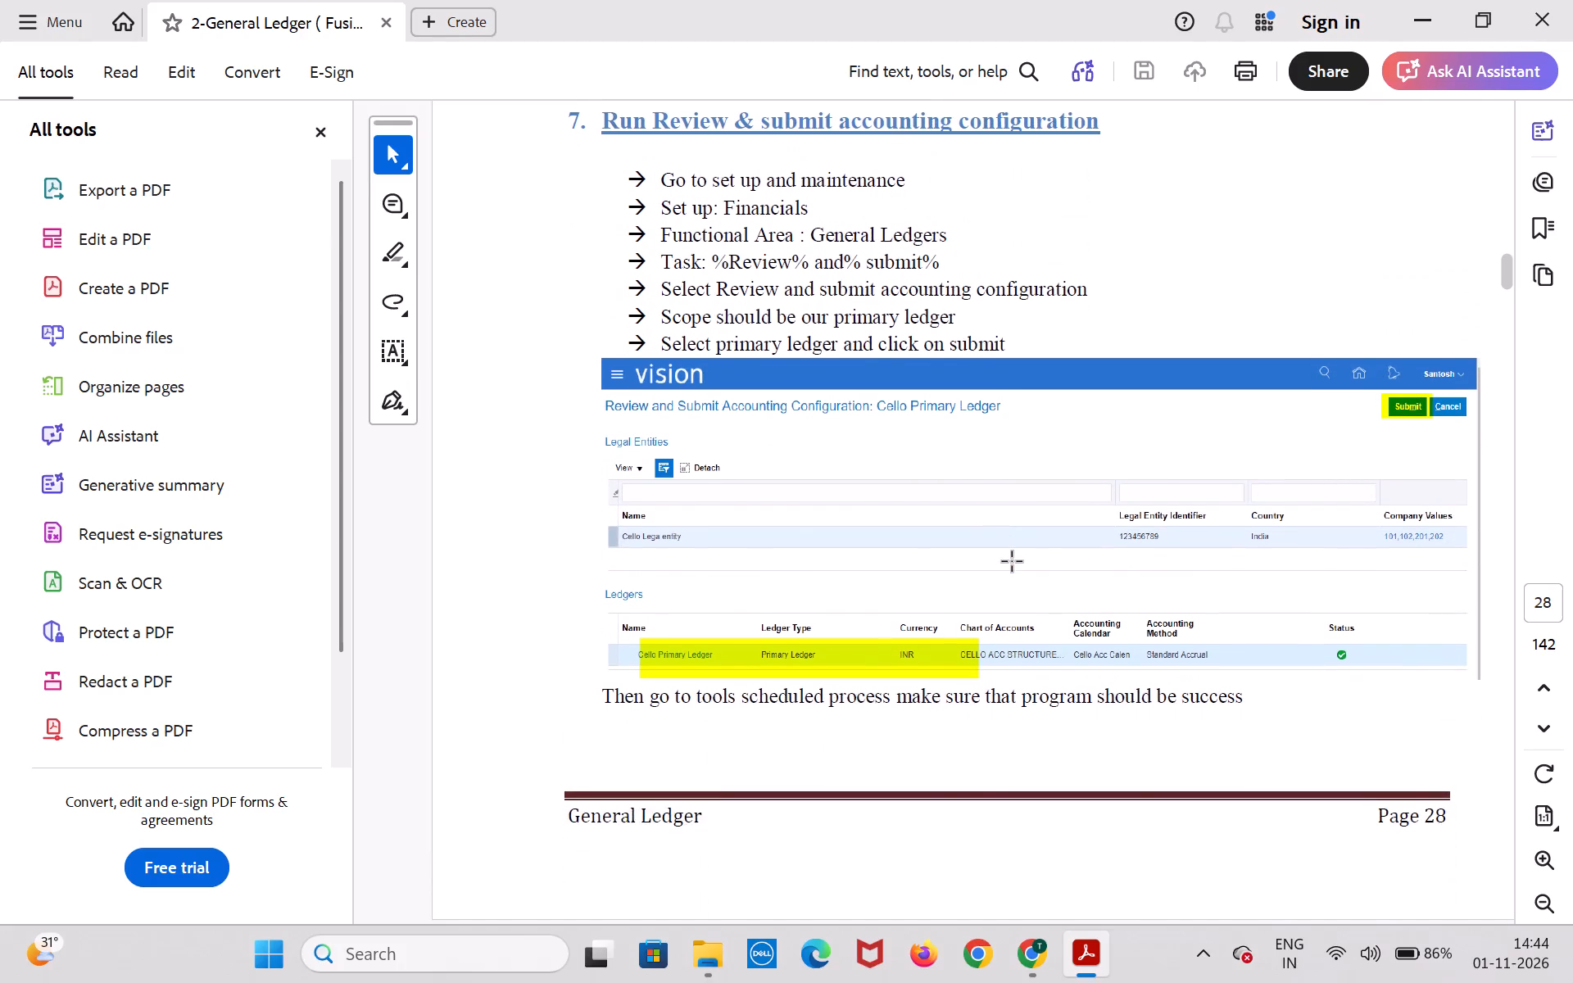
scroll(1013, 562, down, 2)
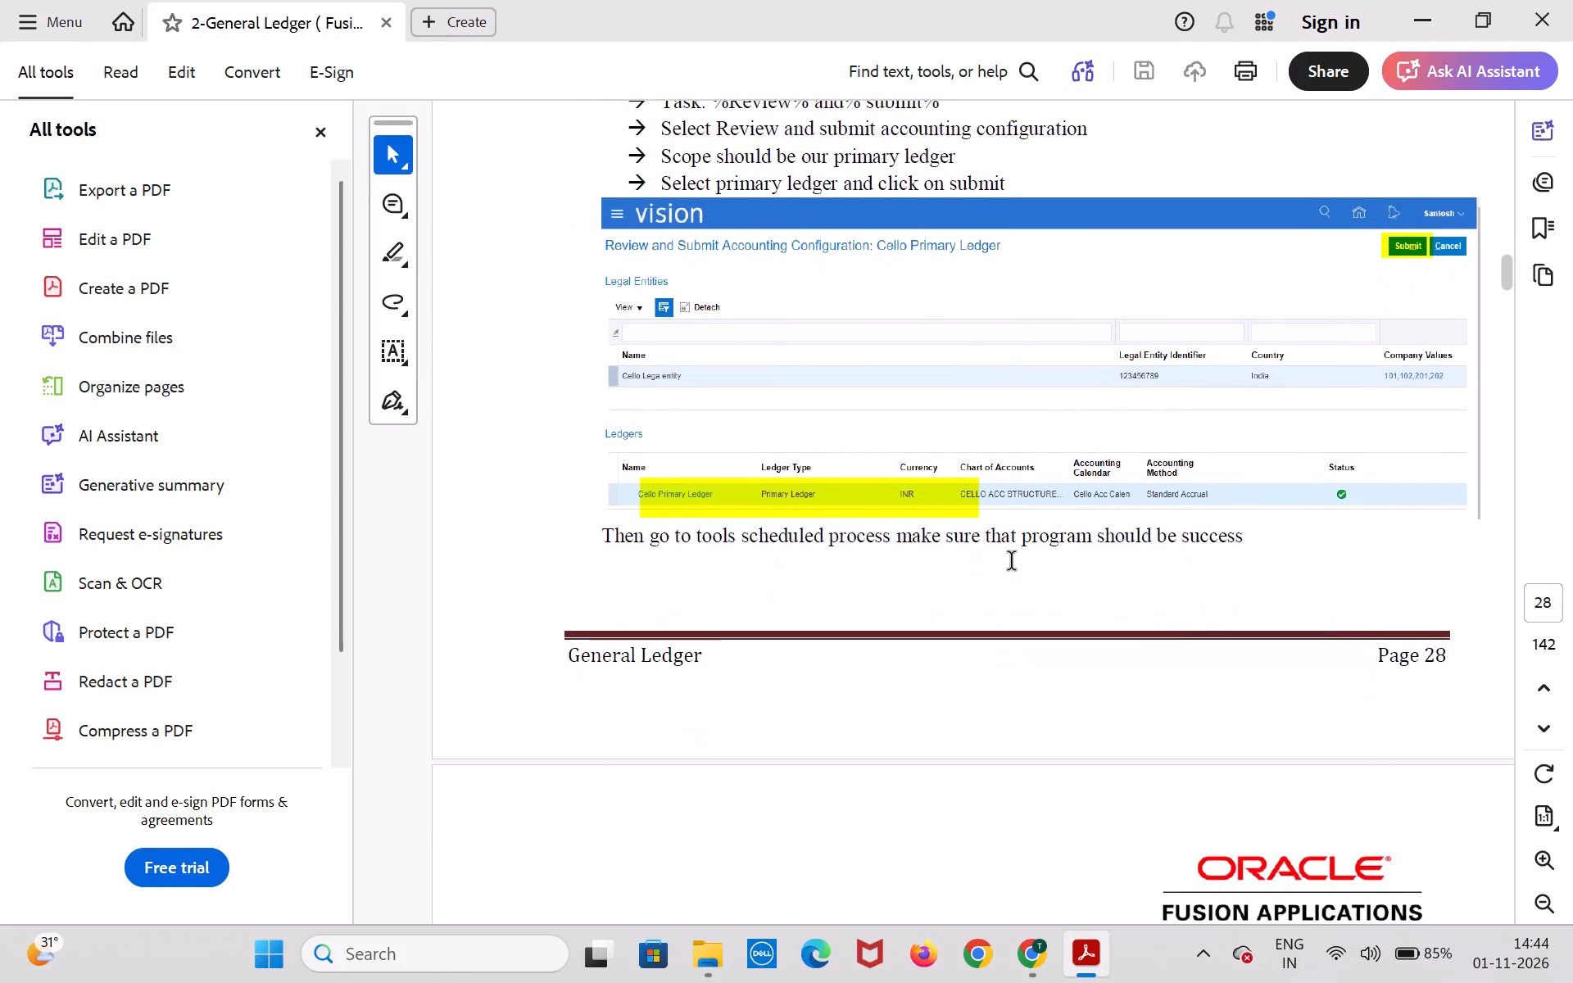
scroll(1013, 562, down, 2)
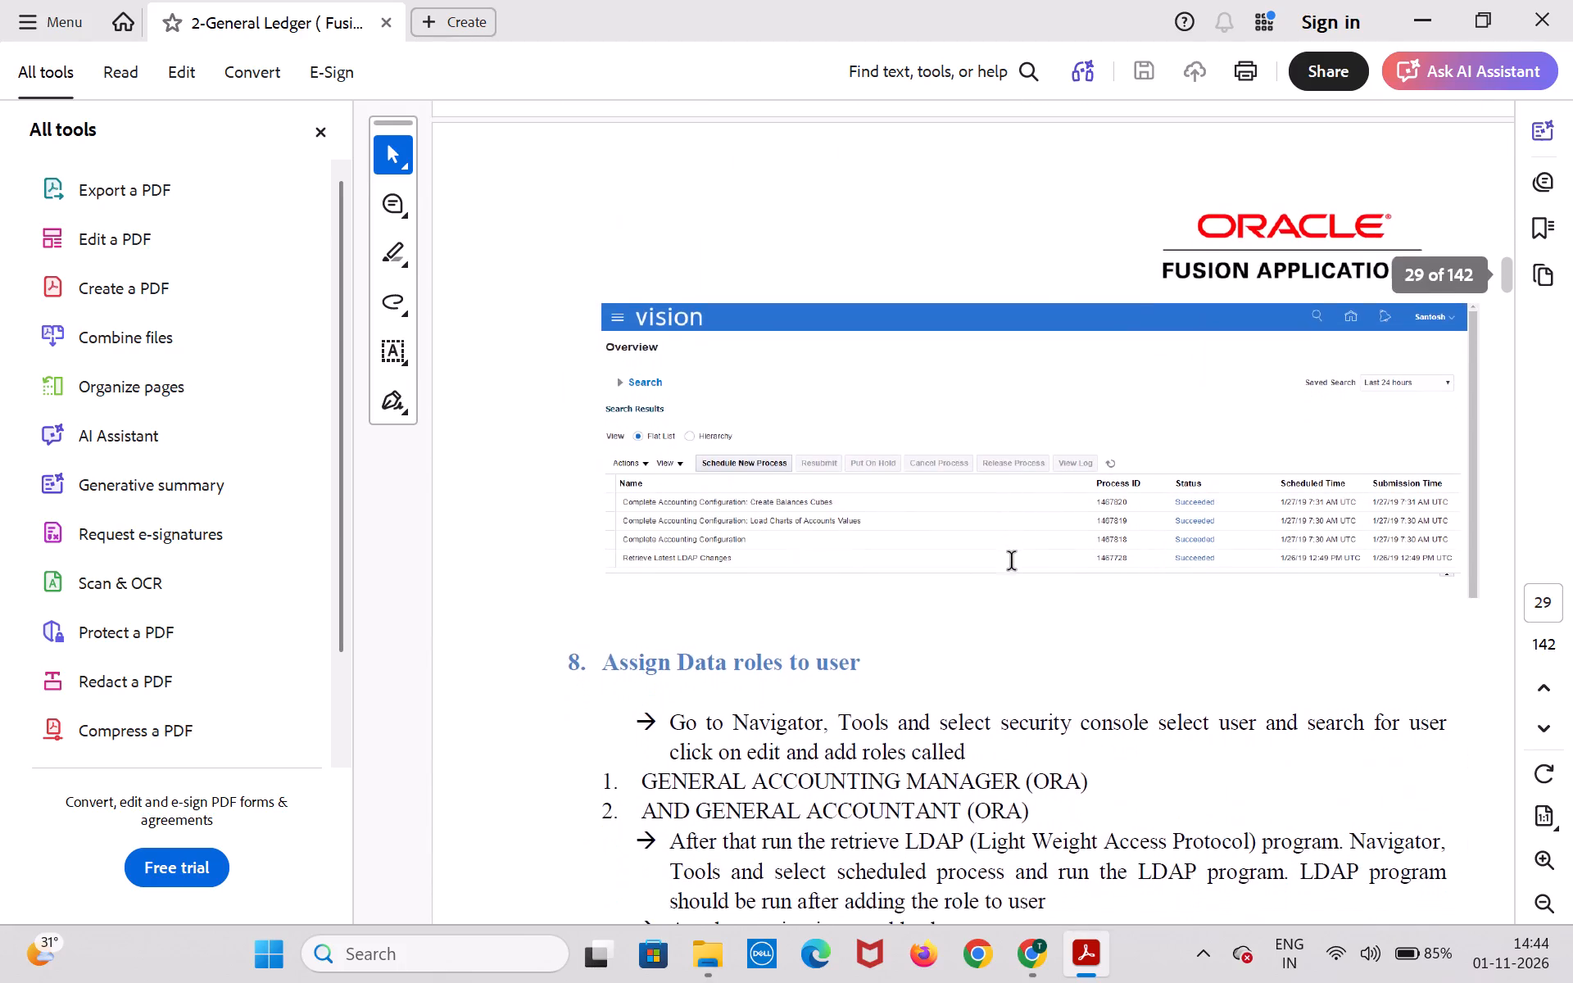
scroll(1013, 562, up, 1)
scroll(1013, 562, down, 4)
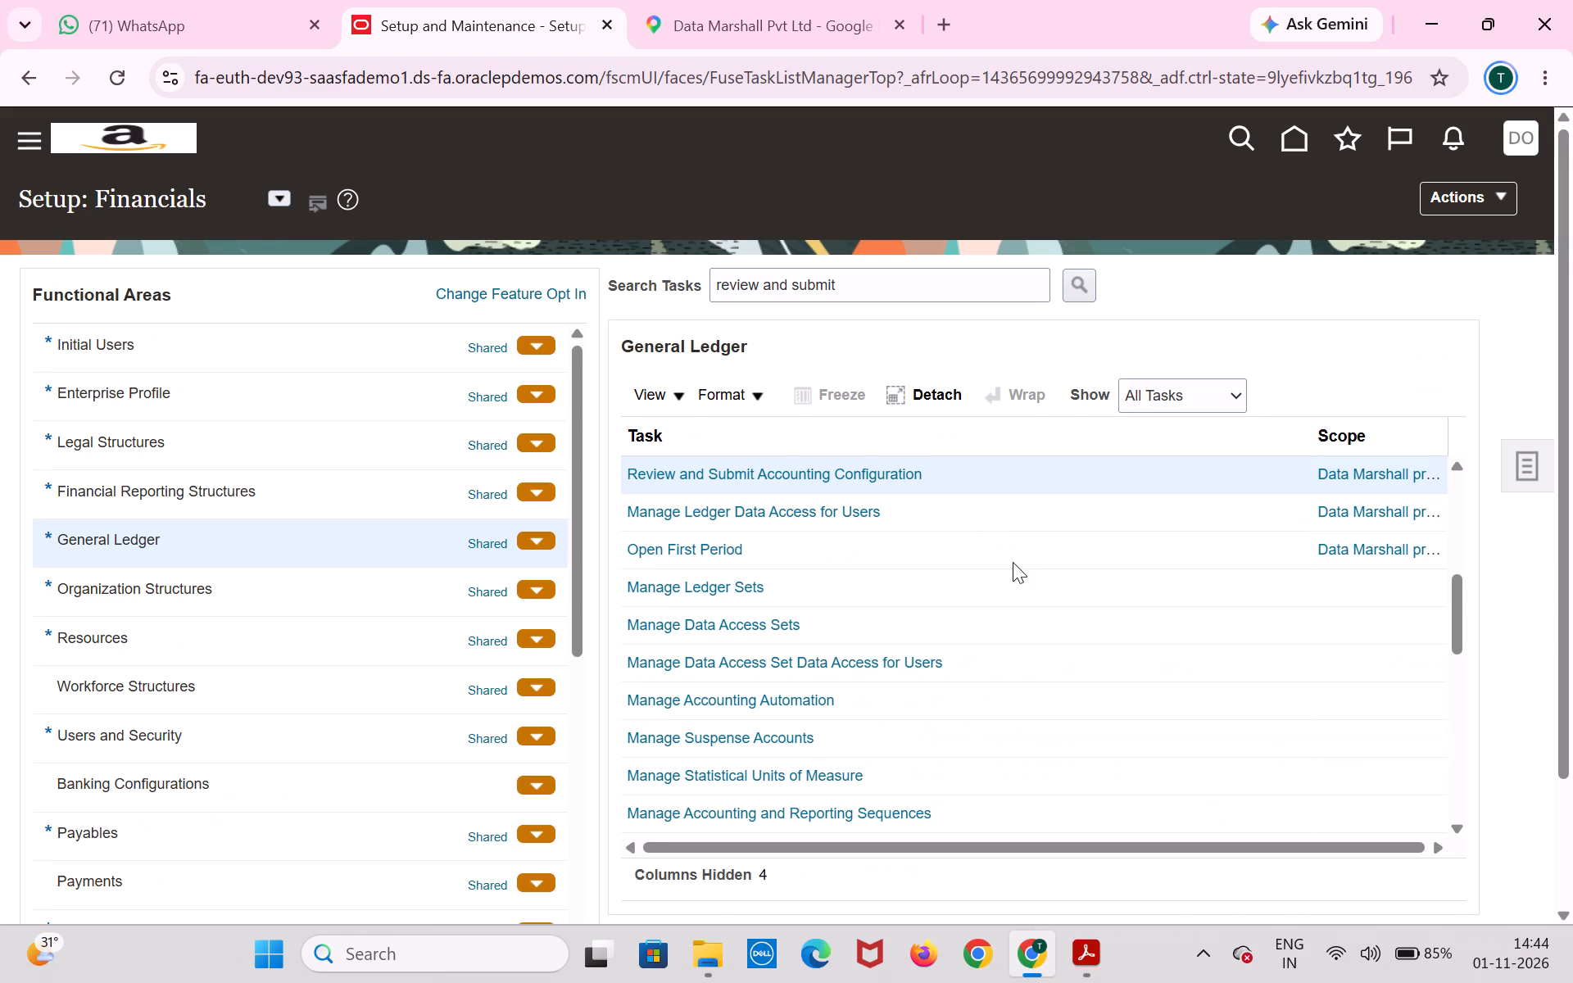
Leave the Financials setup and open the Security Console from the application's tools.
click(29, 149)
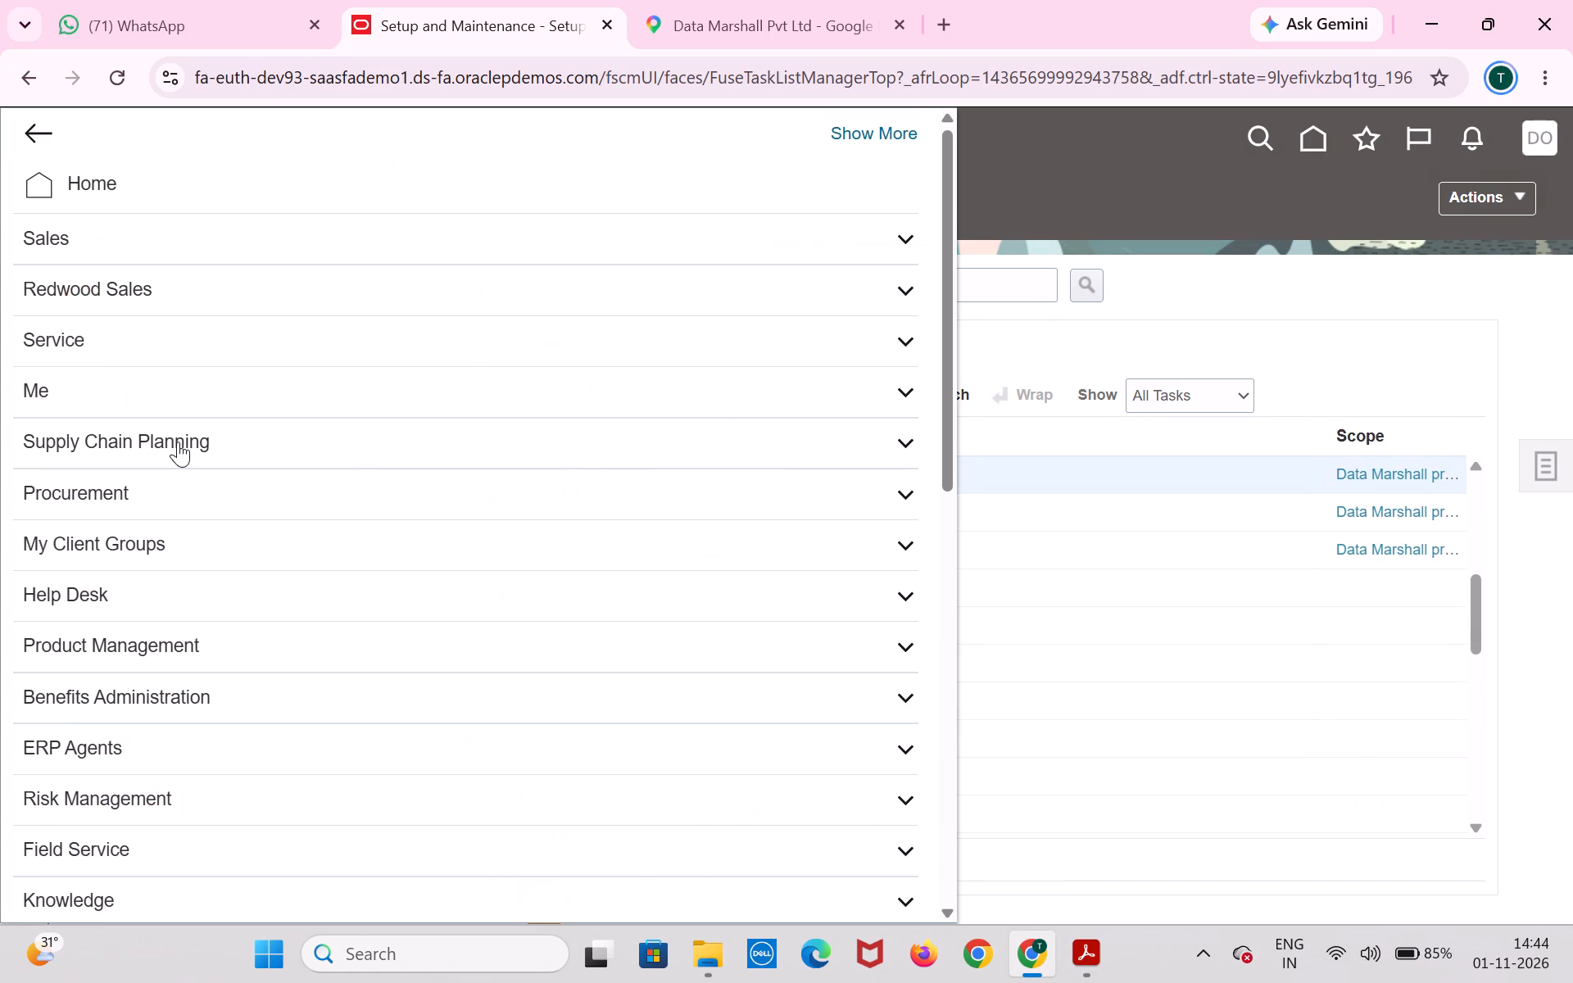
scroll(277, 630, down, 2)
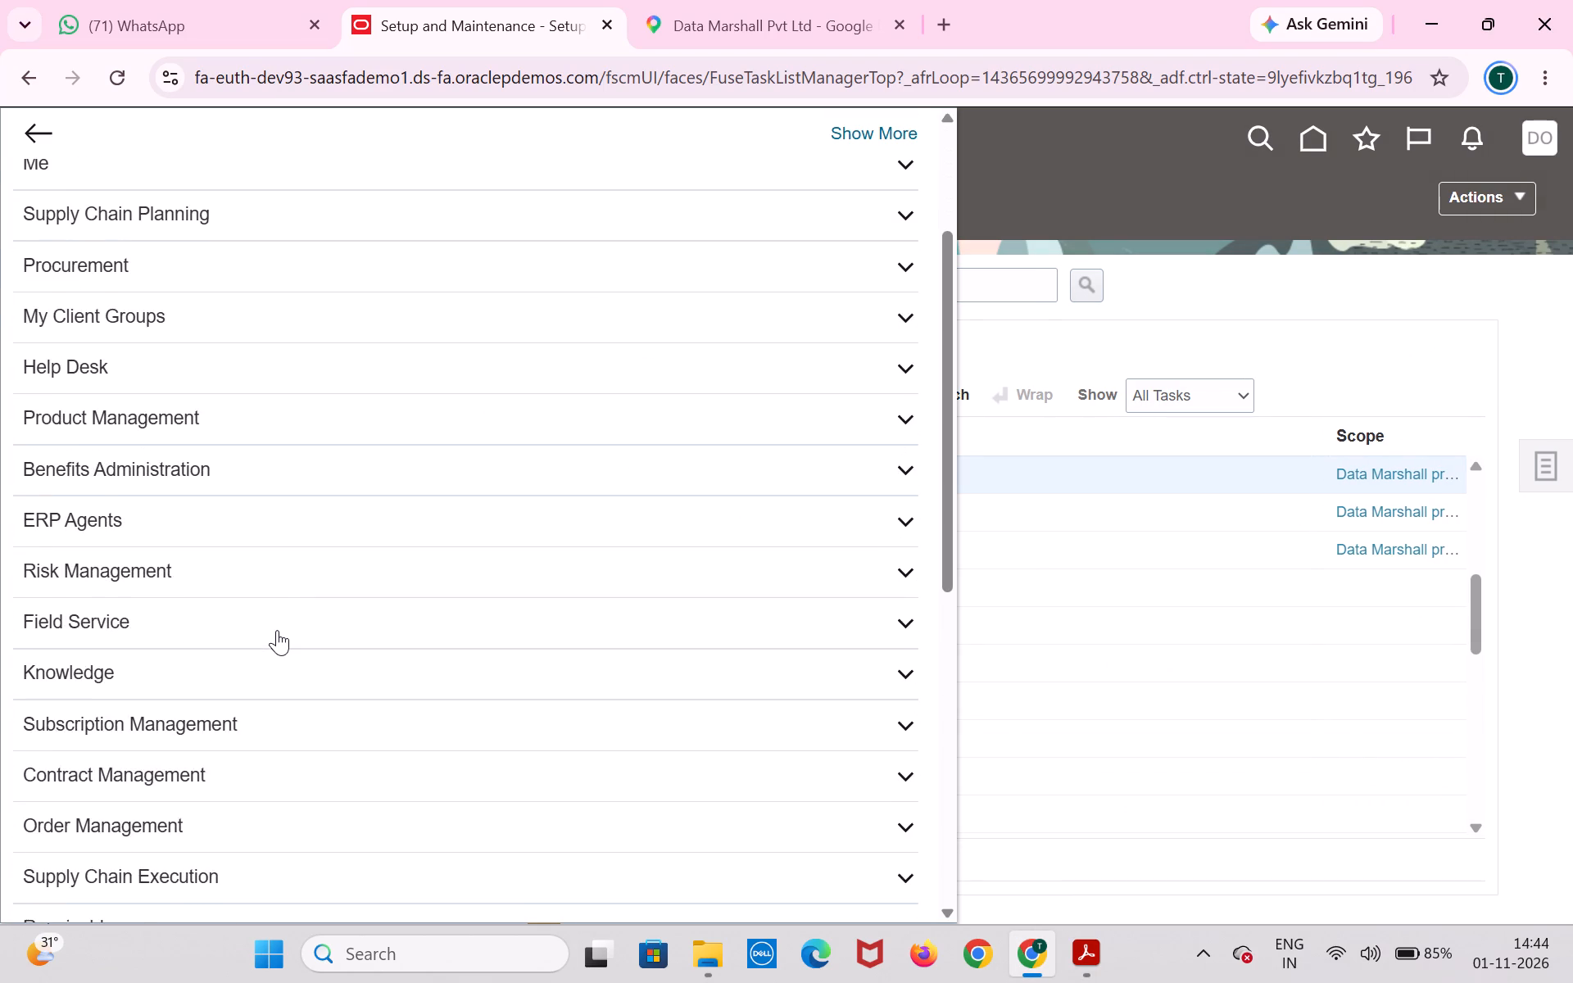
scroll(277, 630, down, 4)
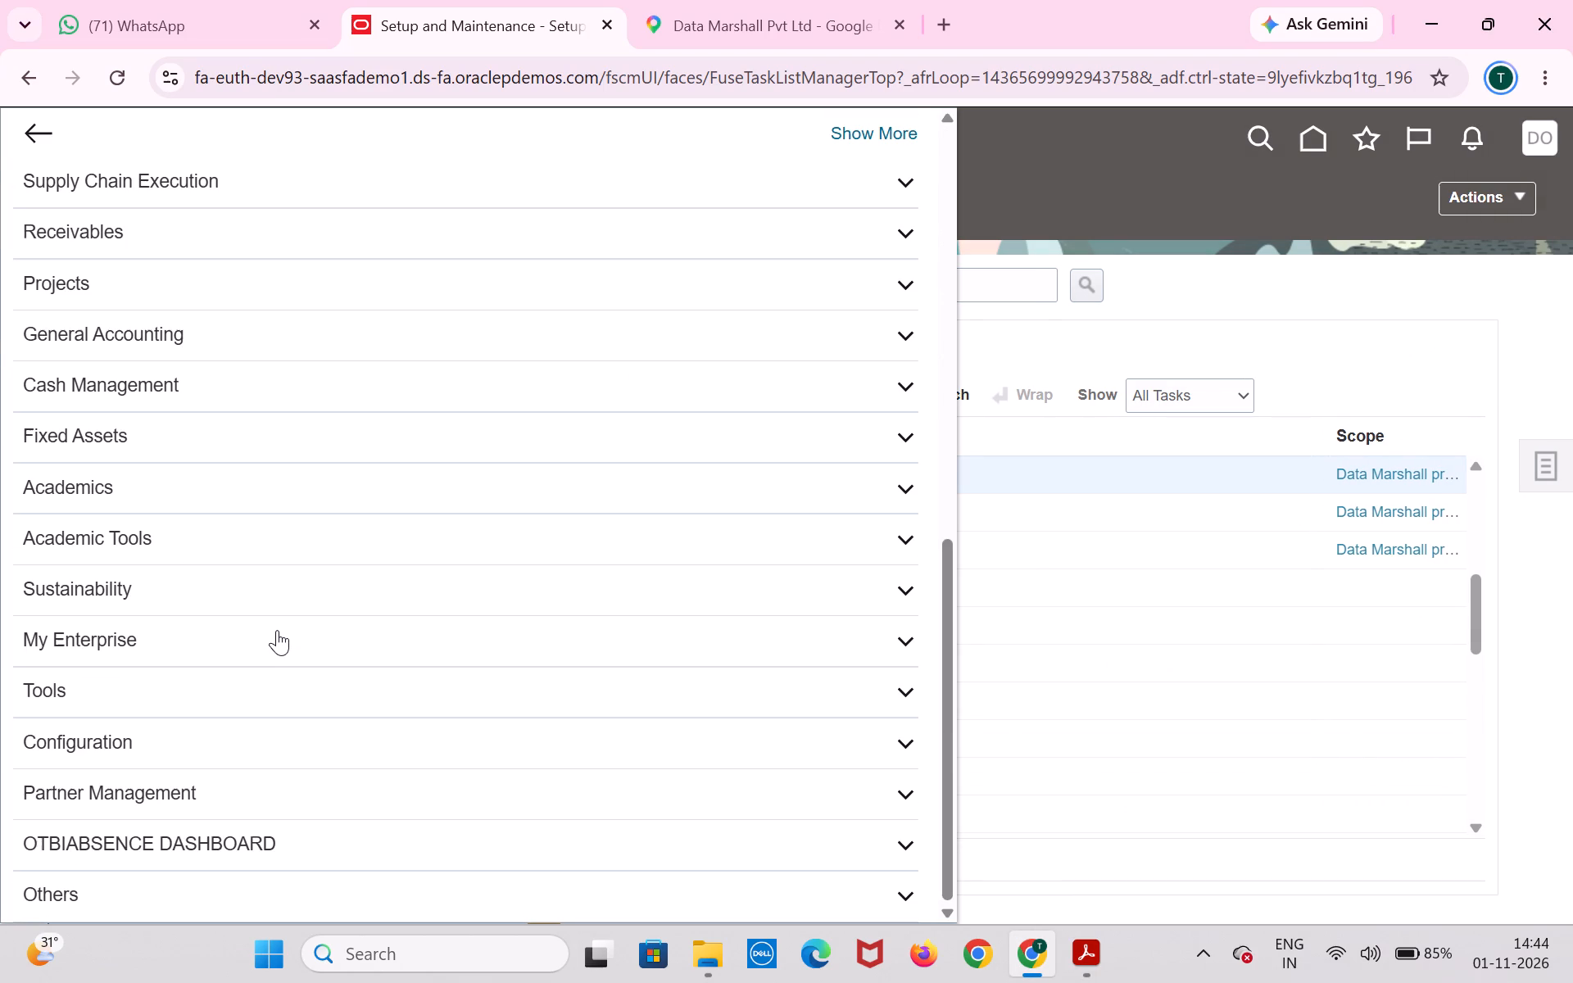
scroll(277, 630, down, 3)
click(183, 682)
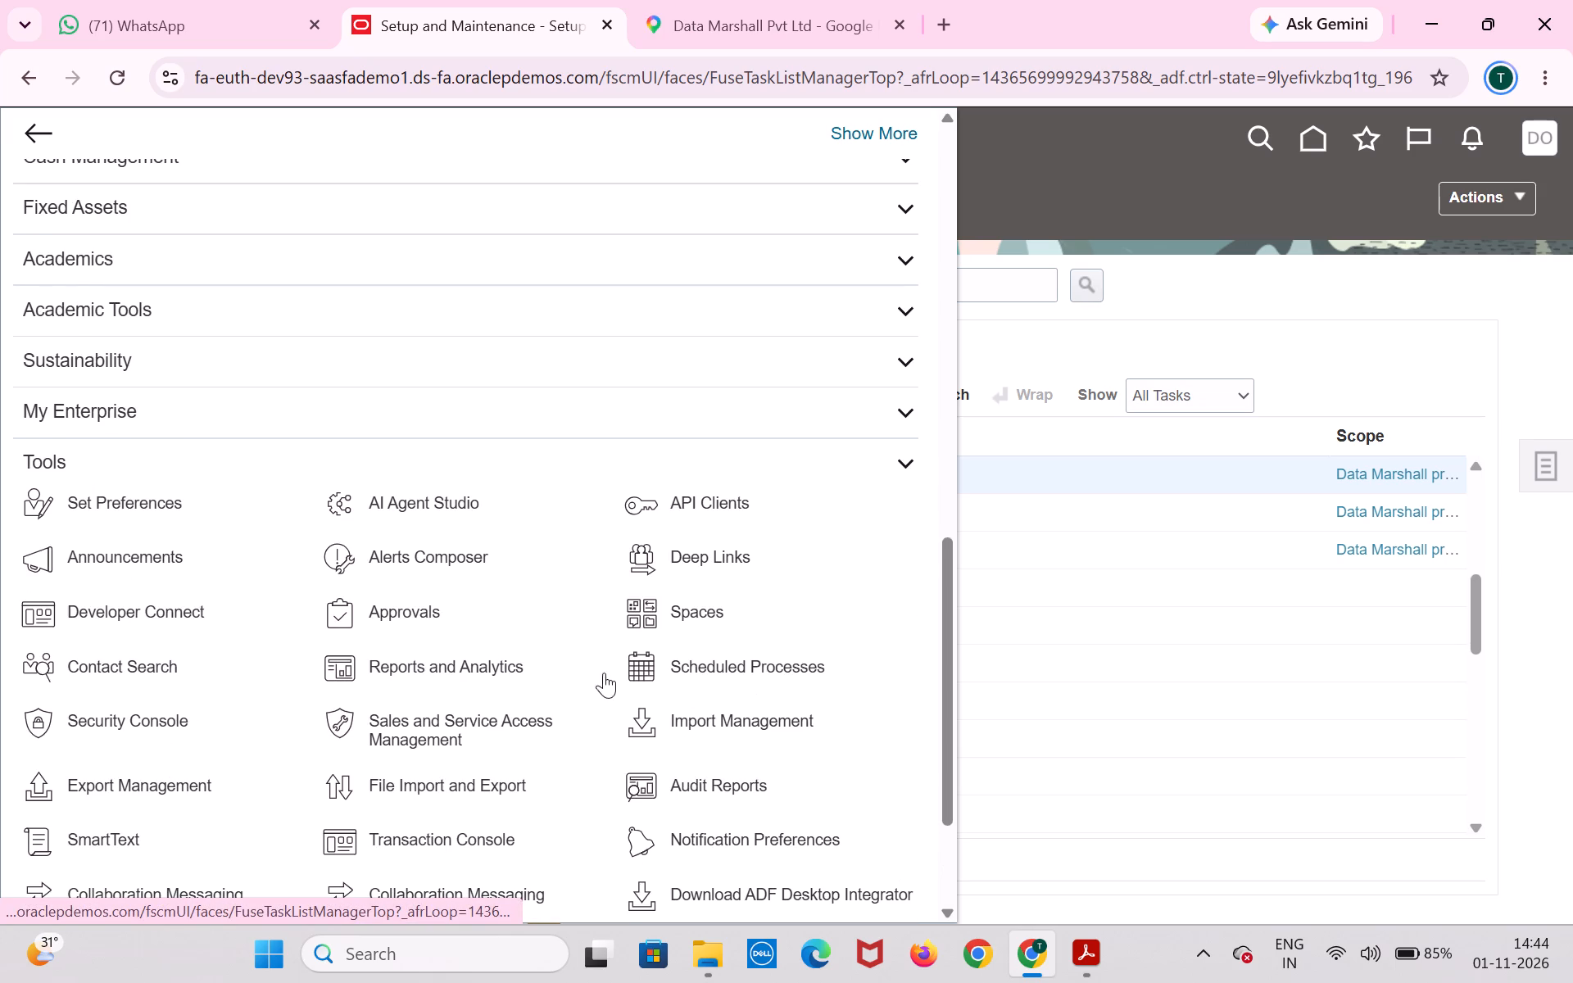
click(133, 724)
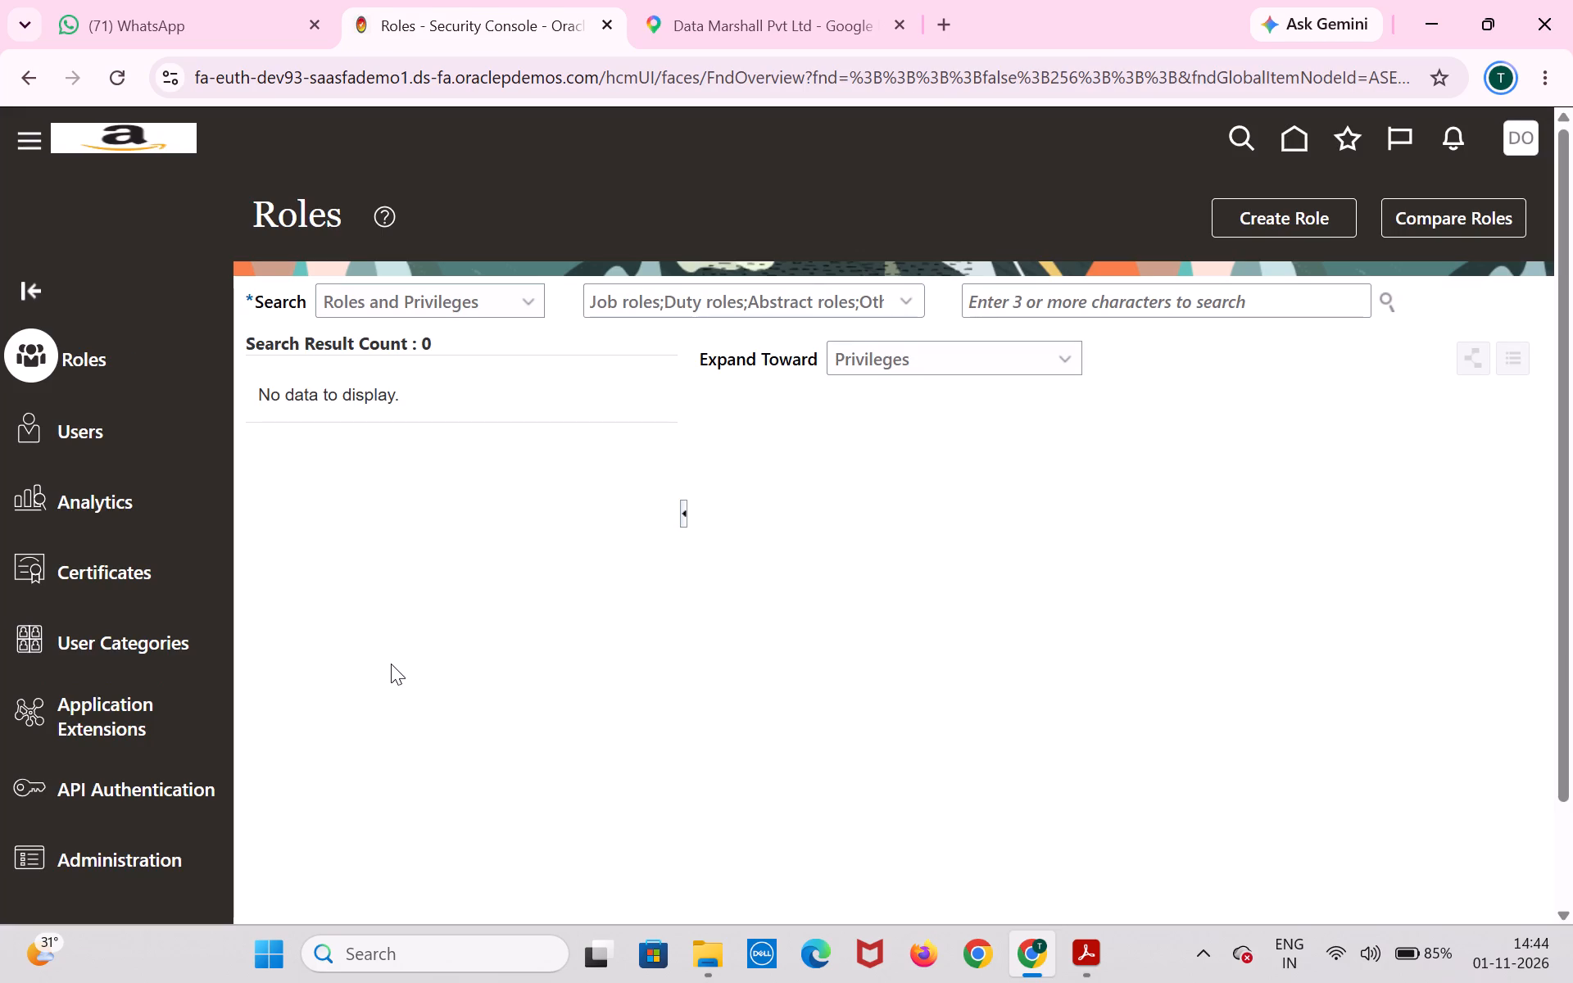
Search the user accounts for the signed-in user's user name and open that account's details.
click(111, 424)
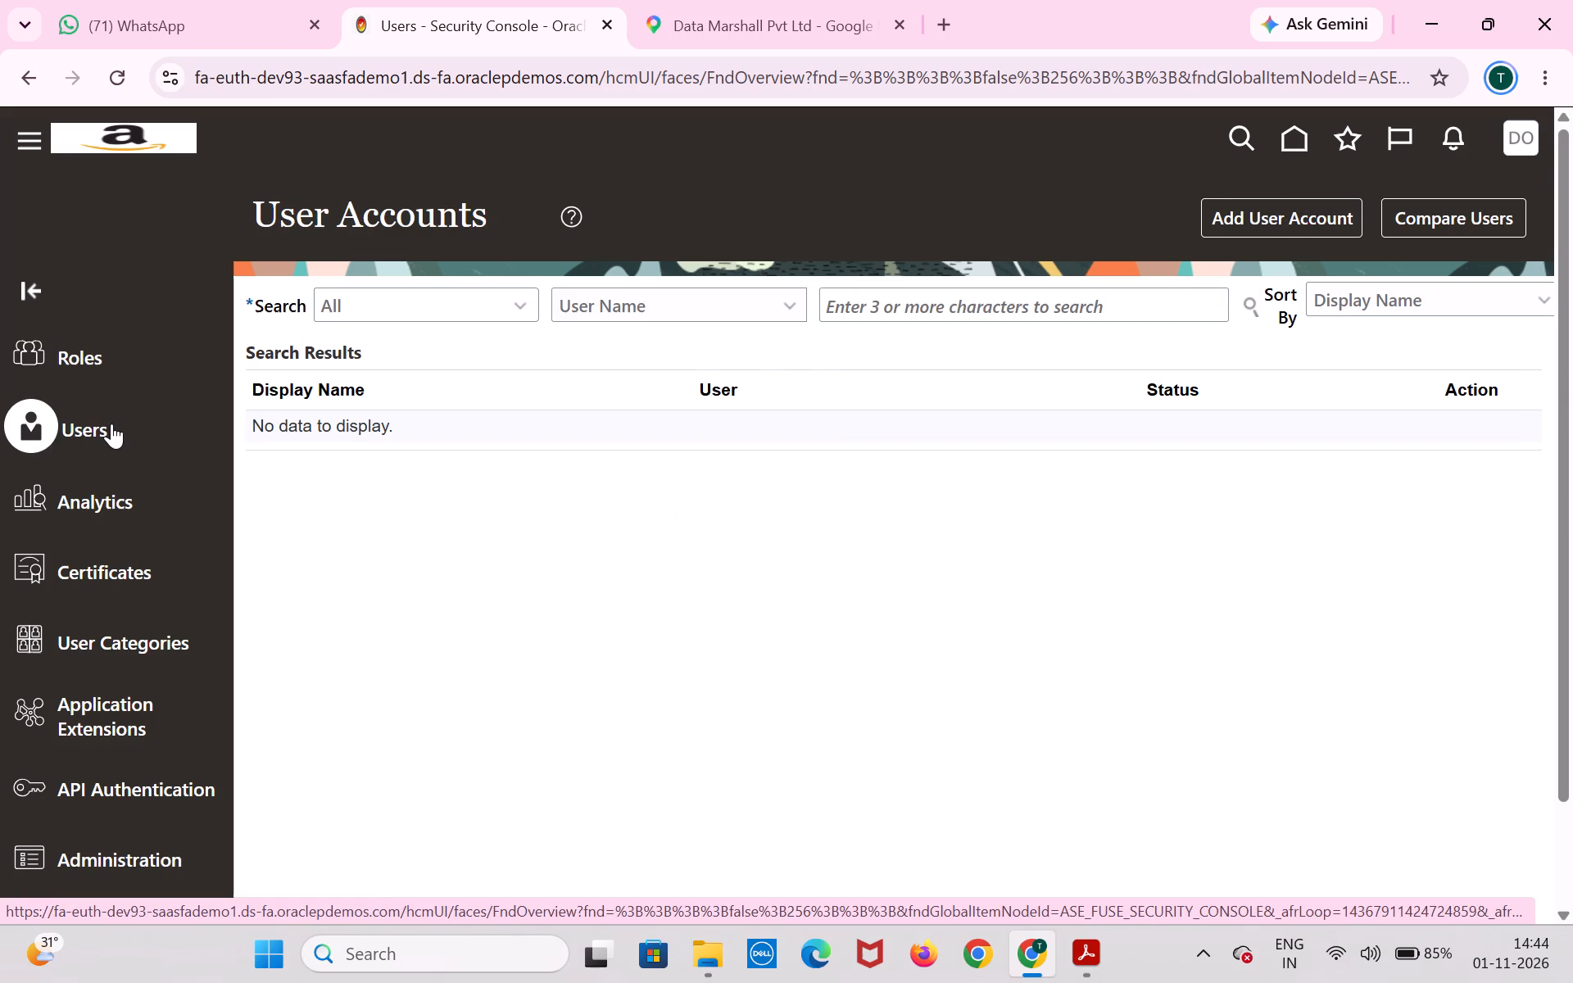
click(916, 307)
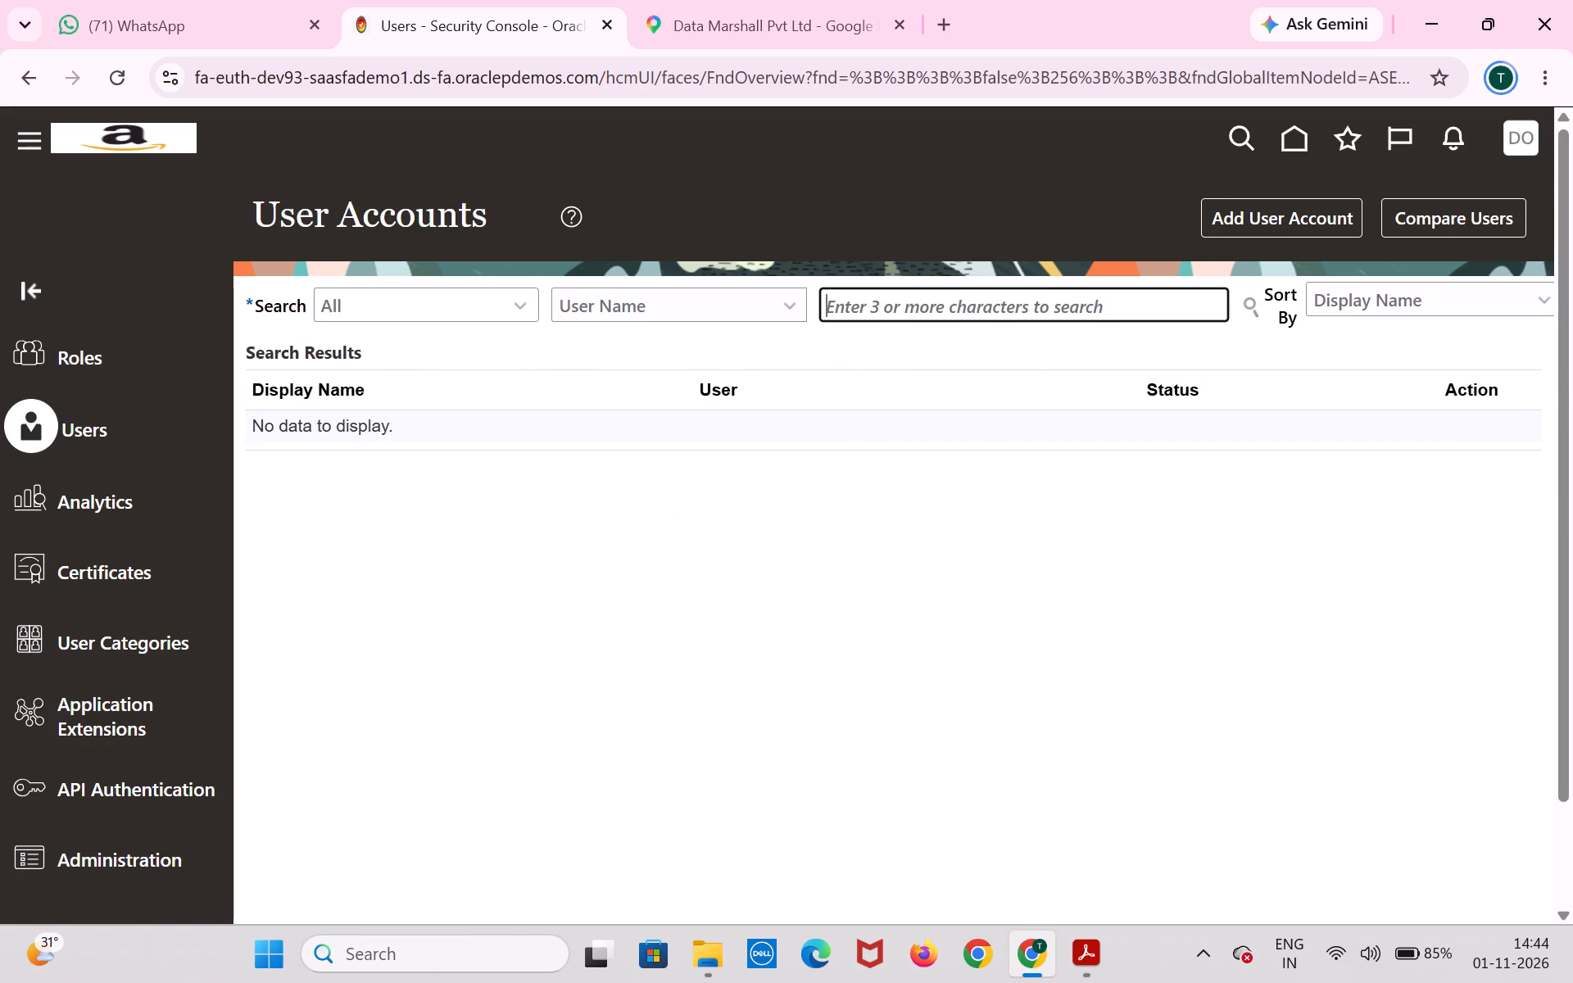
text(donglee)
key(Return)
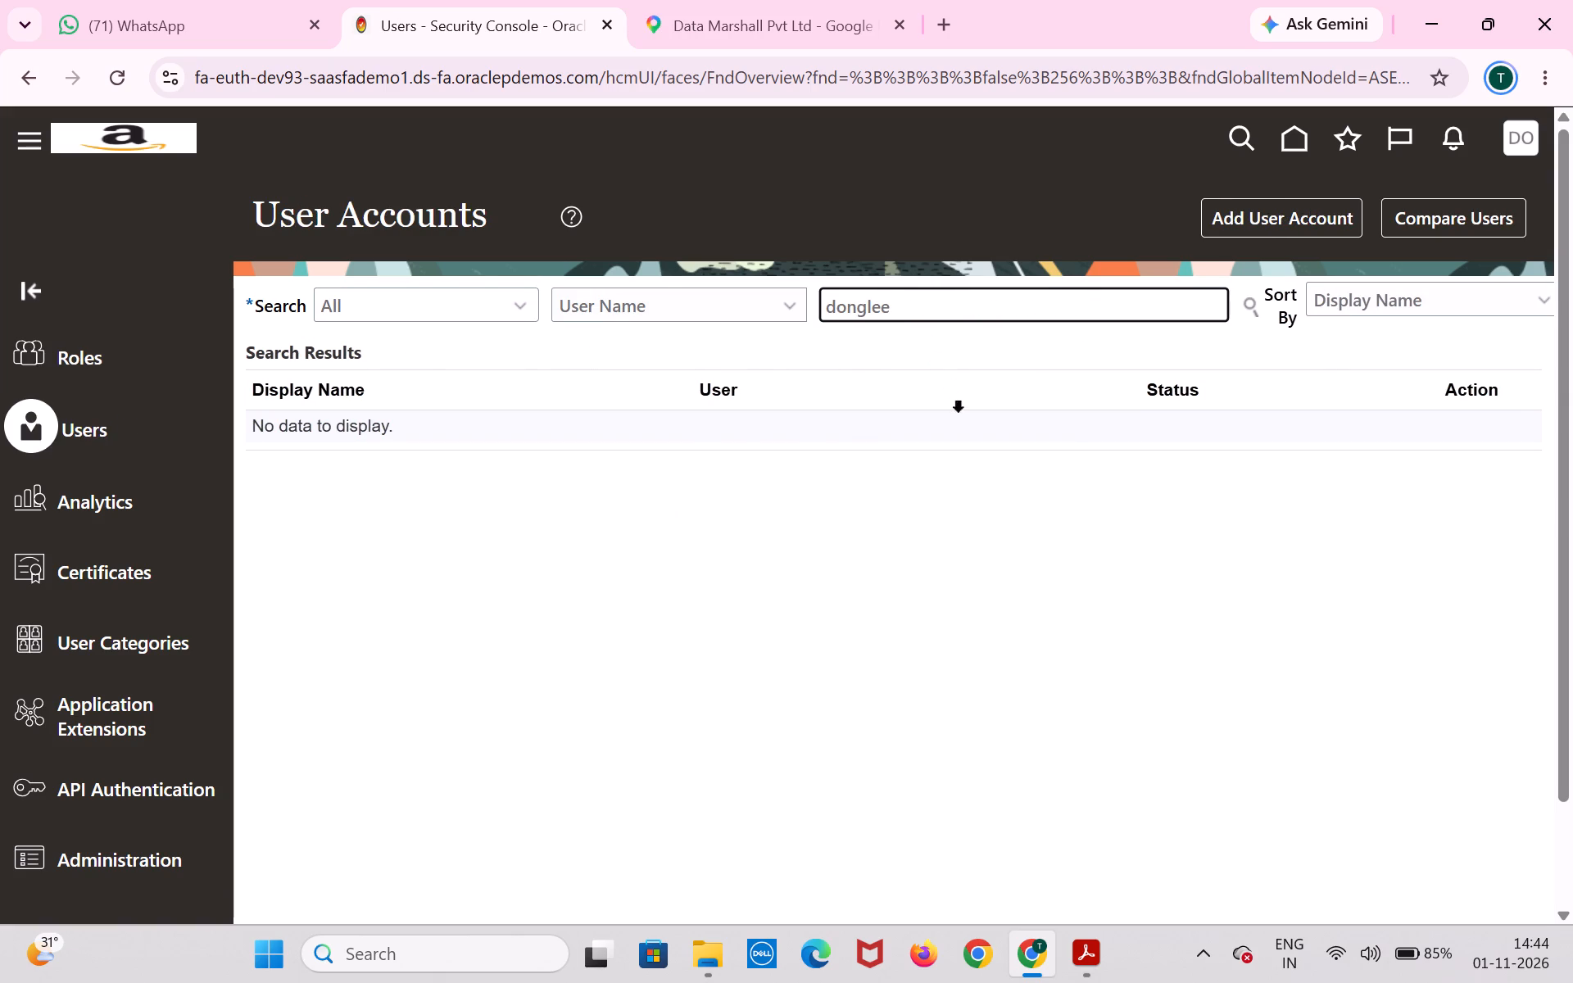
click(831, 451)
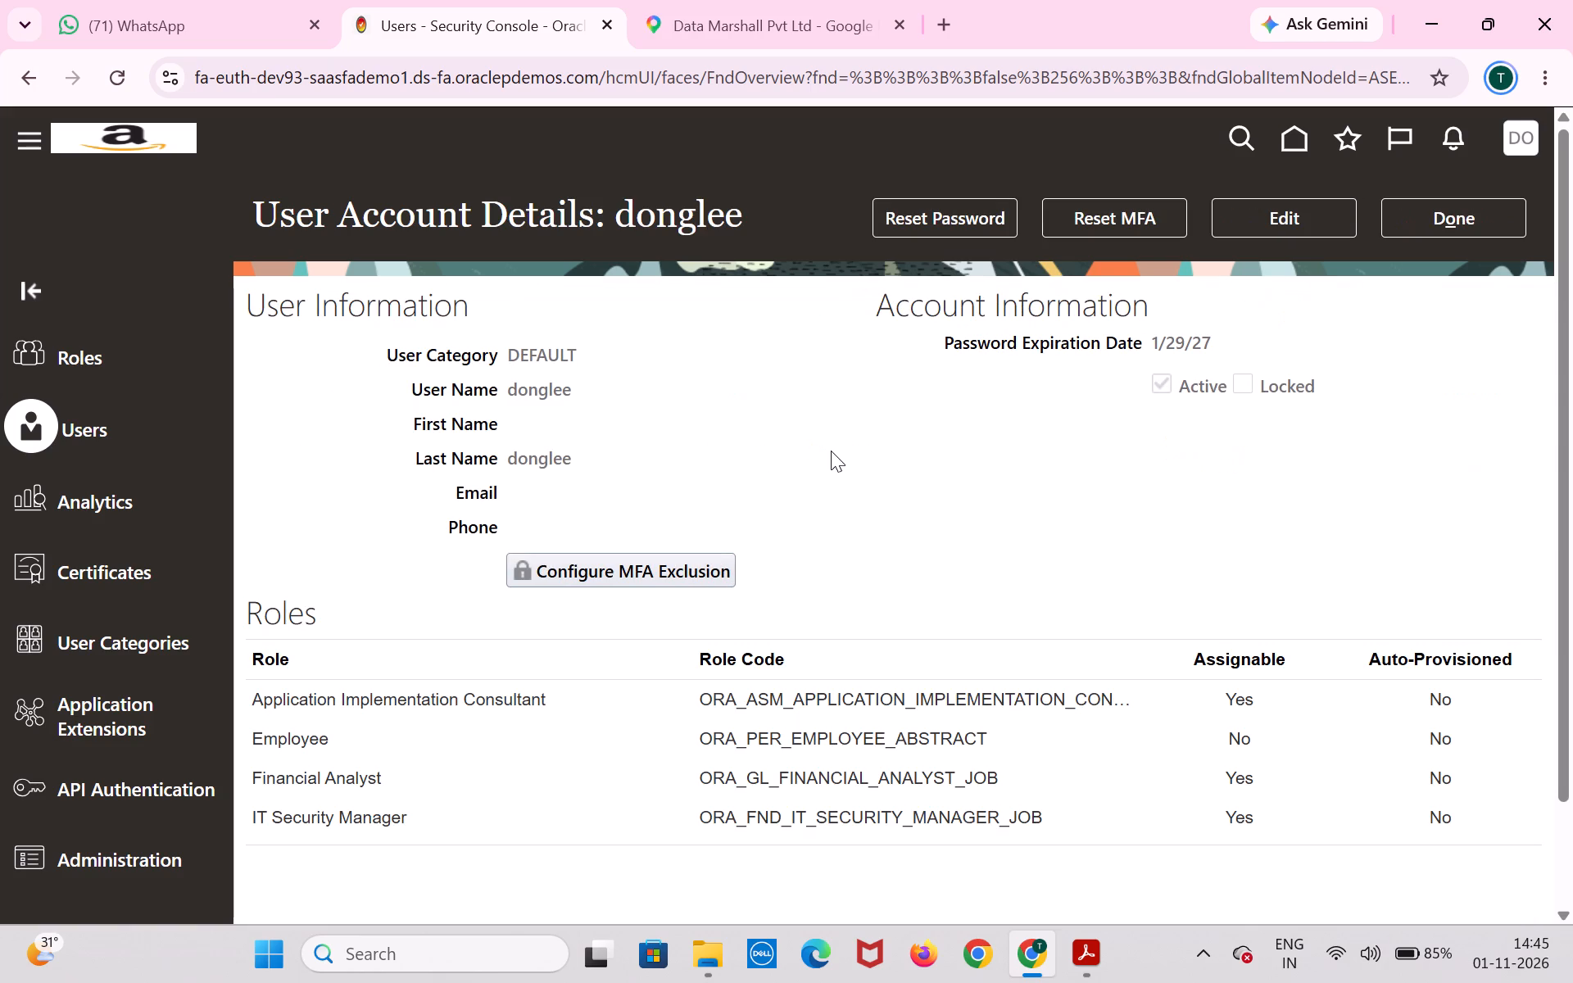
Open the user account for editing and mark its Employee role as assignable.
click(1276, 224)
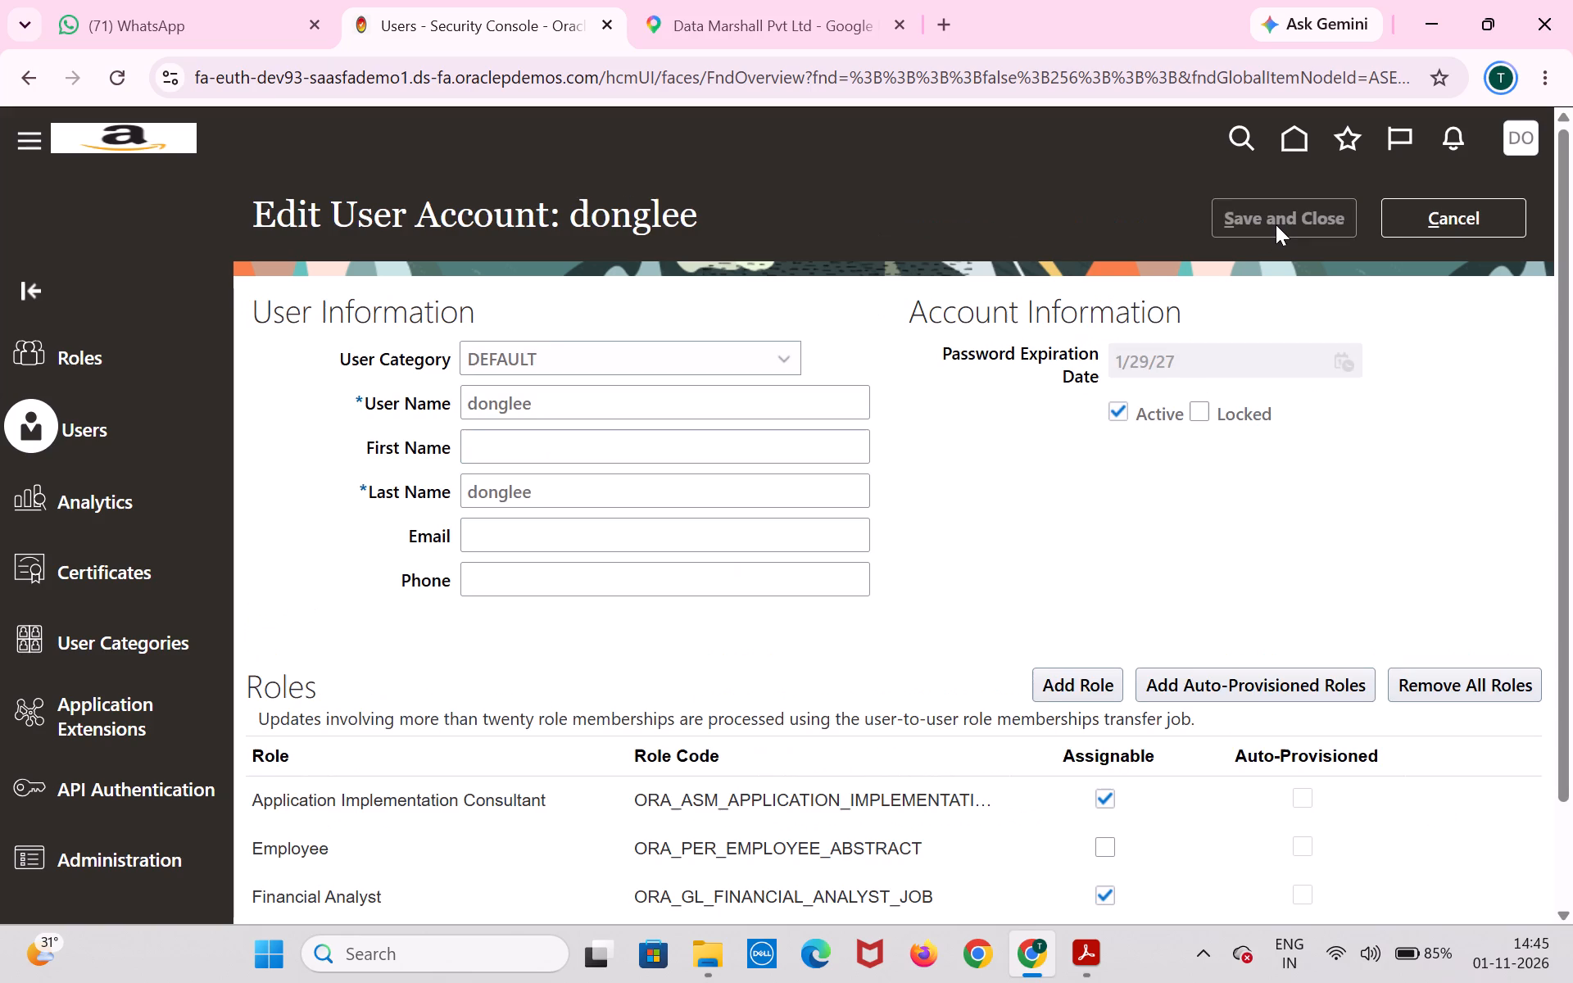
click(1276, 224)
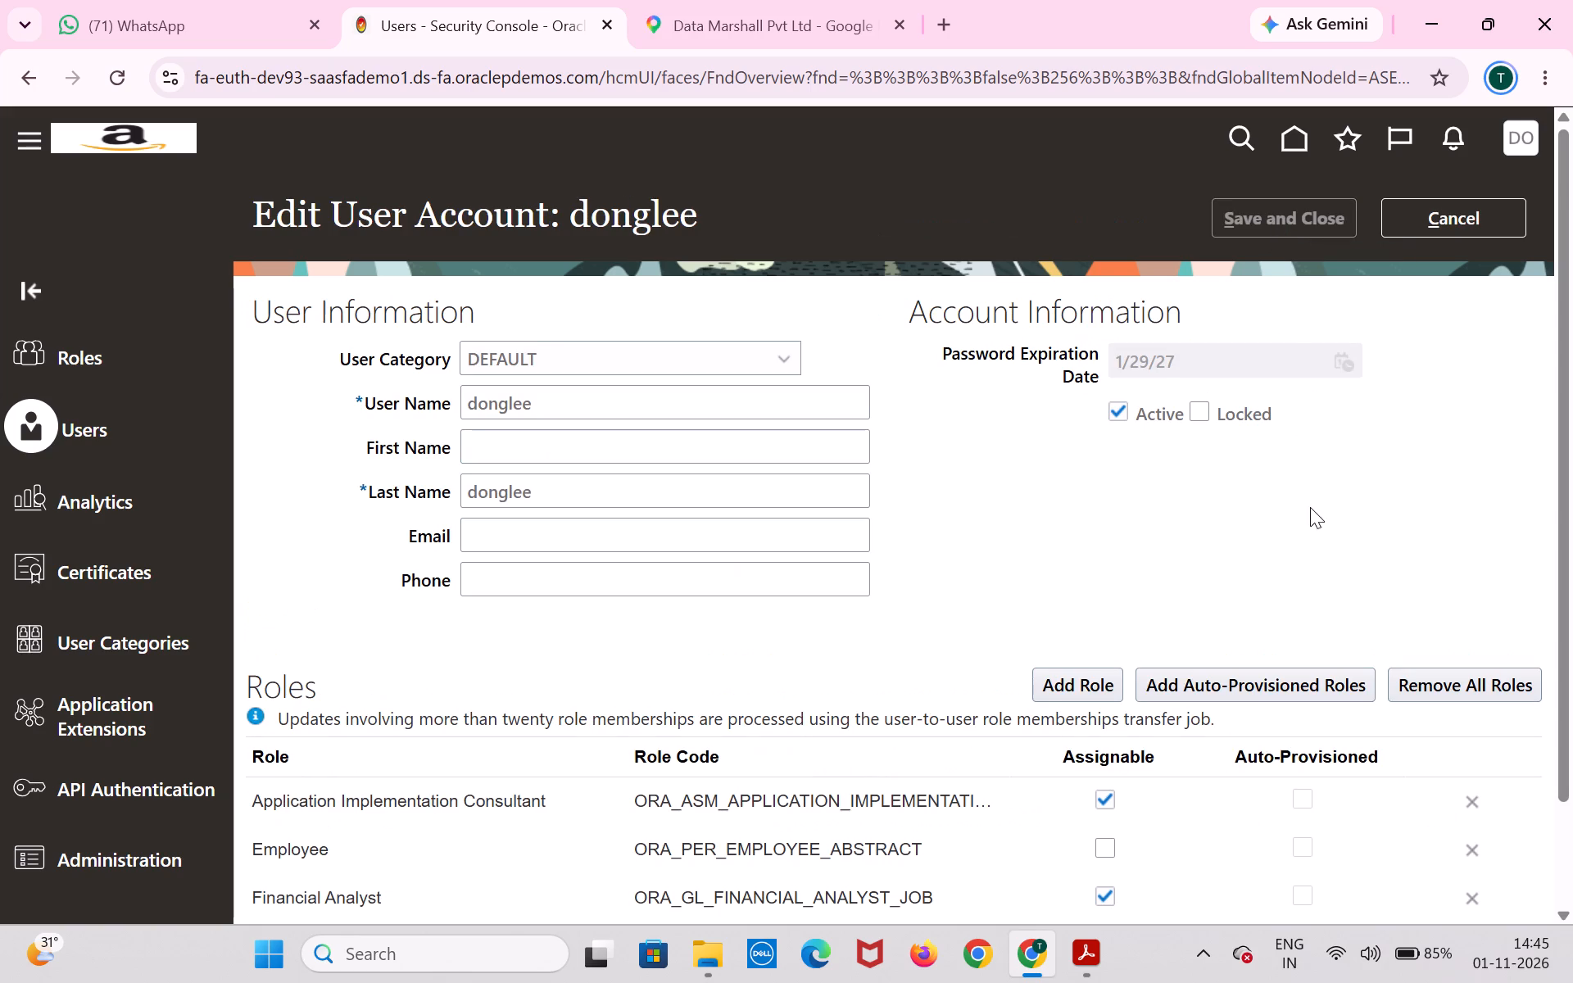
click(1109, 853)
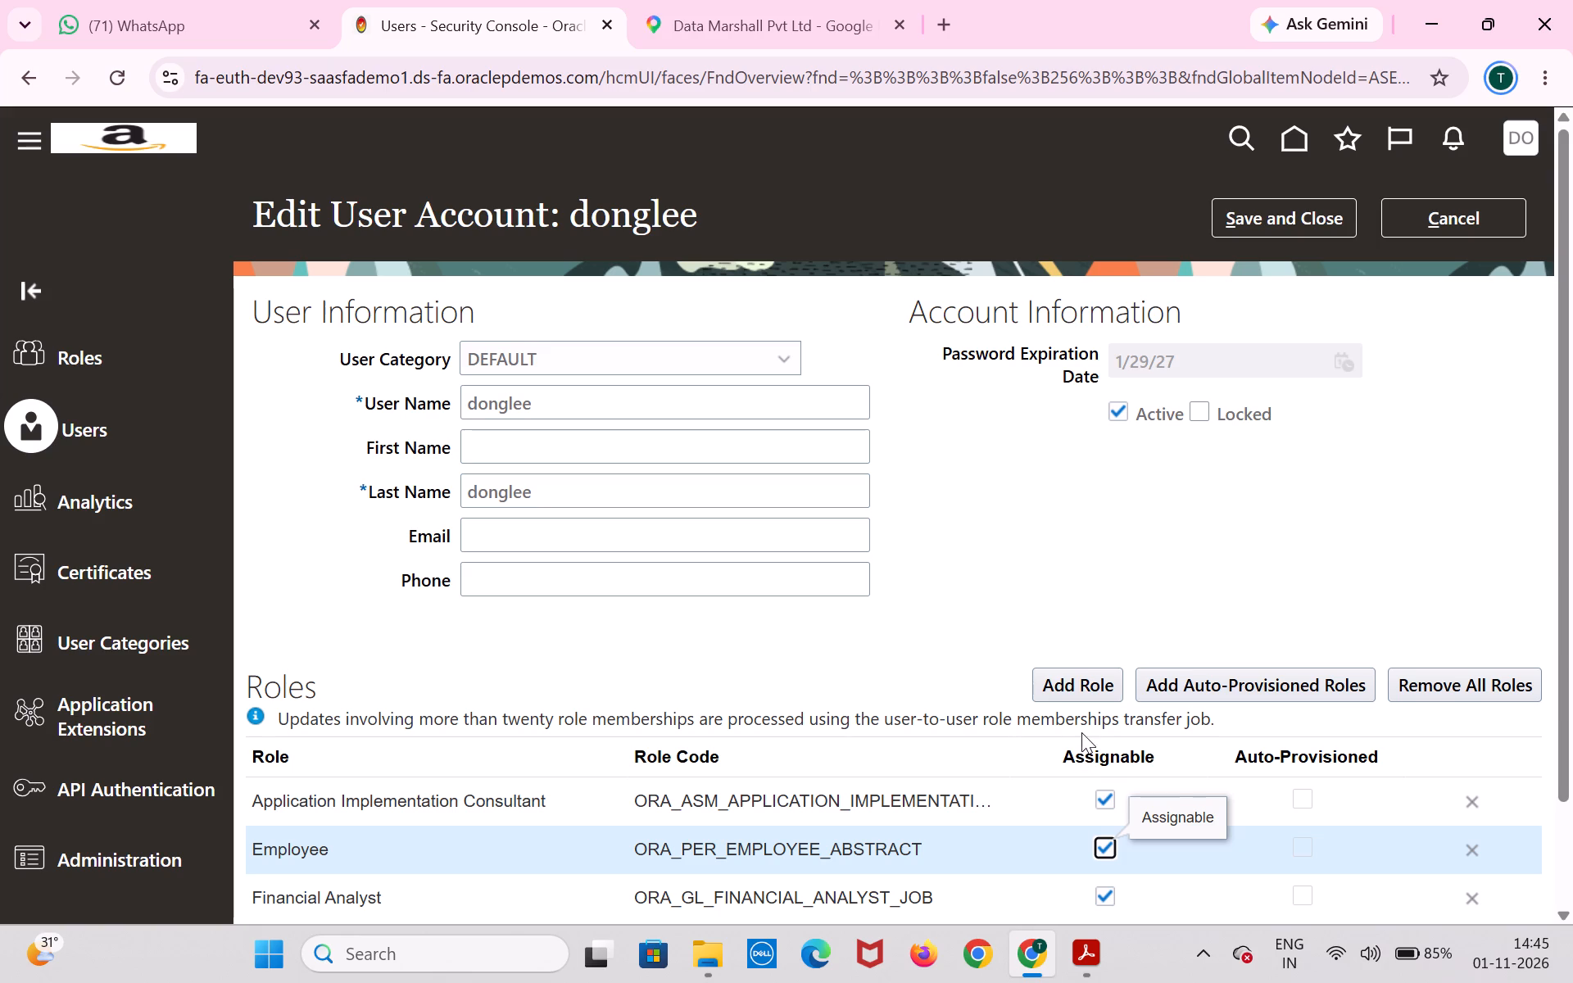
Add the General Accountant role with code ORA_GL_GENERAL_ACCOUNTANT_JOB to the user account.
click(1078, 682)
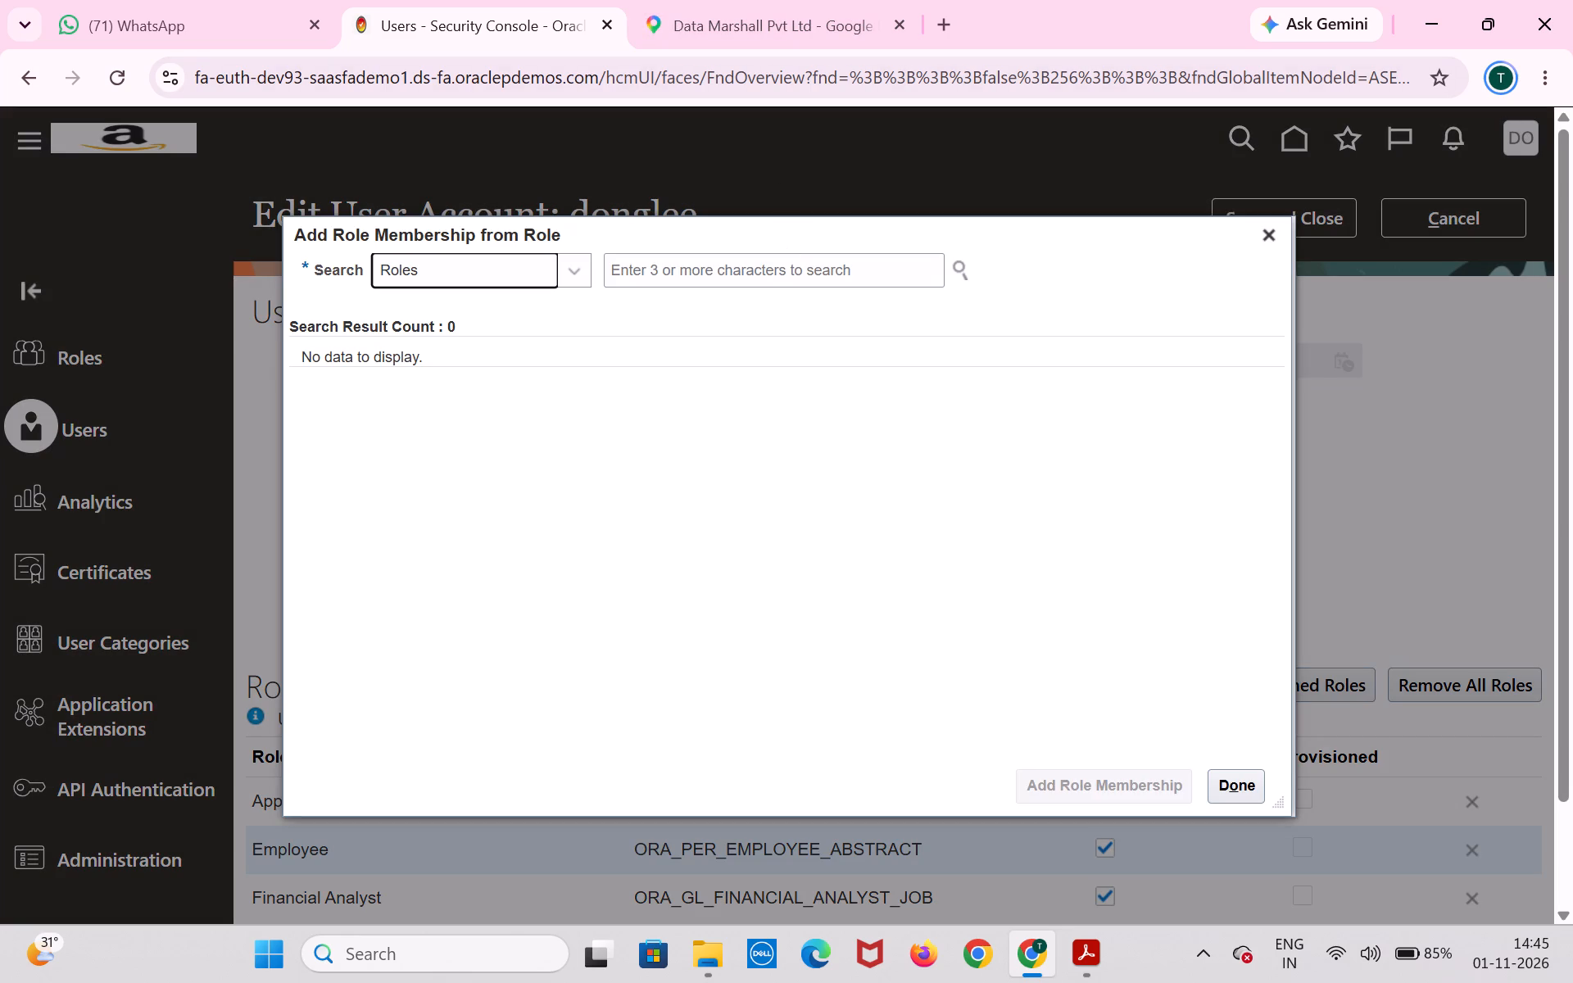
click(787, 260)
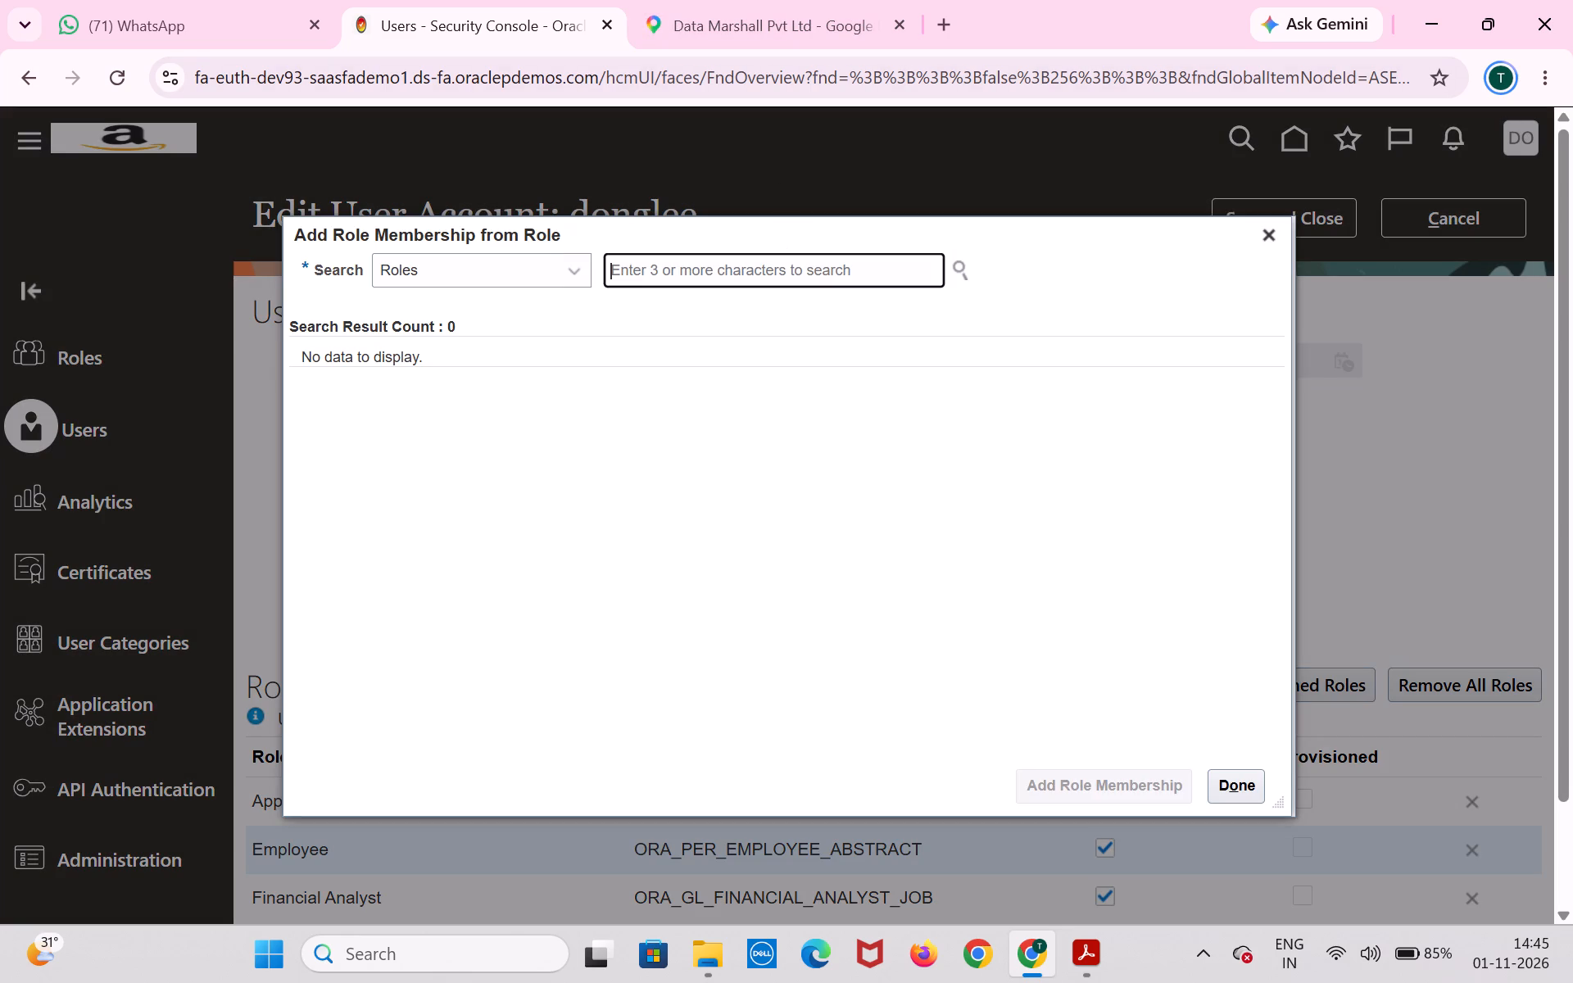
text(ge)
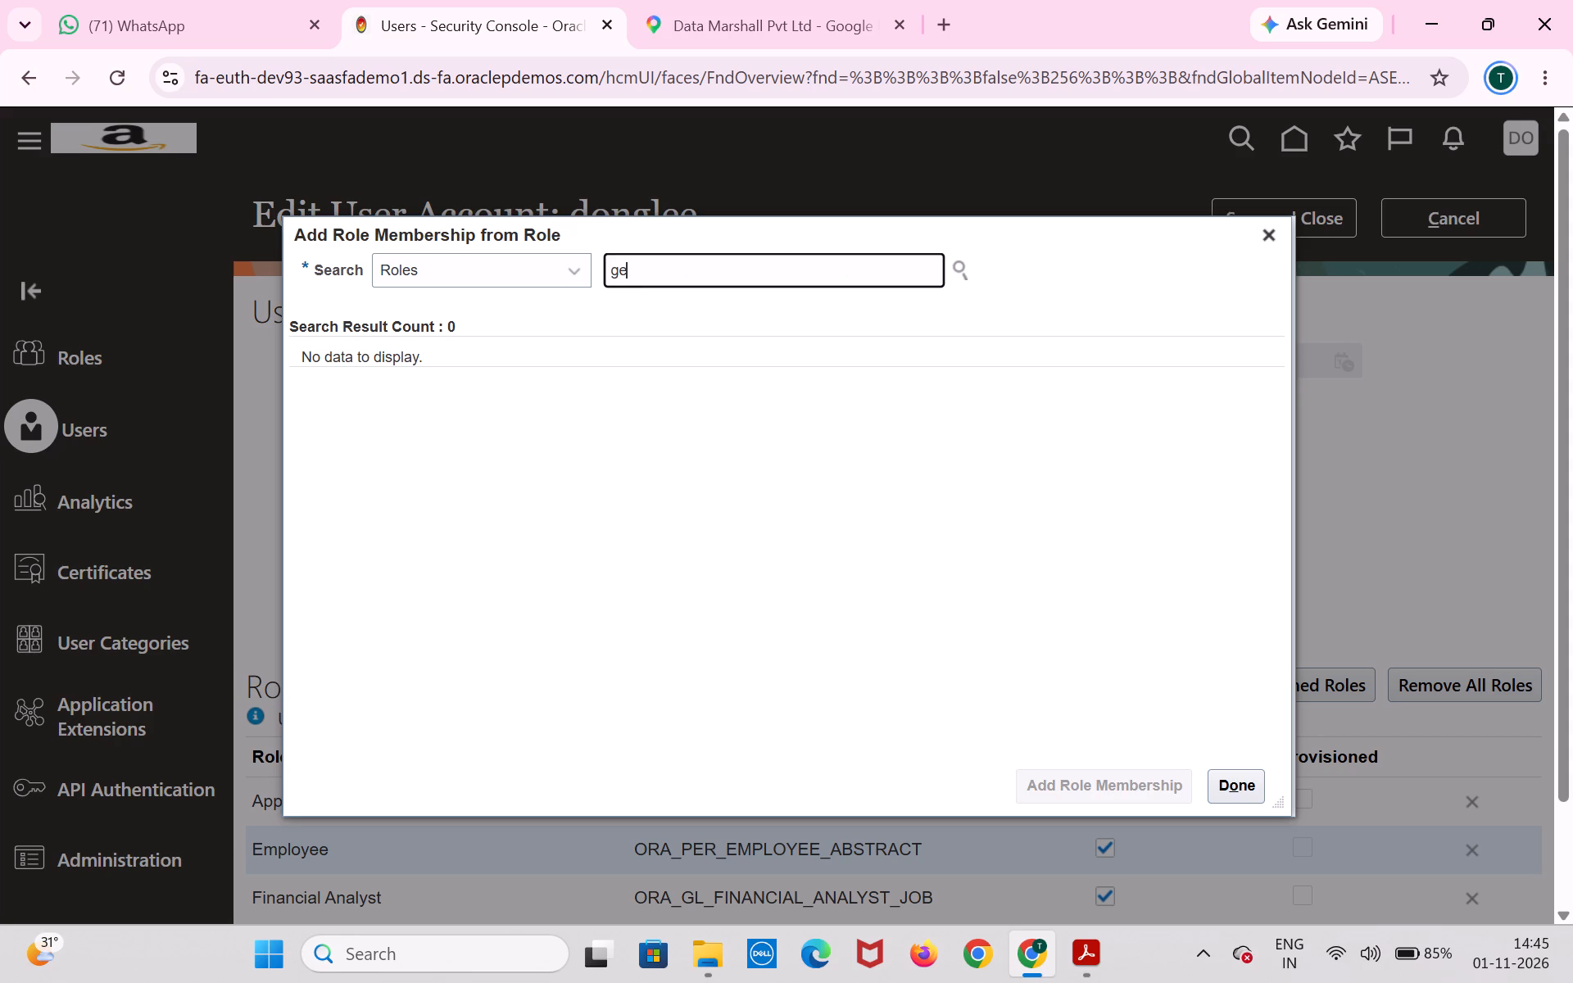
key(n)
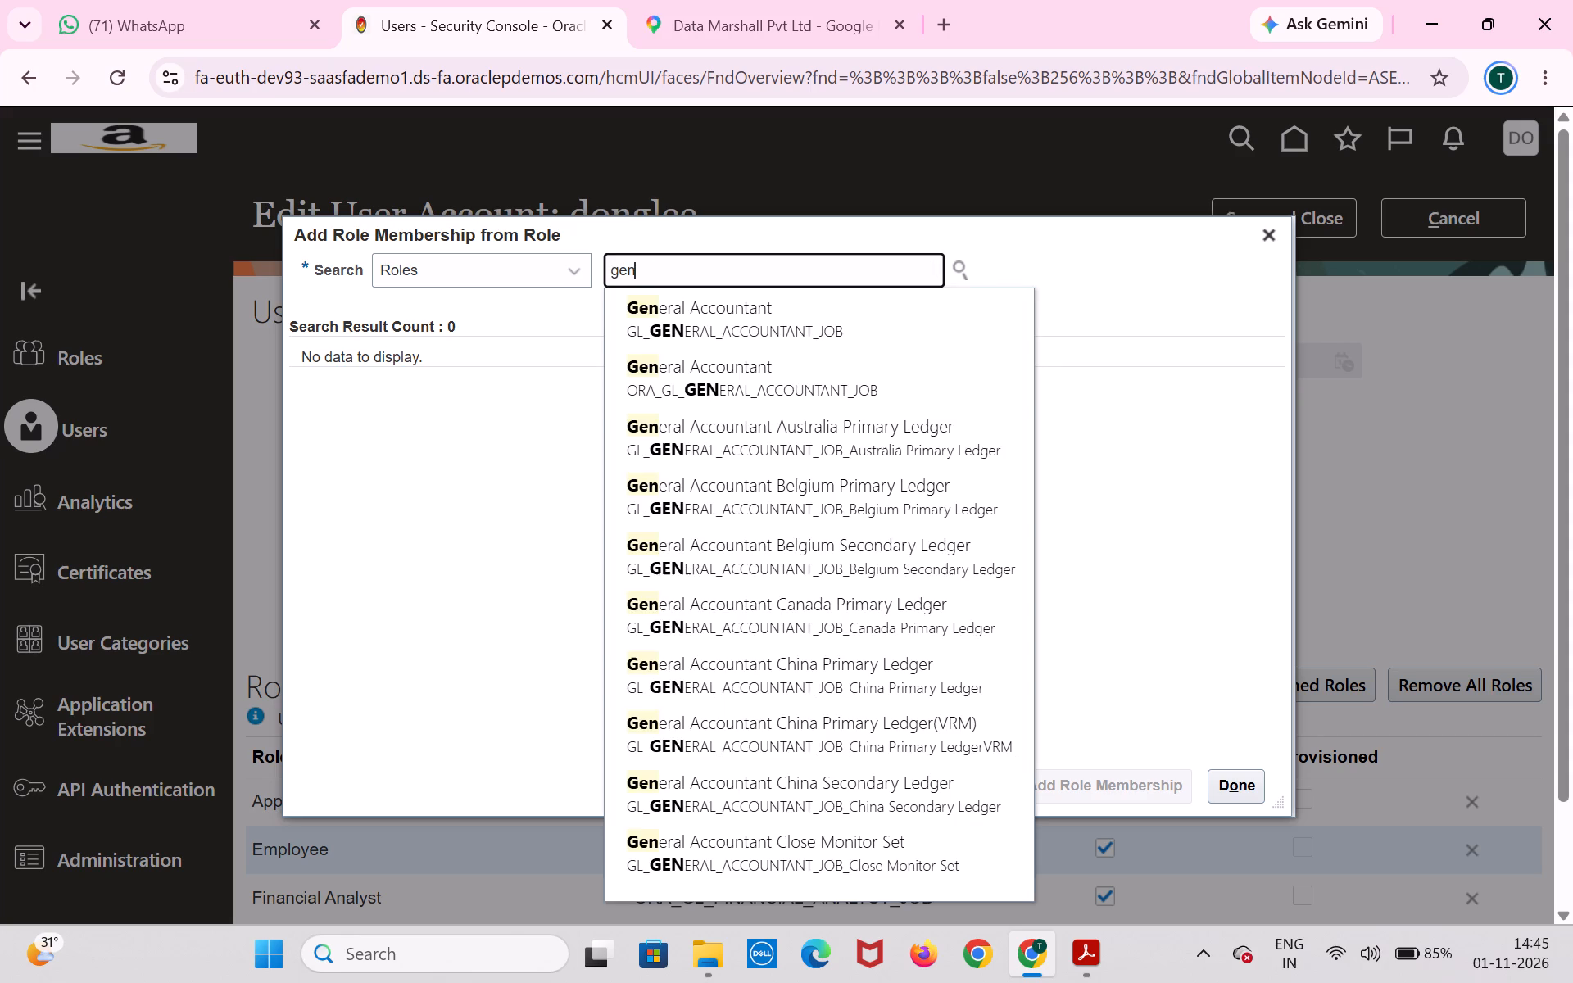
click(757, 371)
click(757, 371)
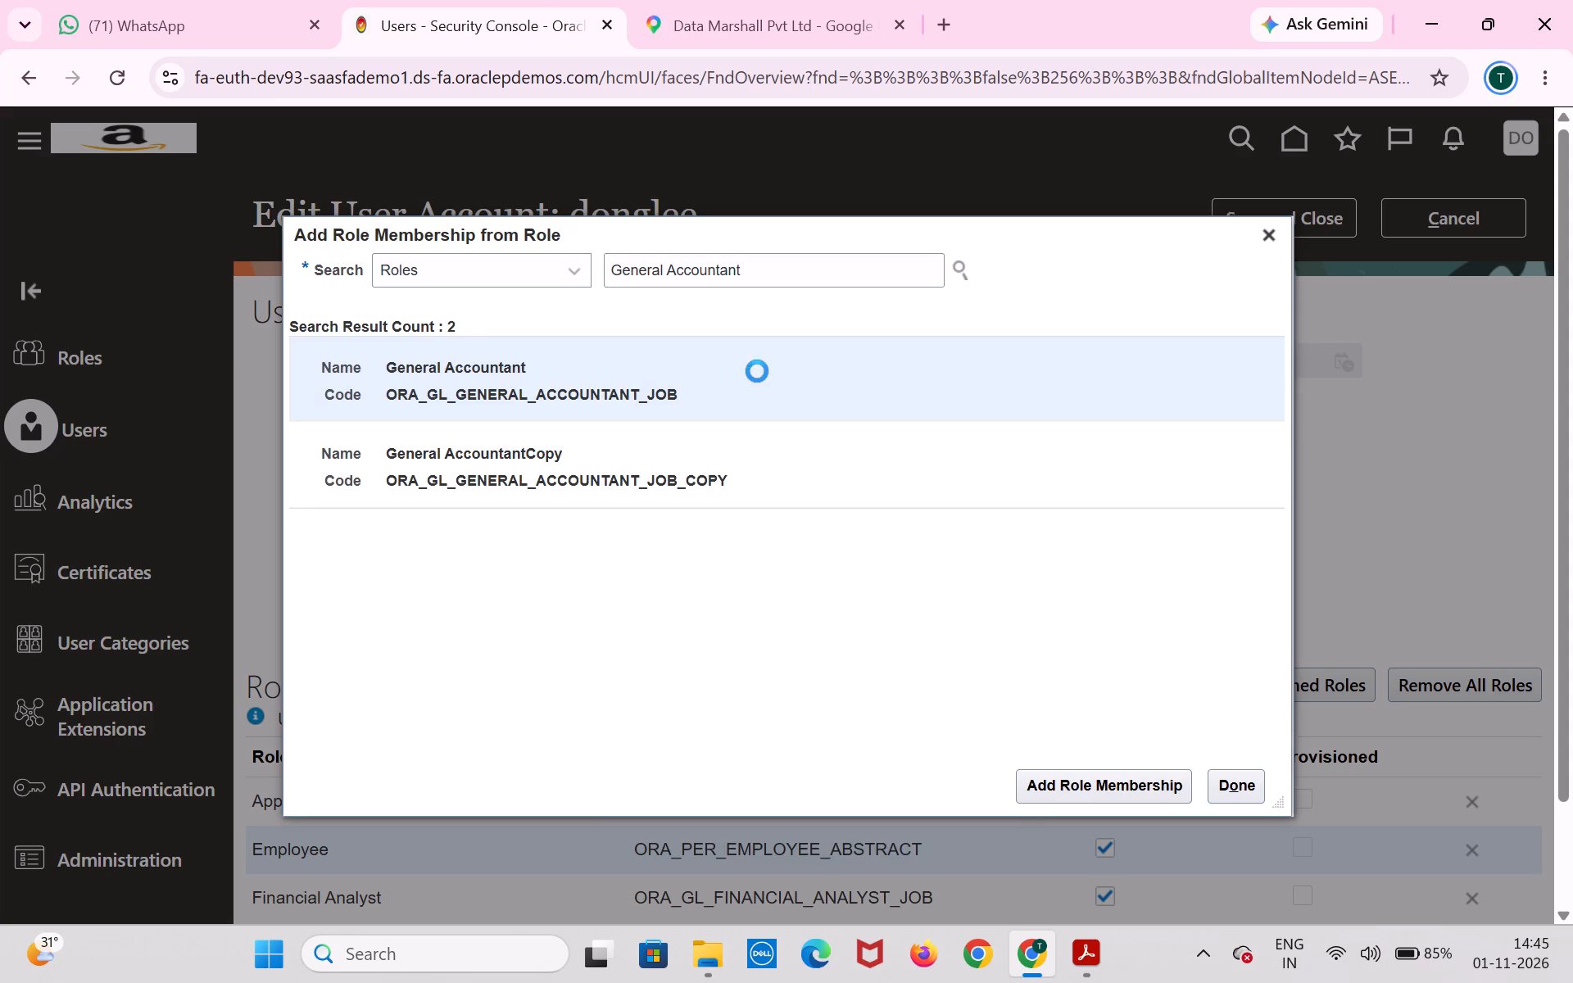
click(1154, 768)
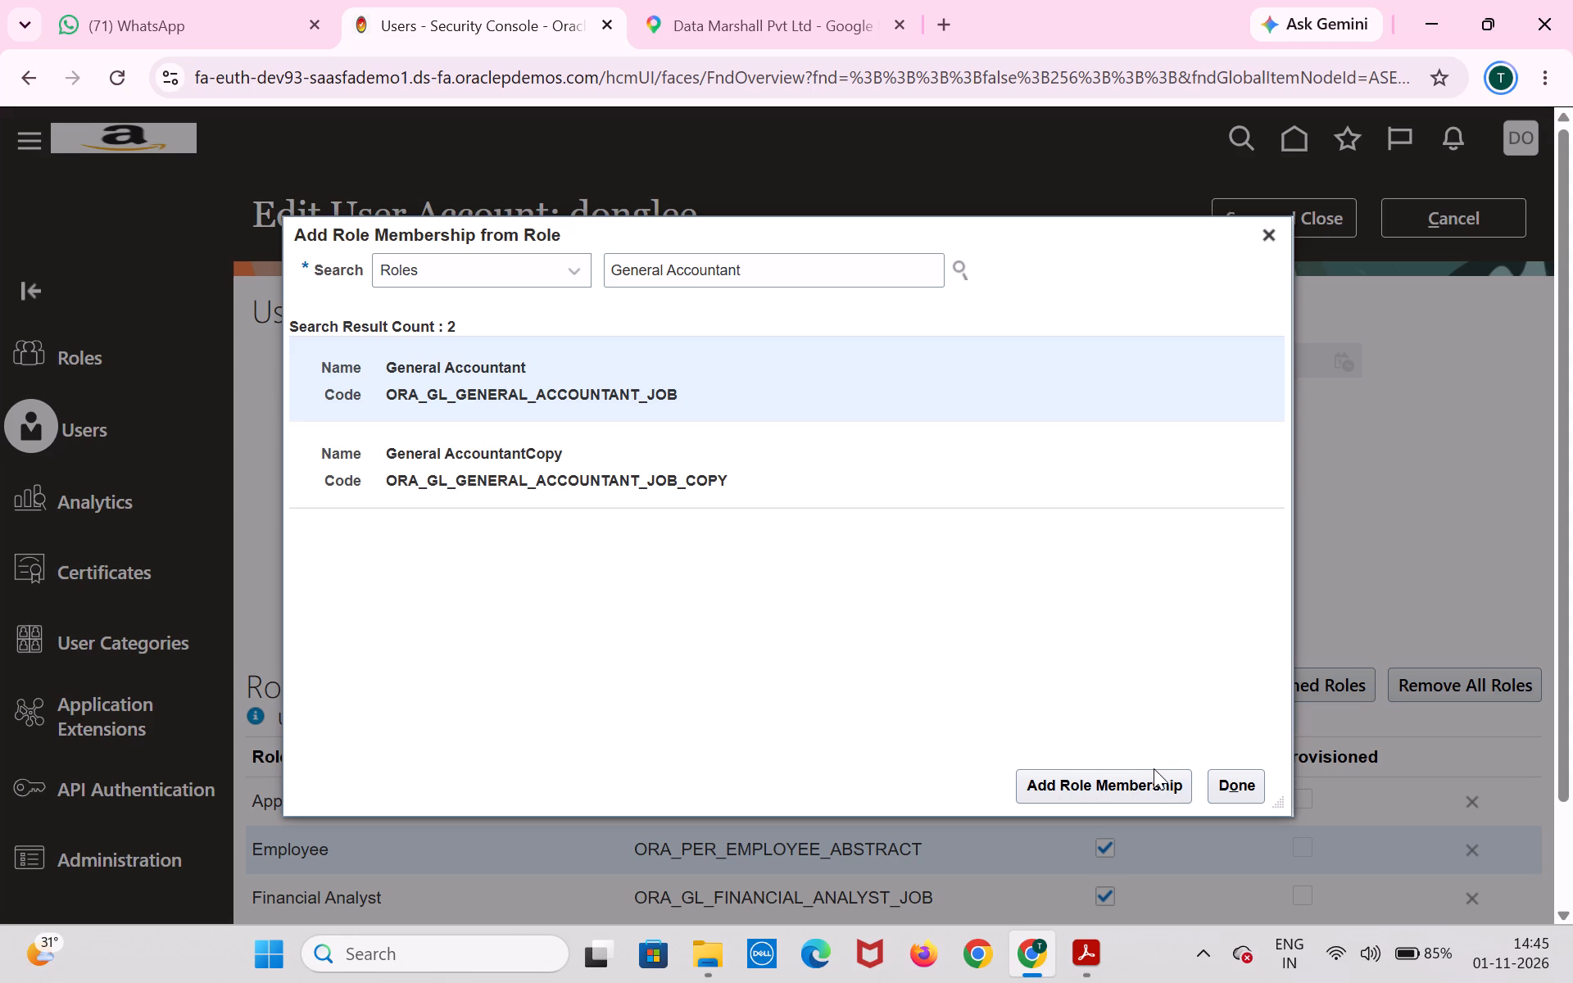
click(1151, 775)
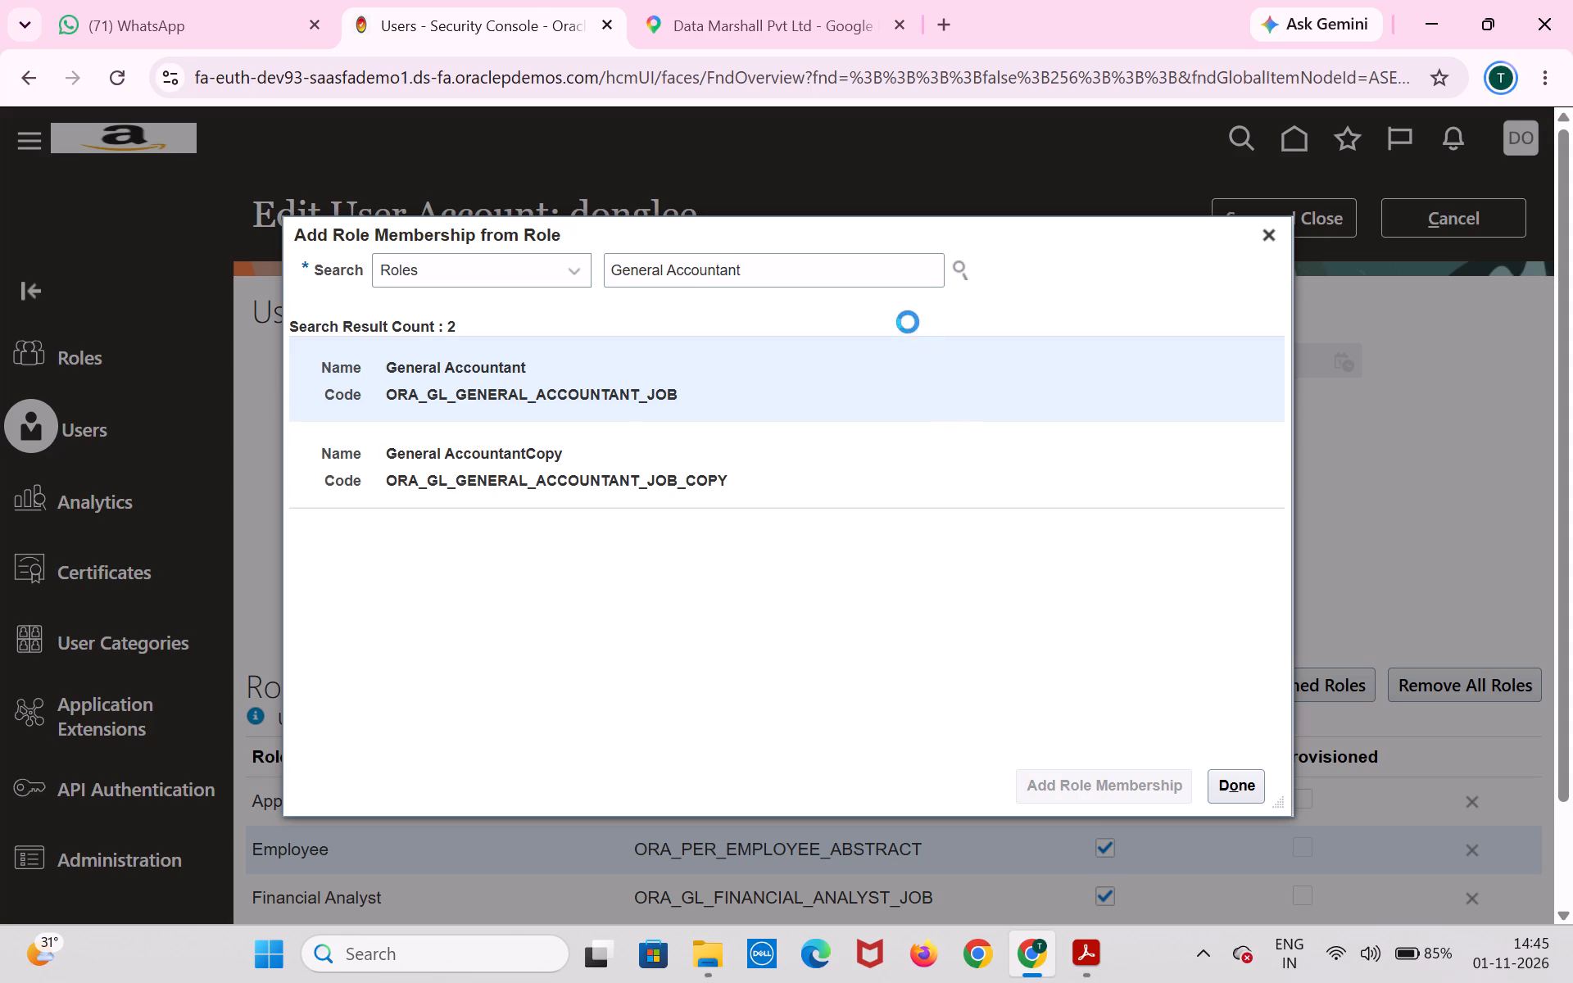
Add the General Accounting Manager role with code ORA_GL_GENERAL_ACCOUNTING_MANAGER_JOB to the user account and finish adding roles.
click(892, 277)
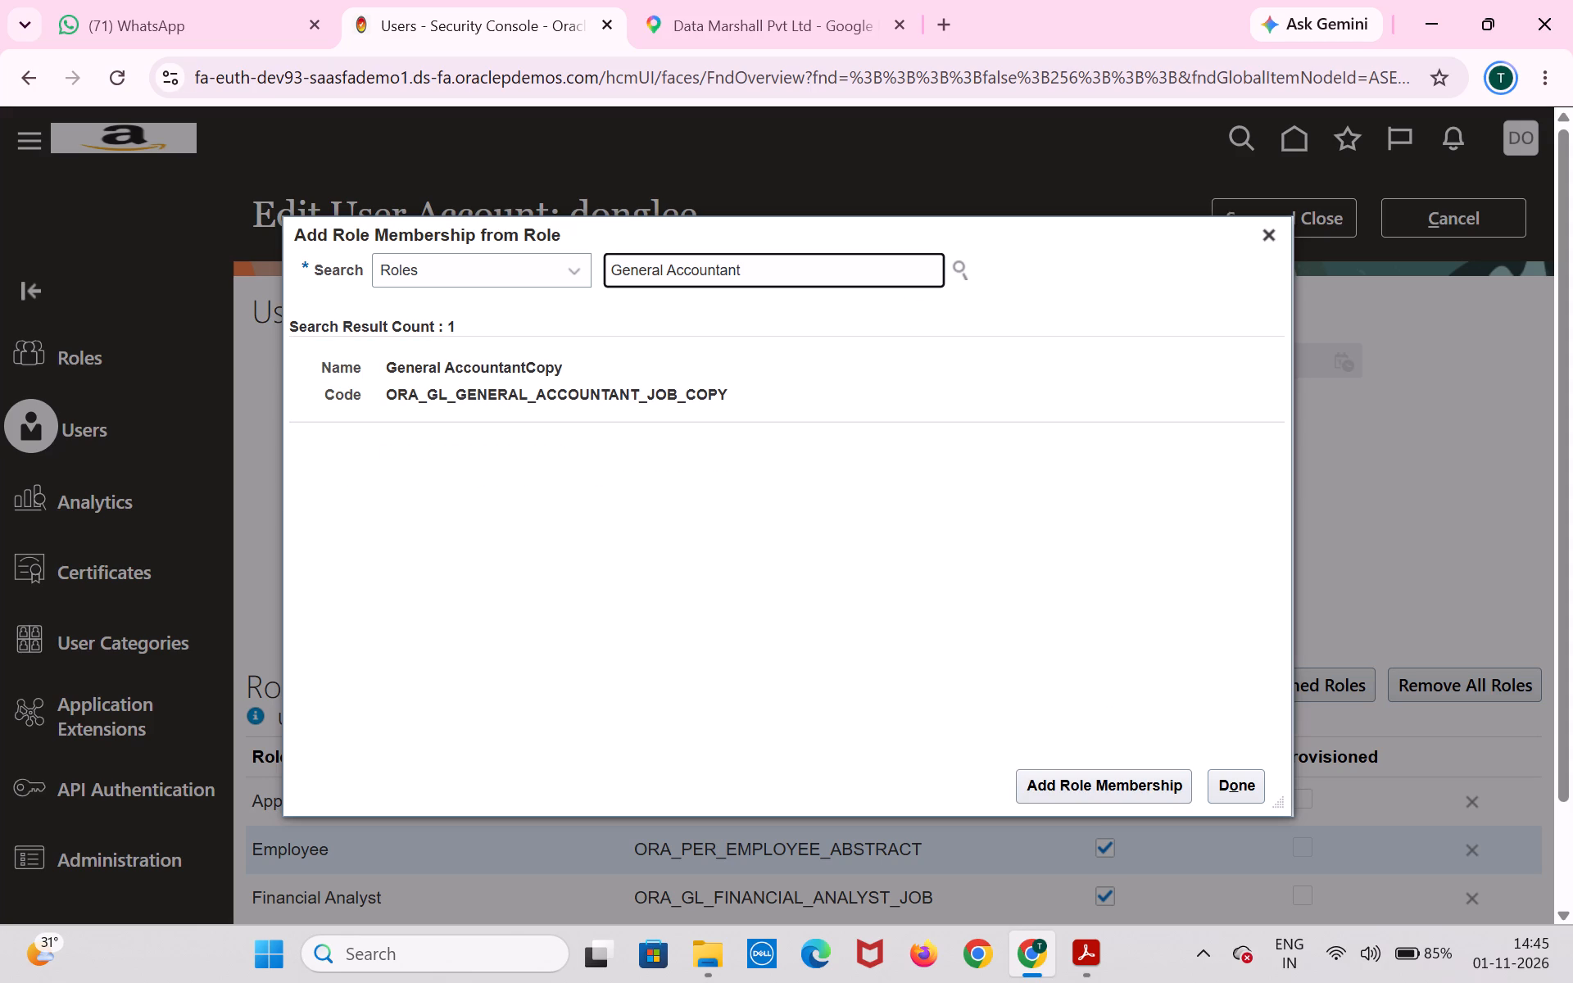
key(BackSpace)
key(BackSpace)
key(BackSpace)
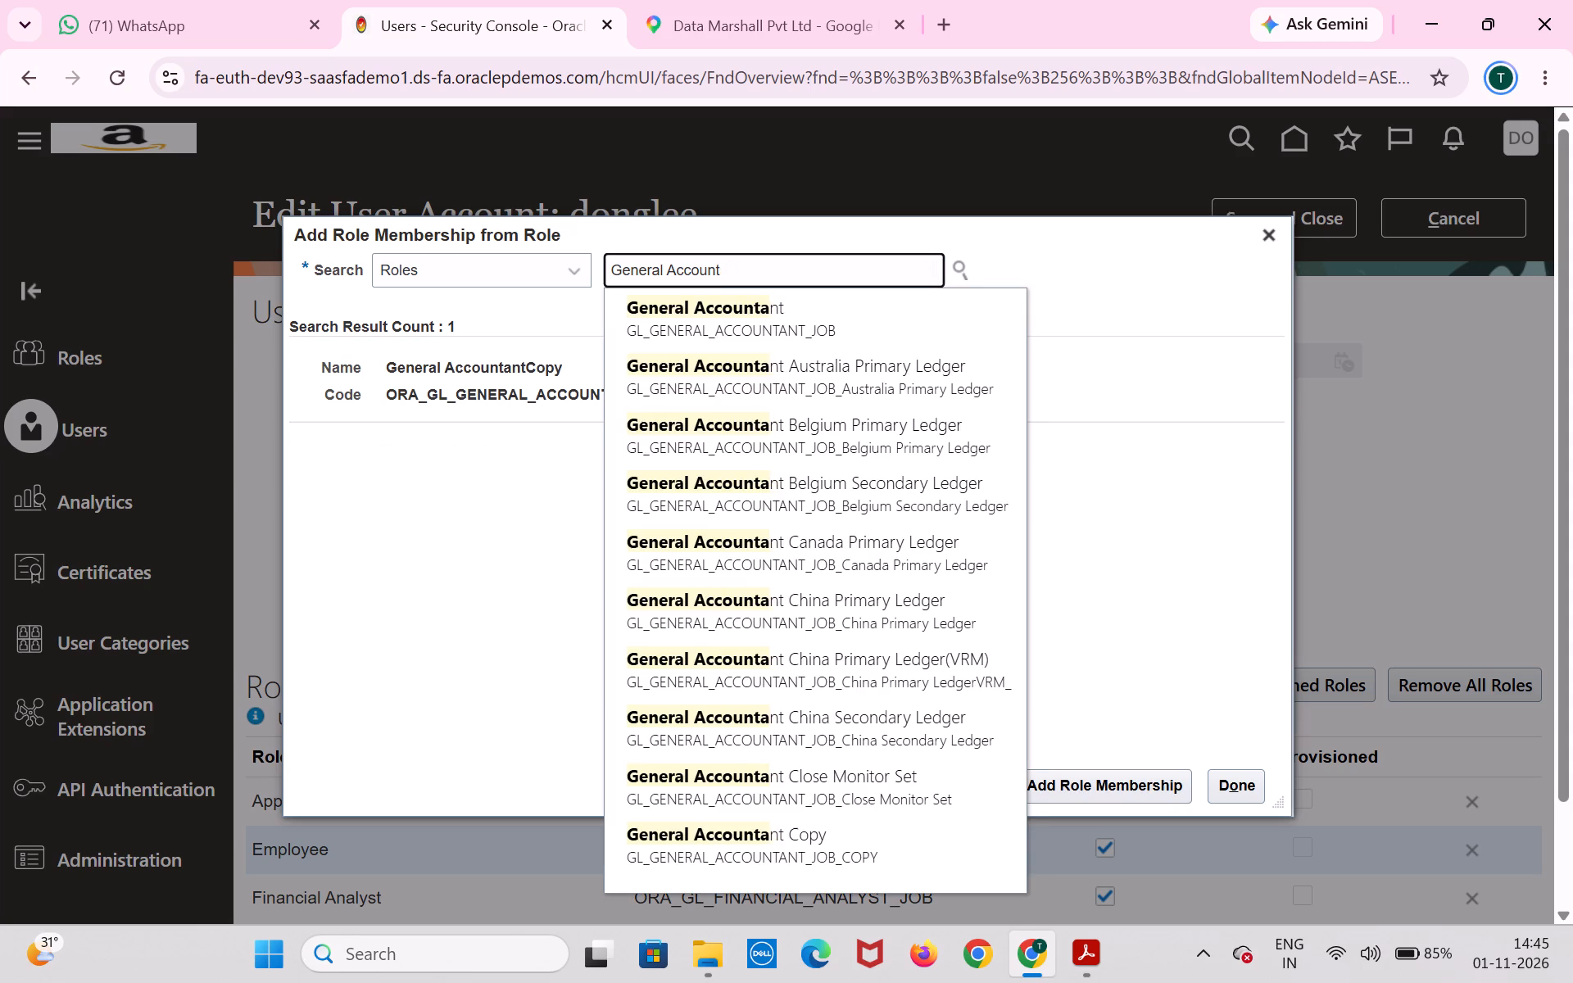
text(ing)
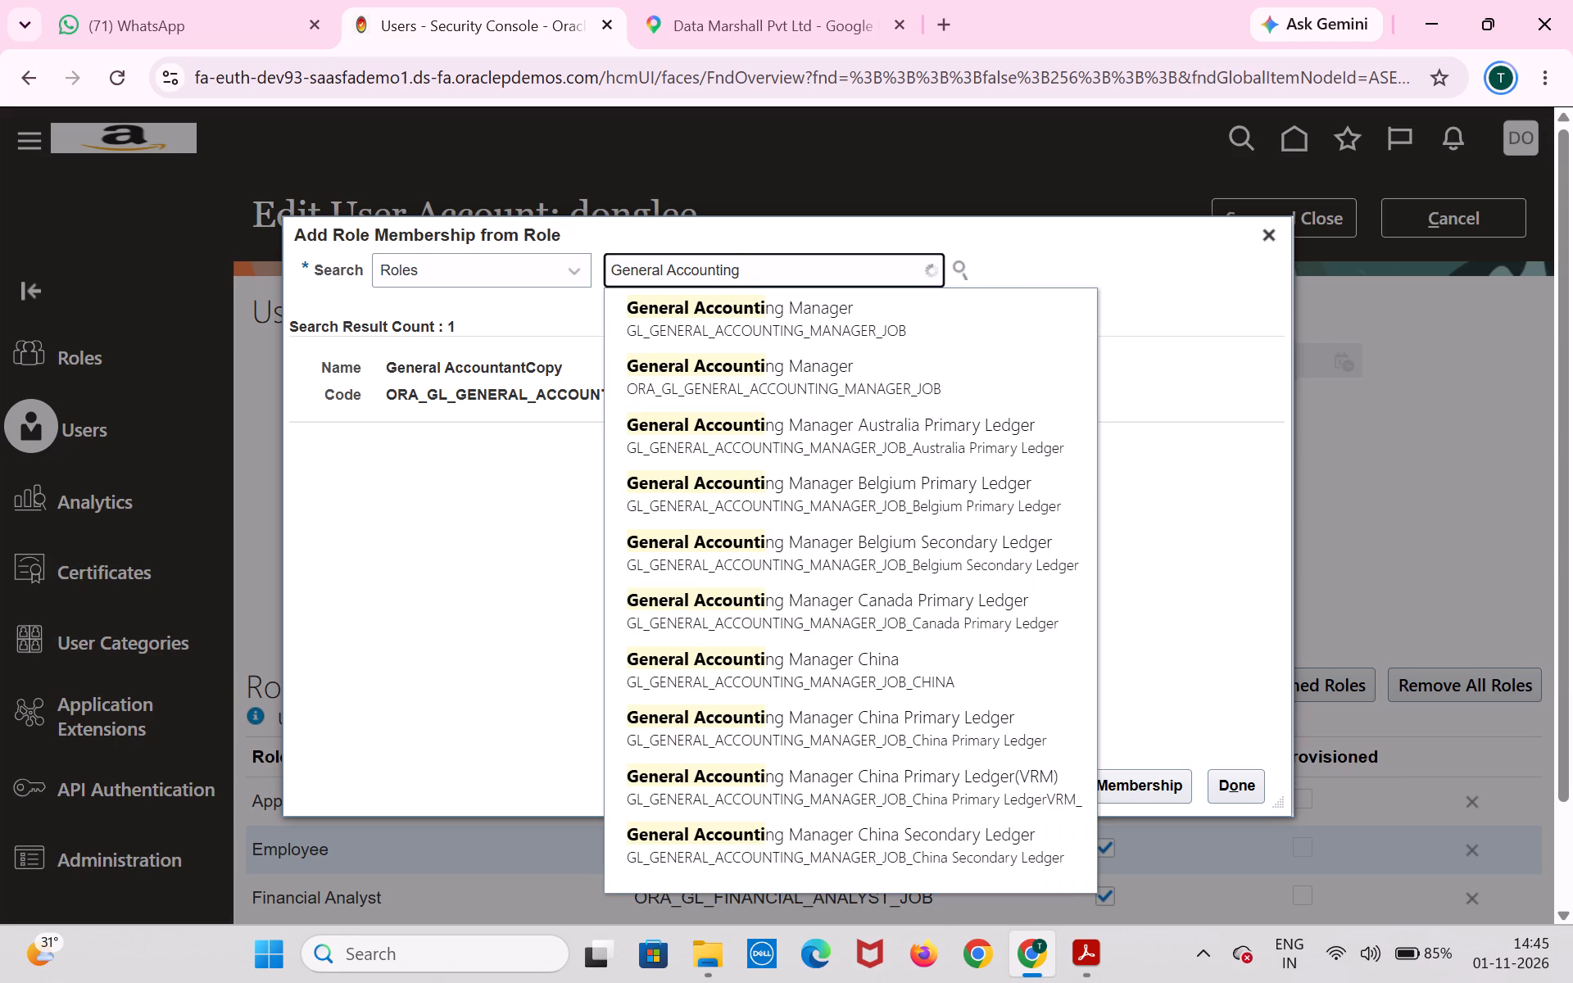
click(860, 365)
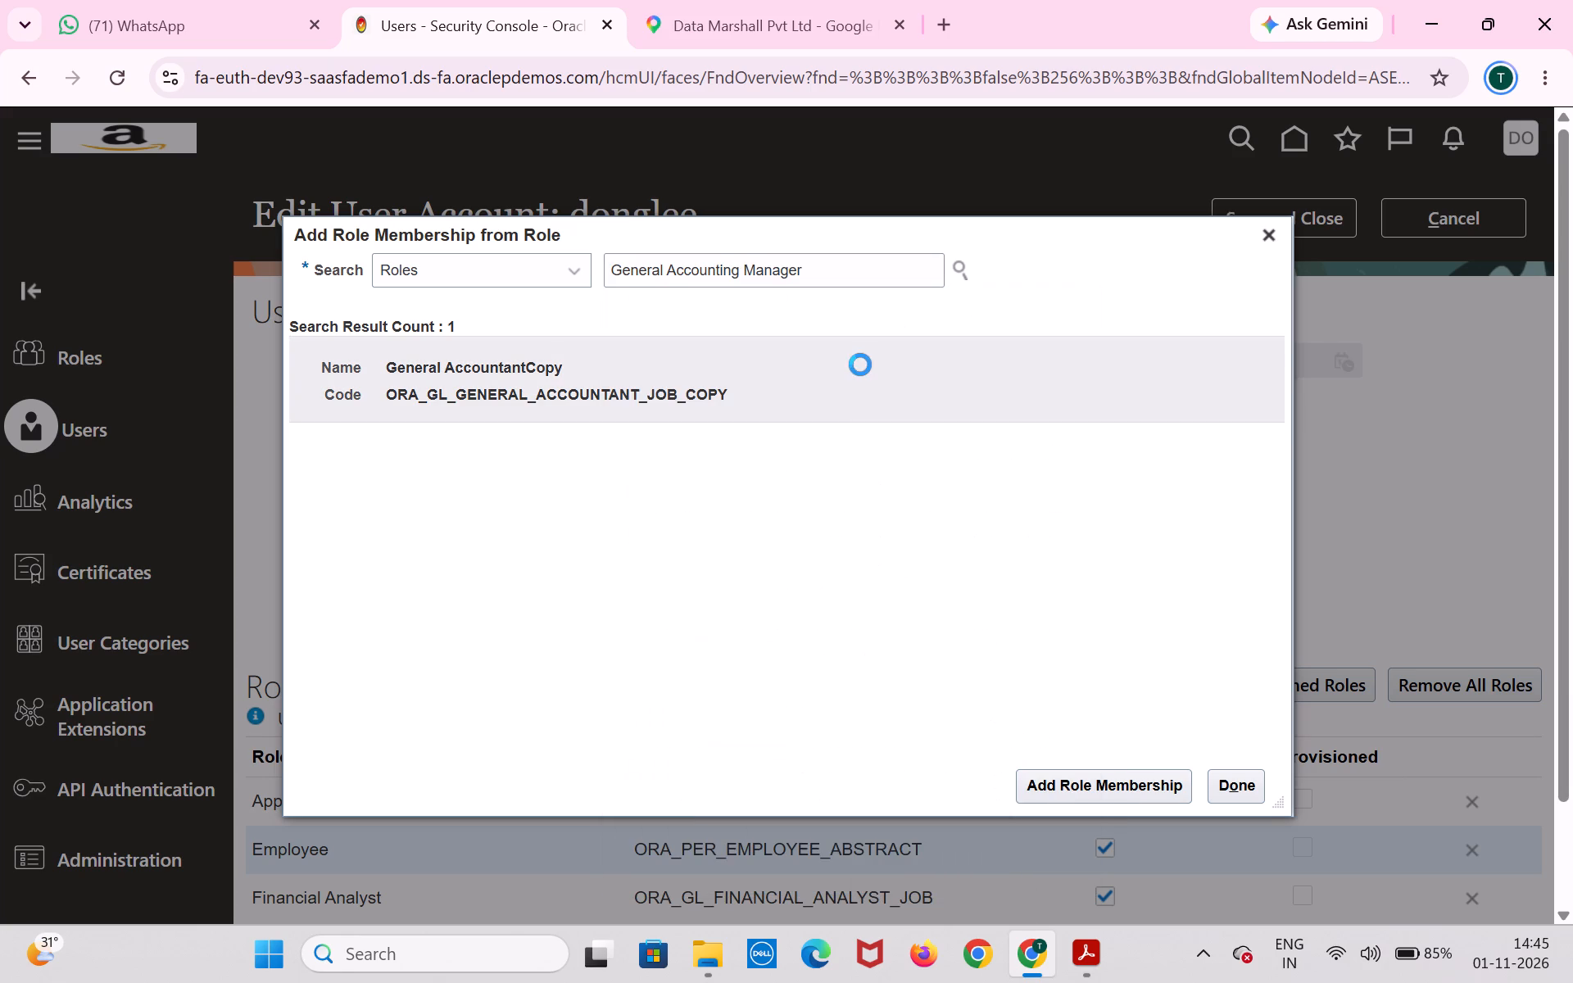
click(860, 384)
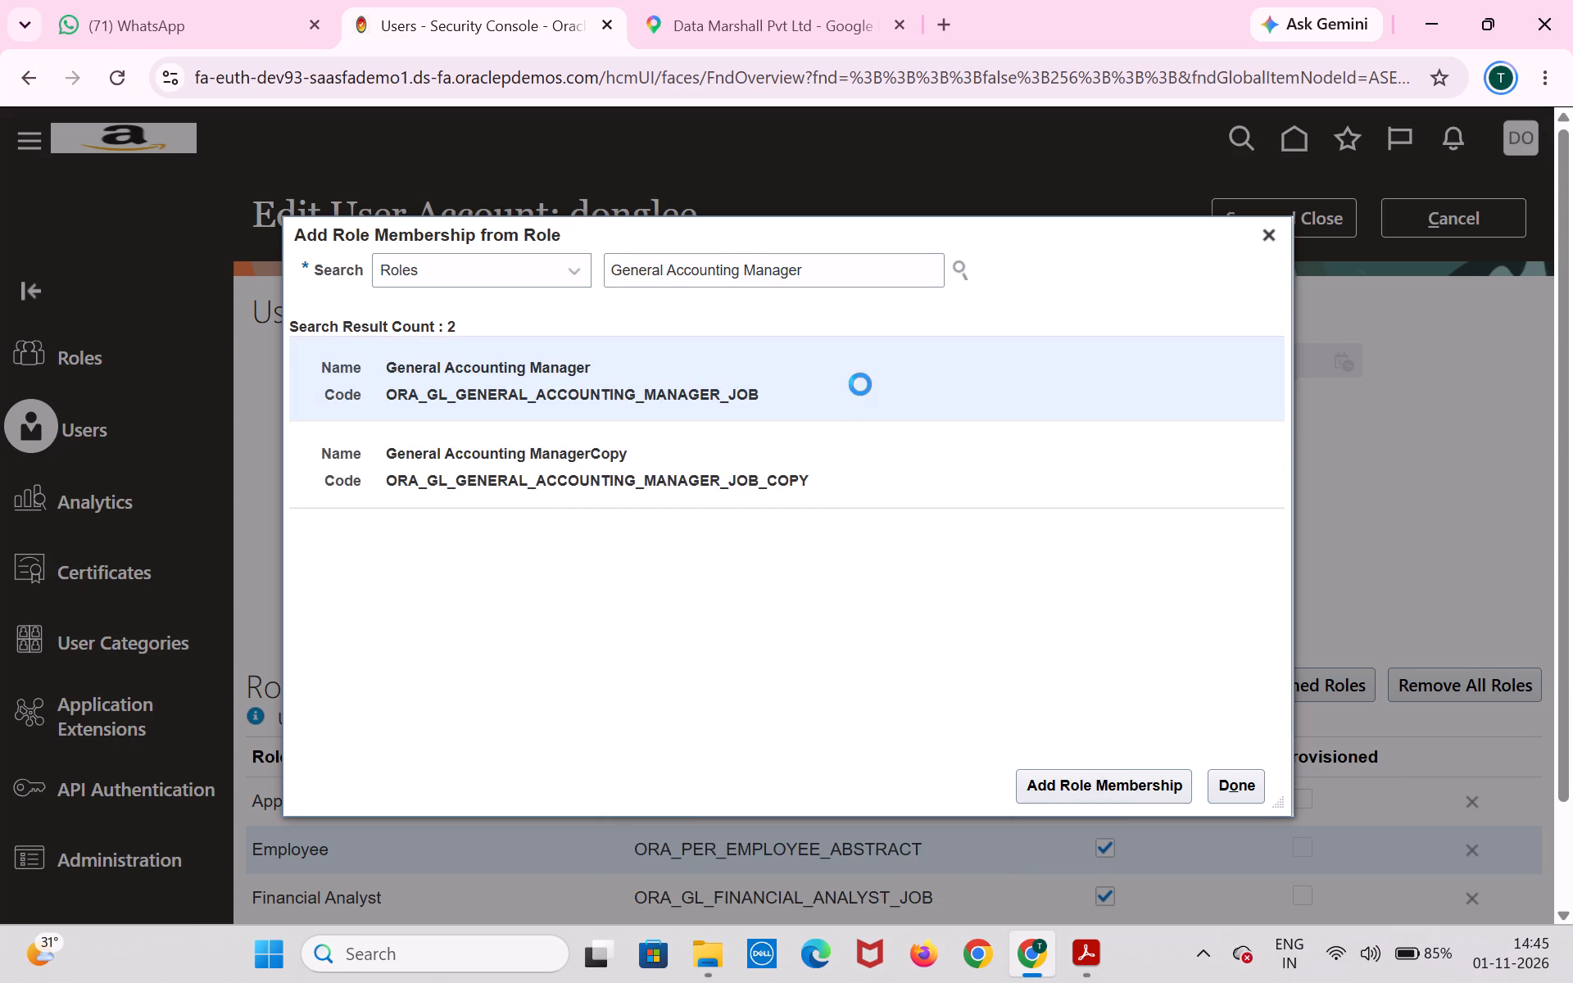
click(1098, 770)
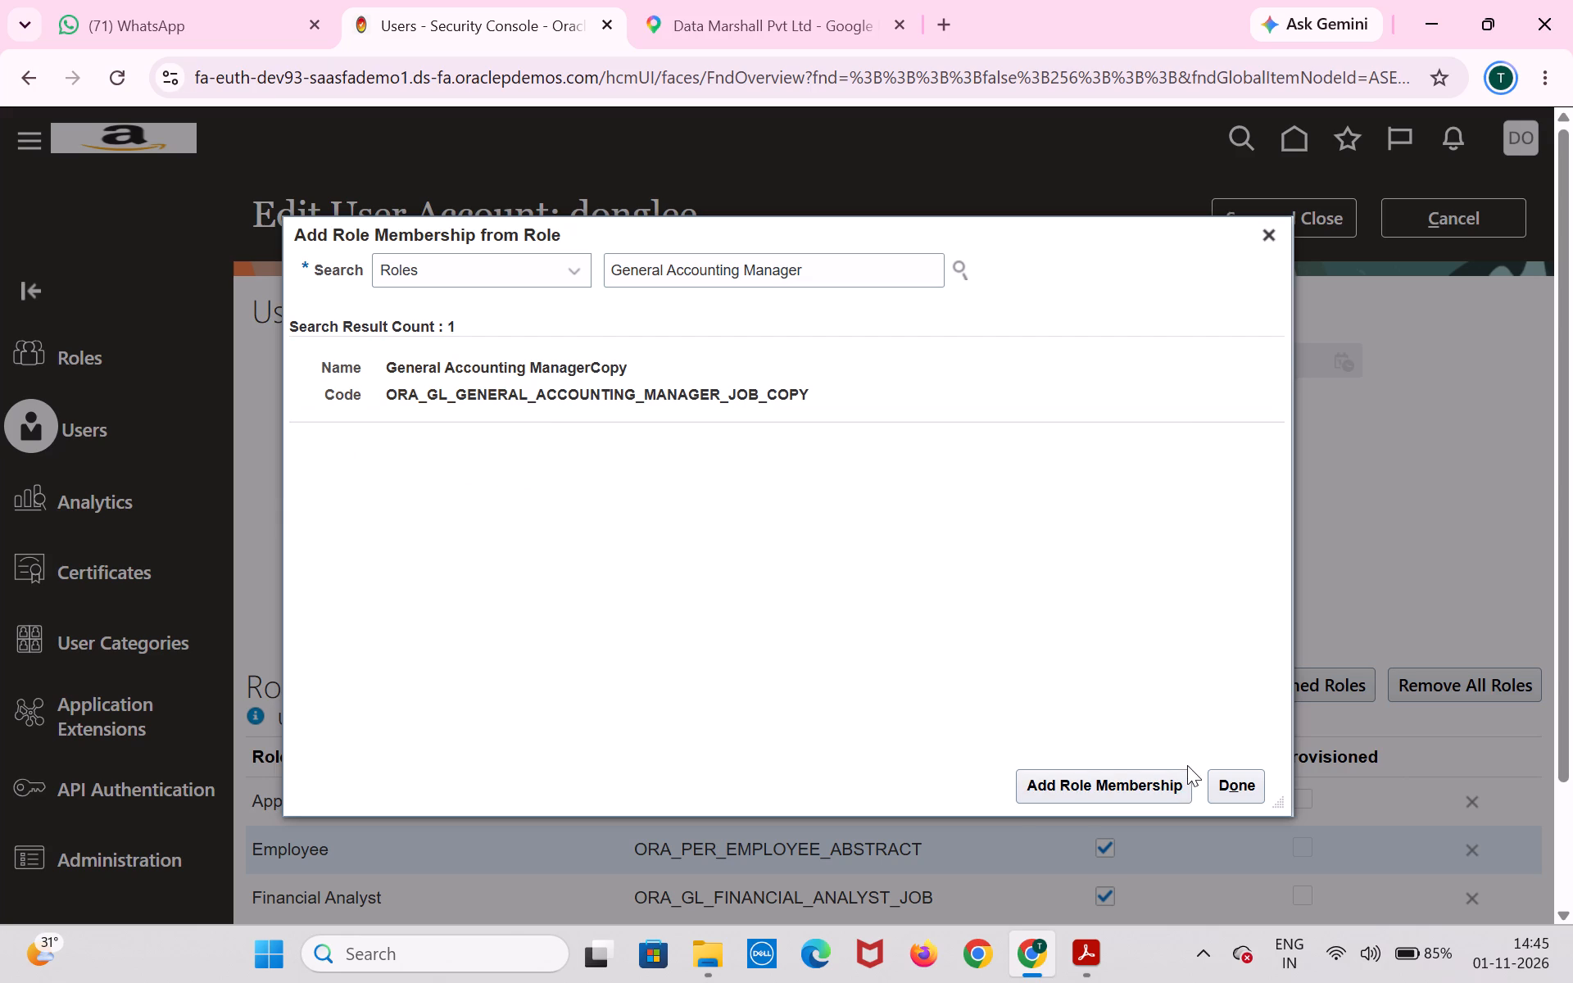
click(1233, 781)
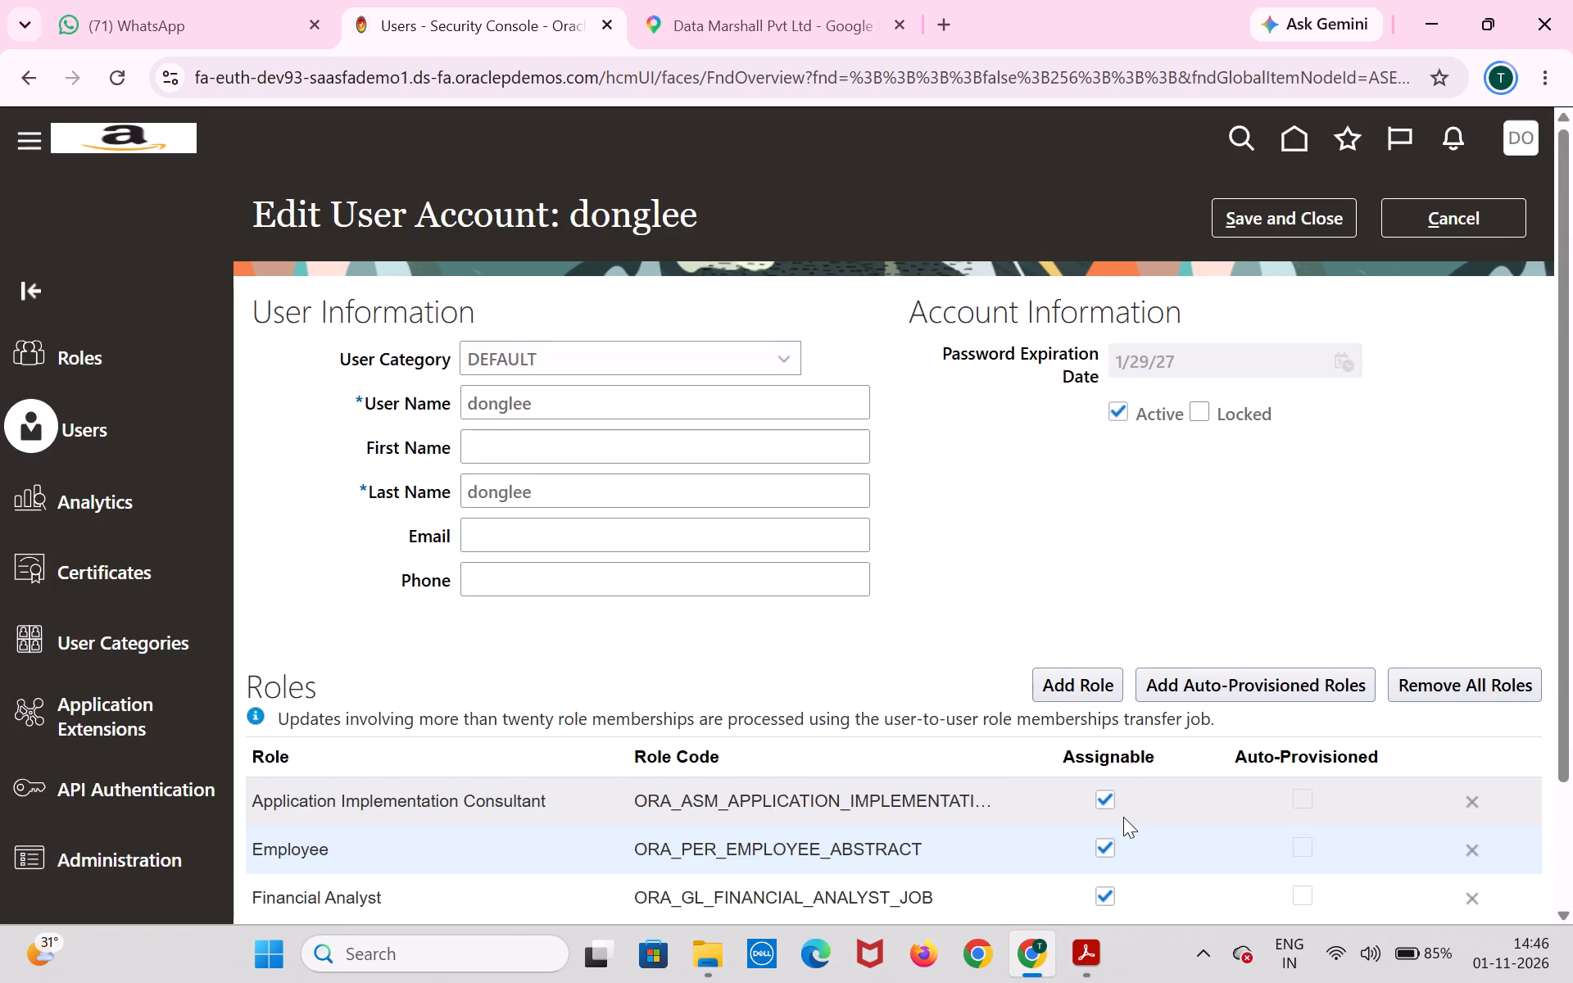
Check the user's role list, save the account changes, and return to the user accounts list.
scroll(1123, 817, down, 7)
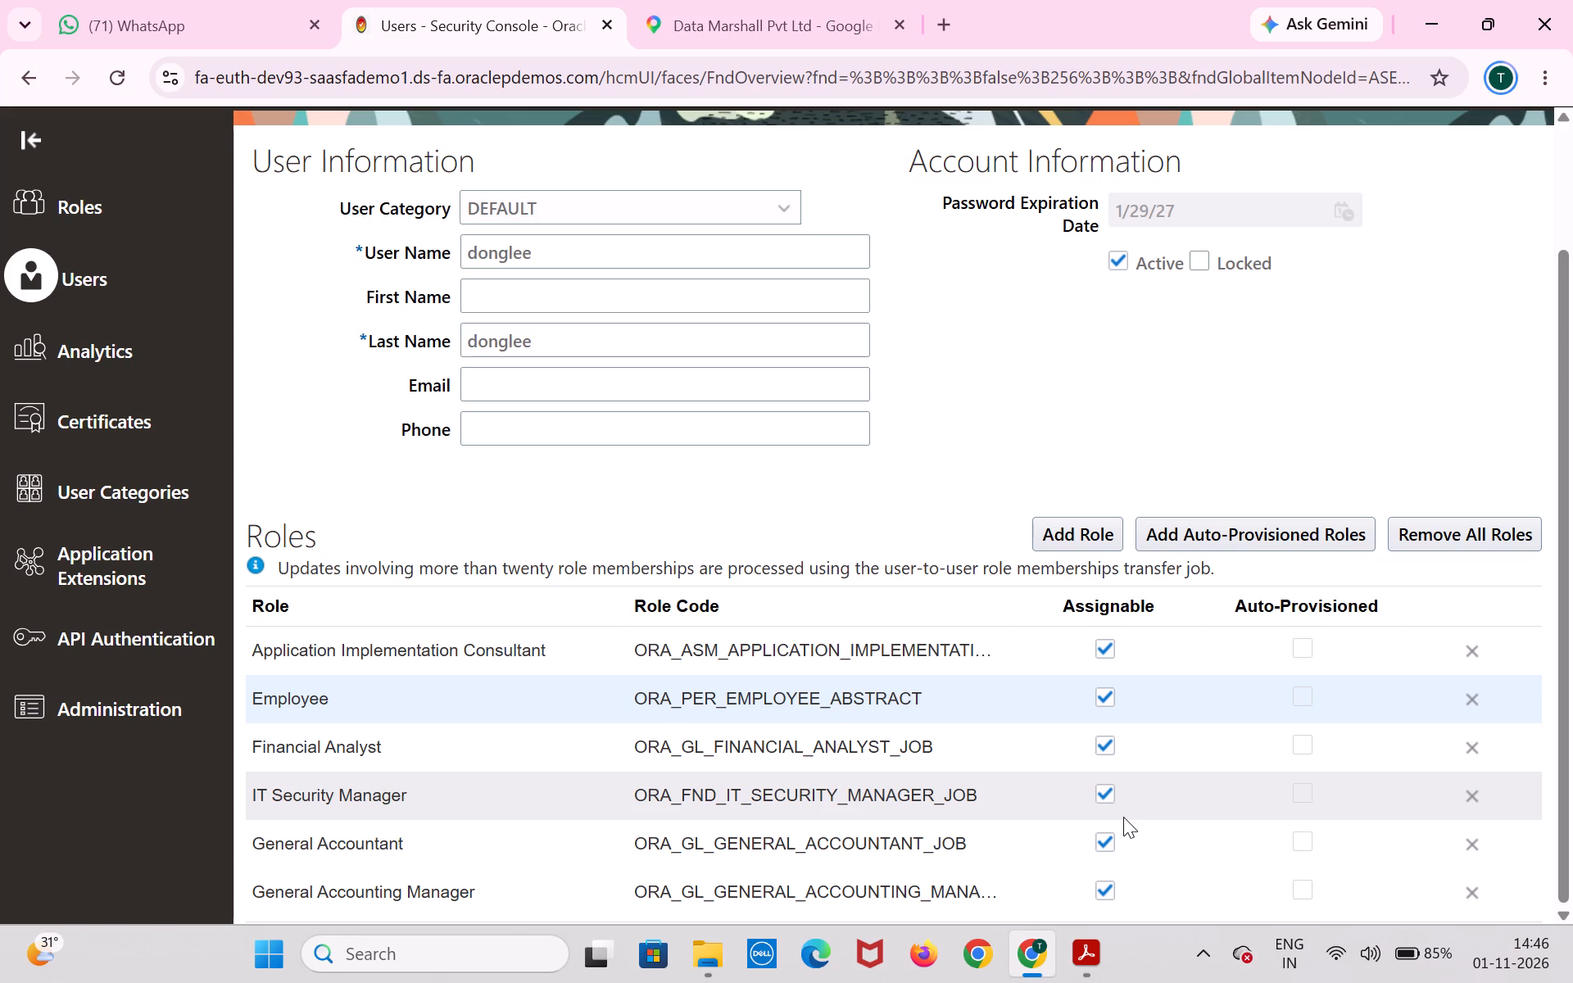
scroll(1123, 817, up, 6)
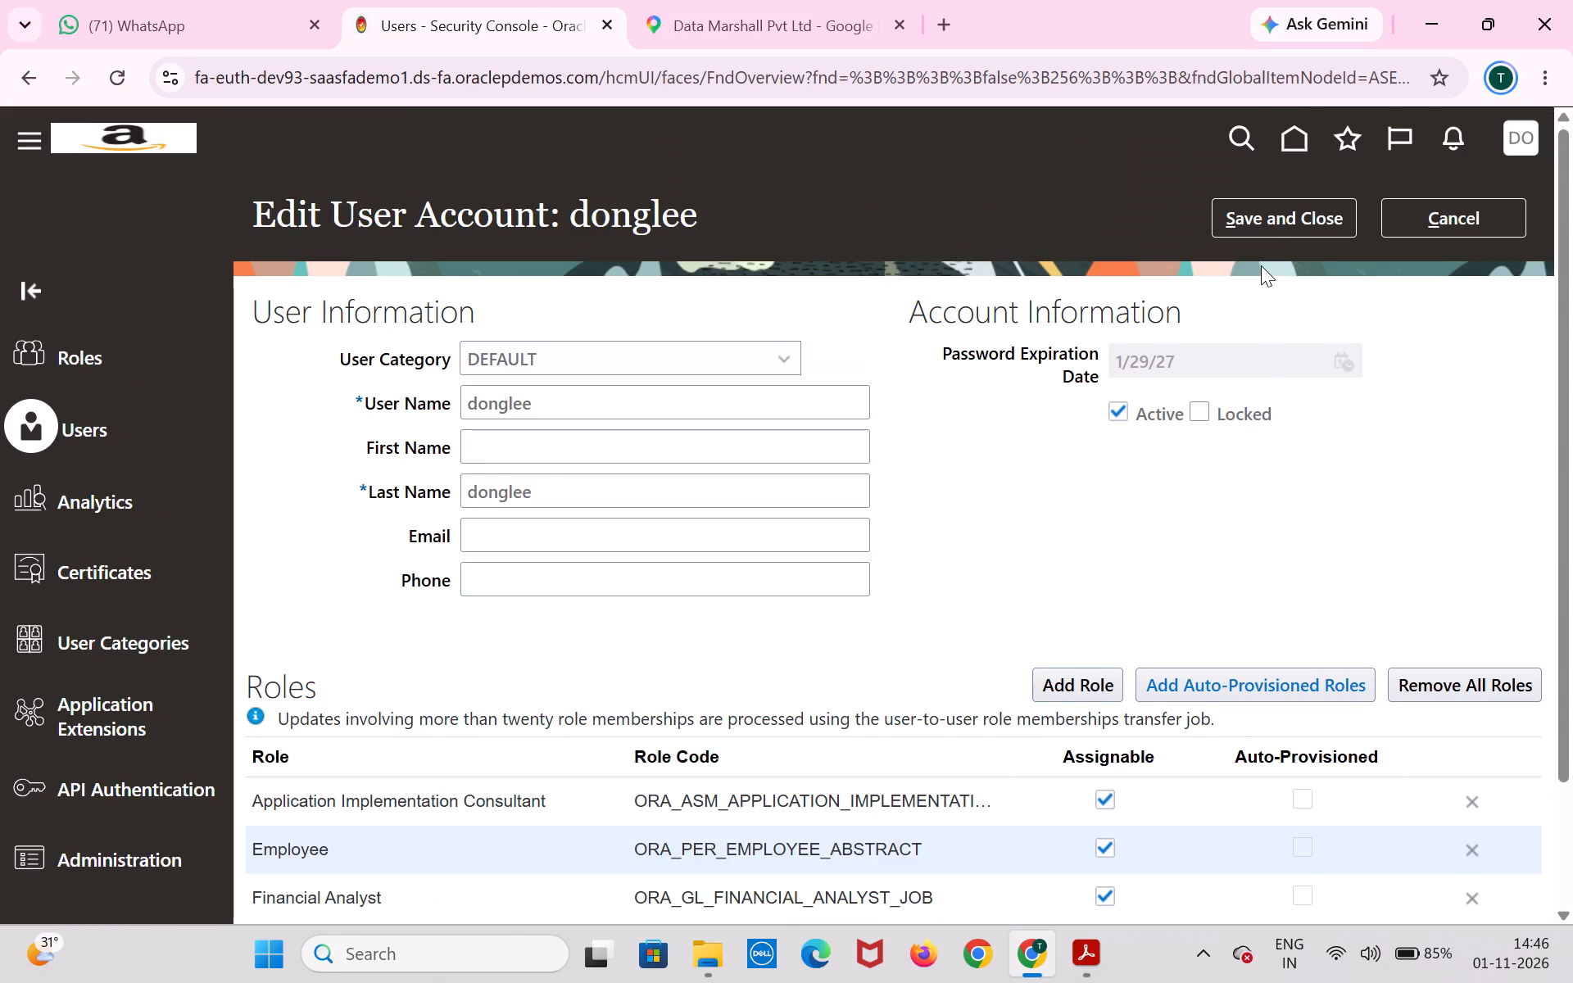
click(1257, 225)
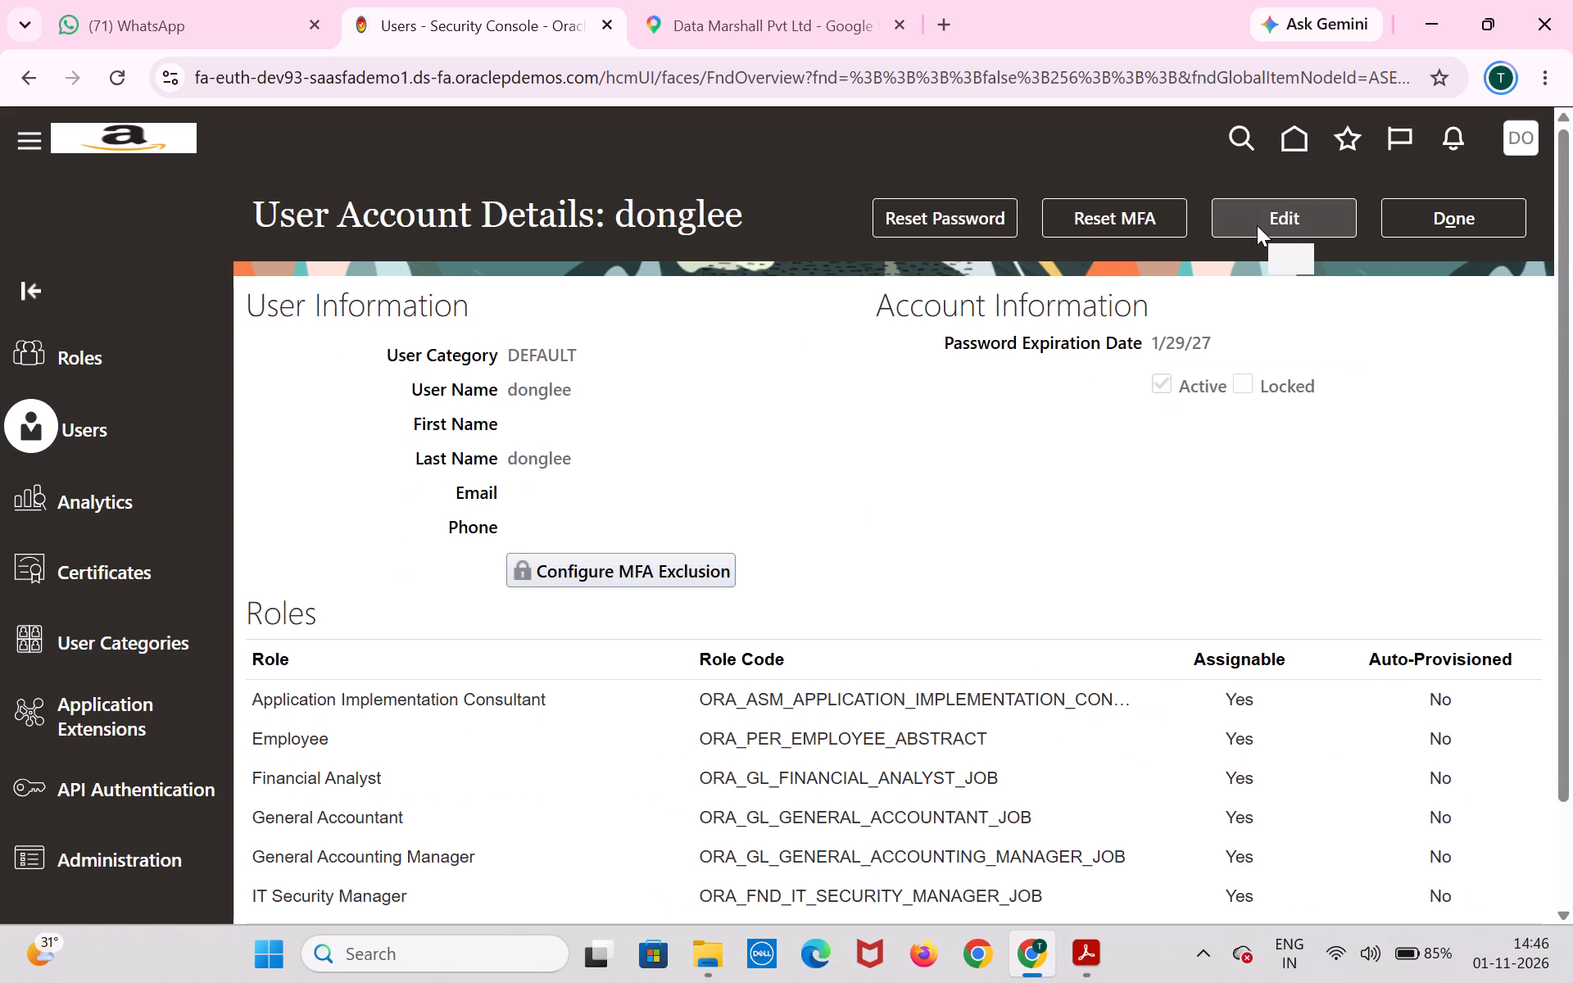
click(1397, 220)
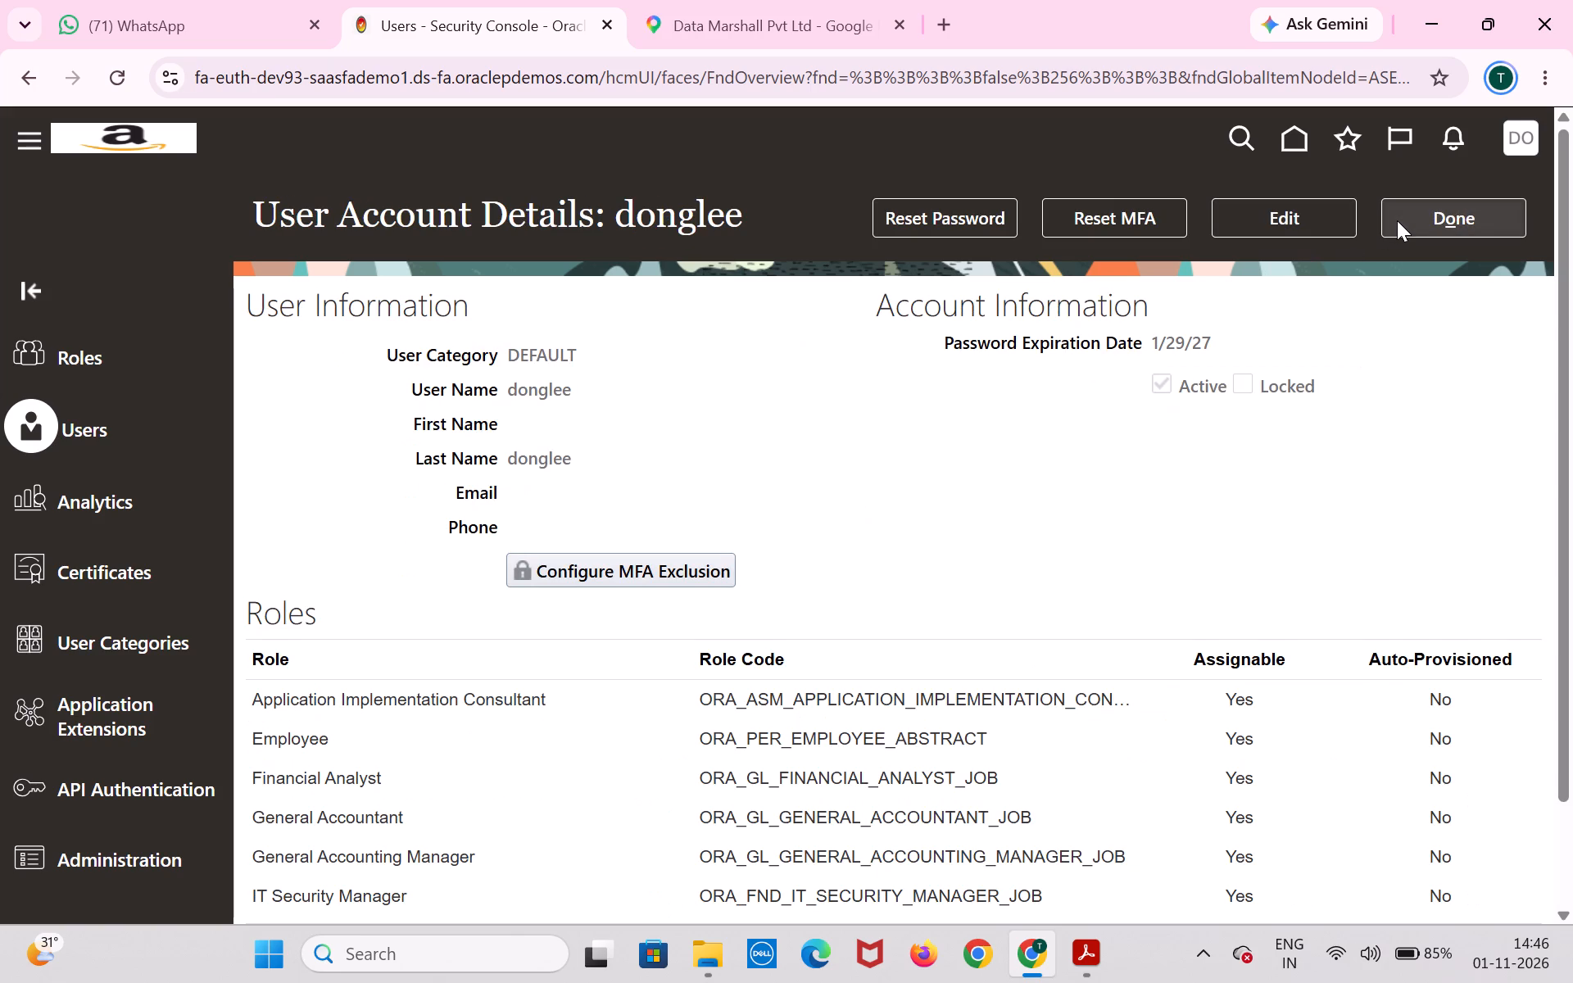
click(1397, 220)
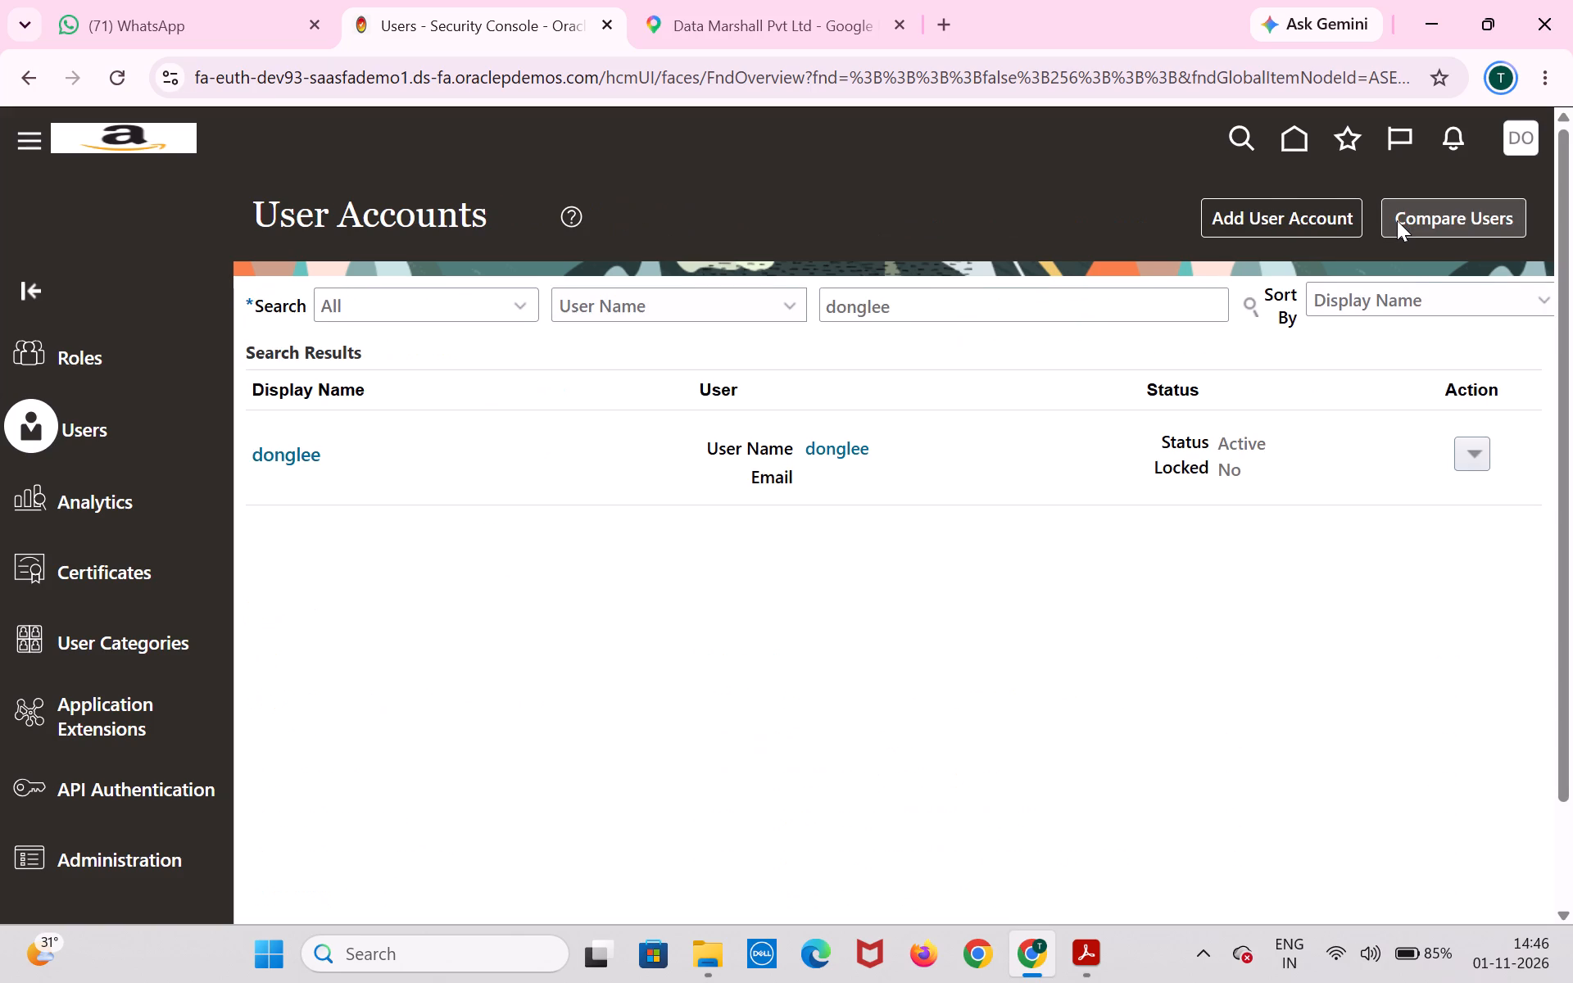
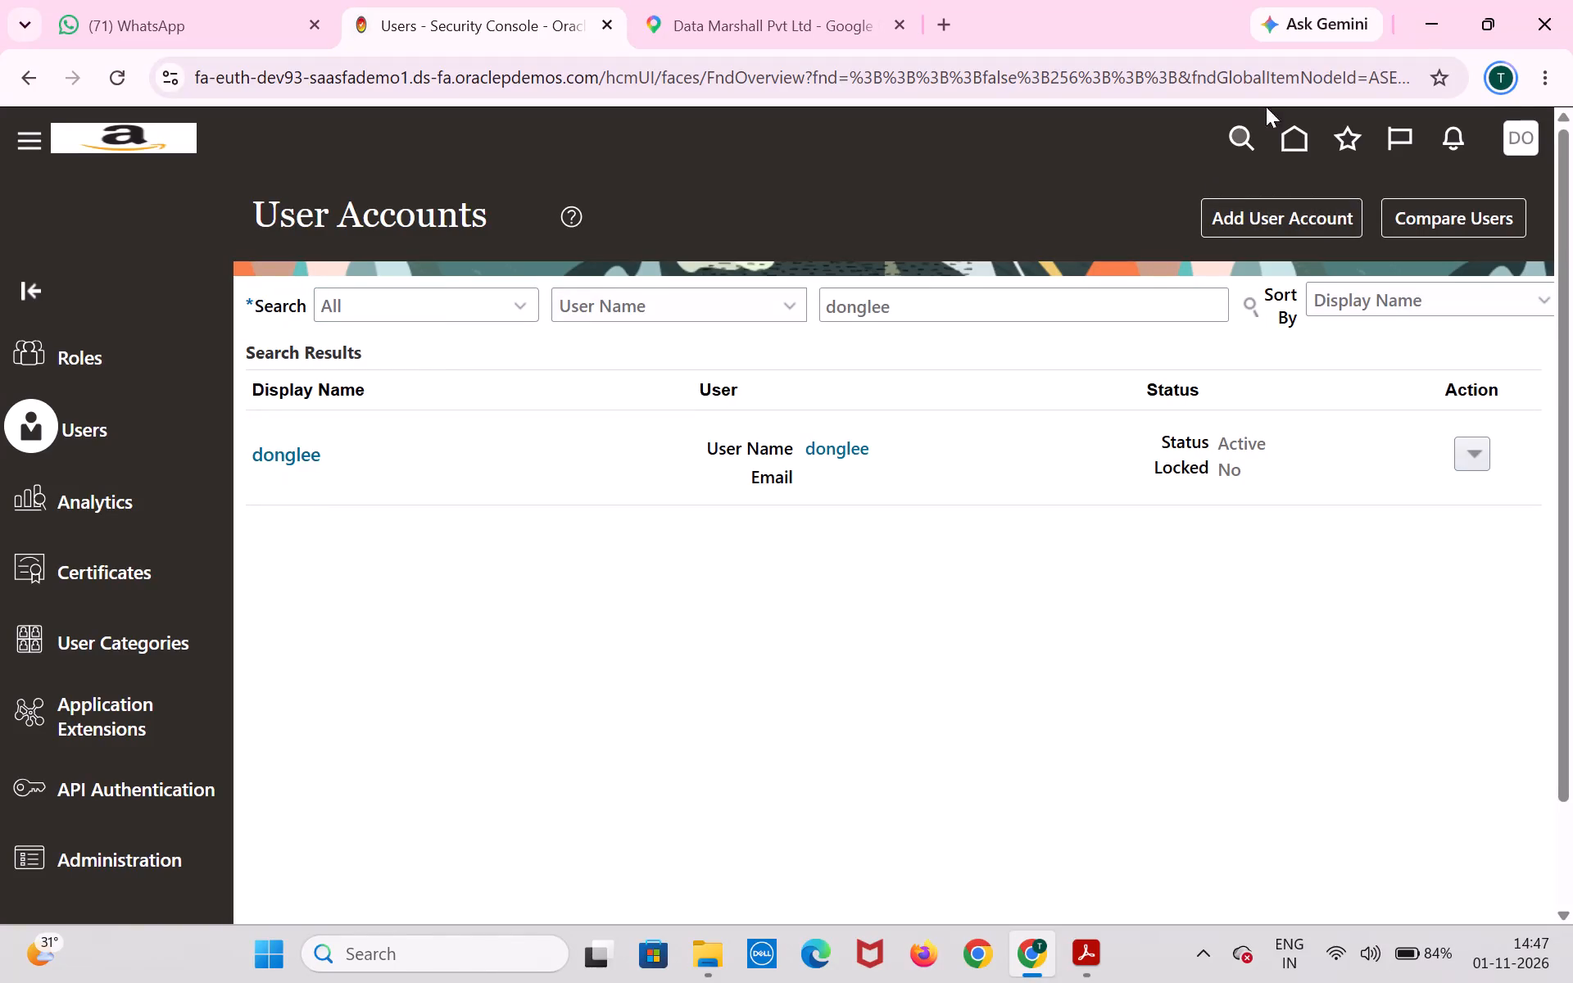
Leave the Security Console's user accounts list and return to the application's home page.
click(1290, 143)
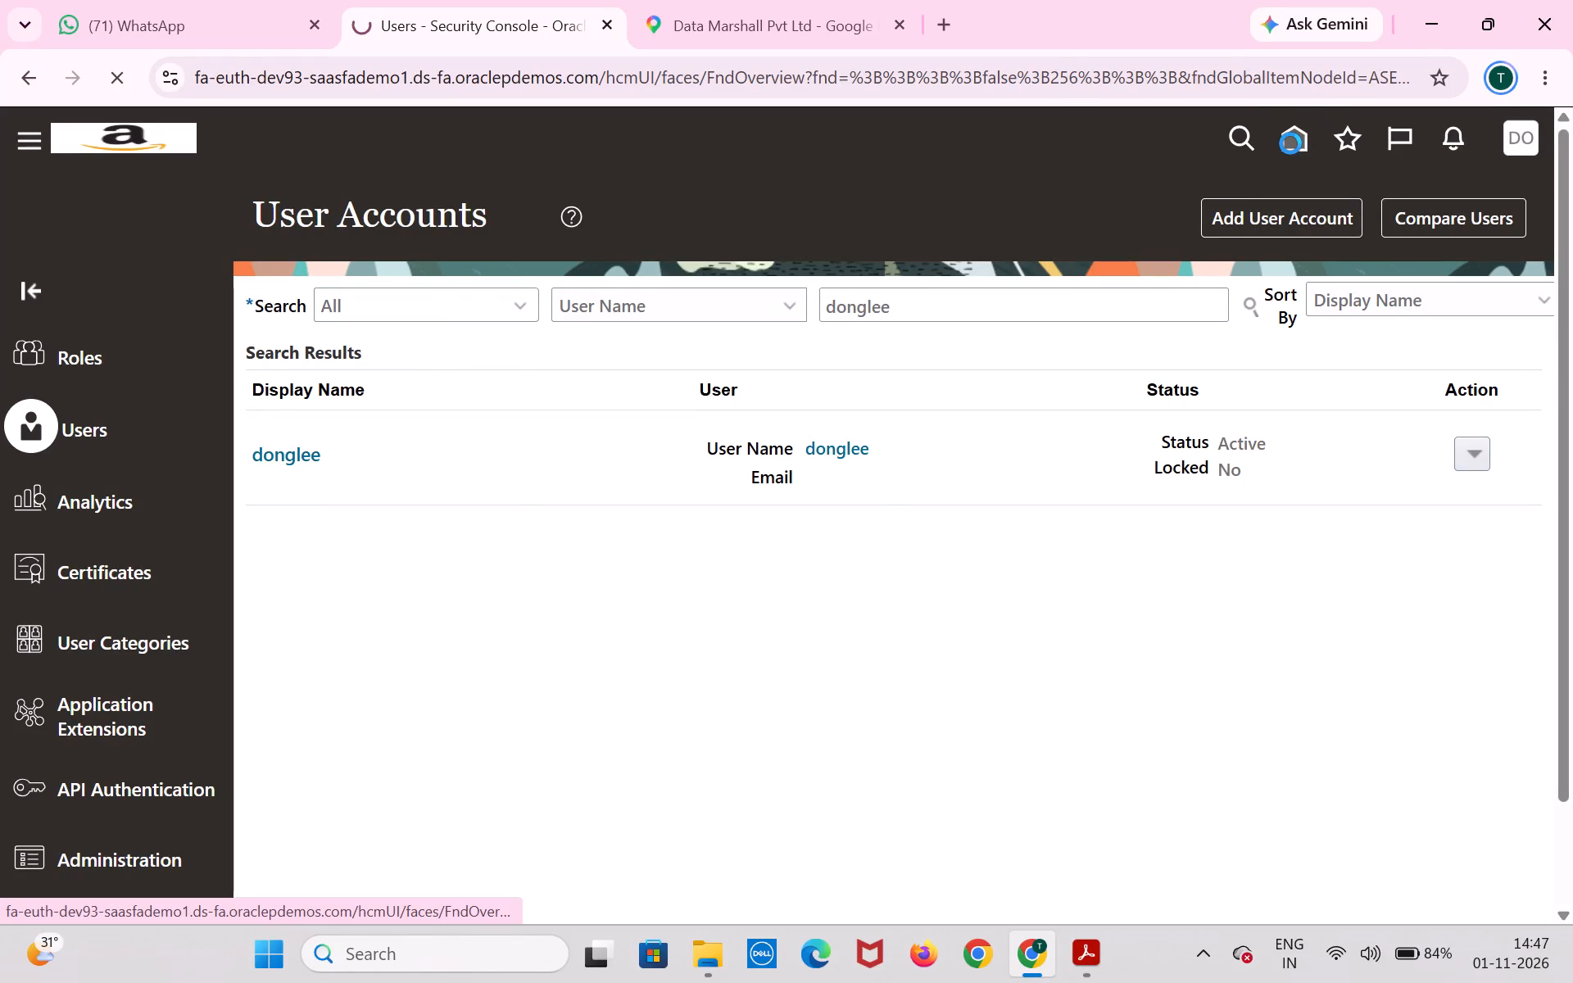